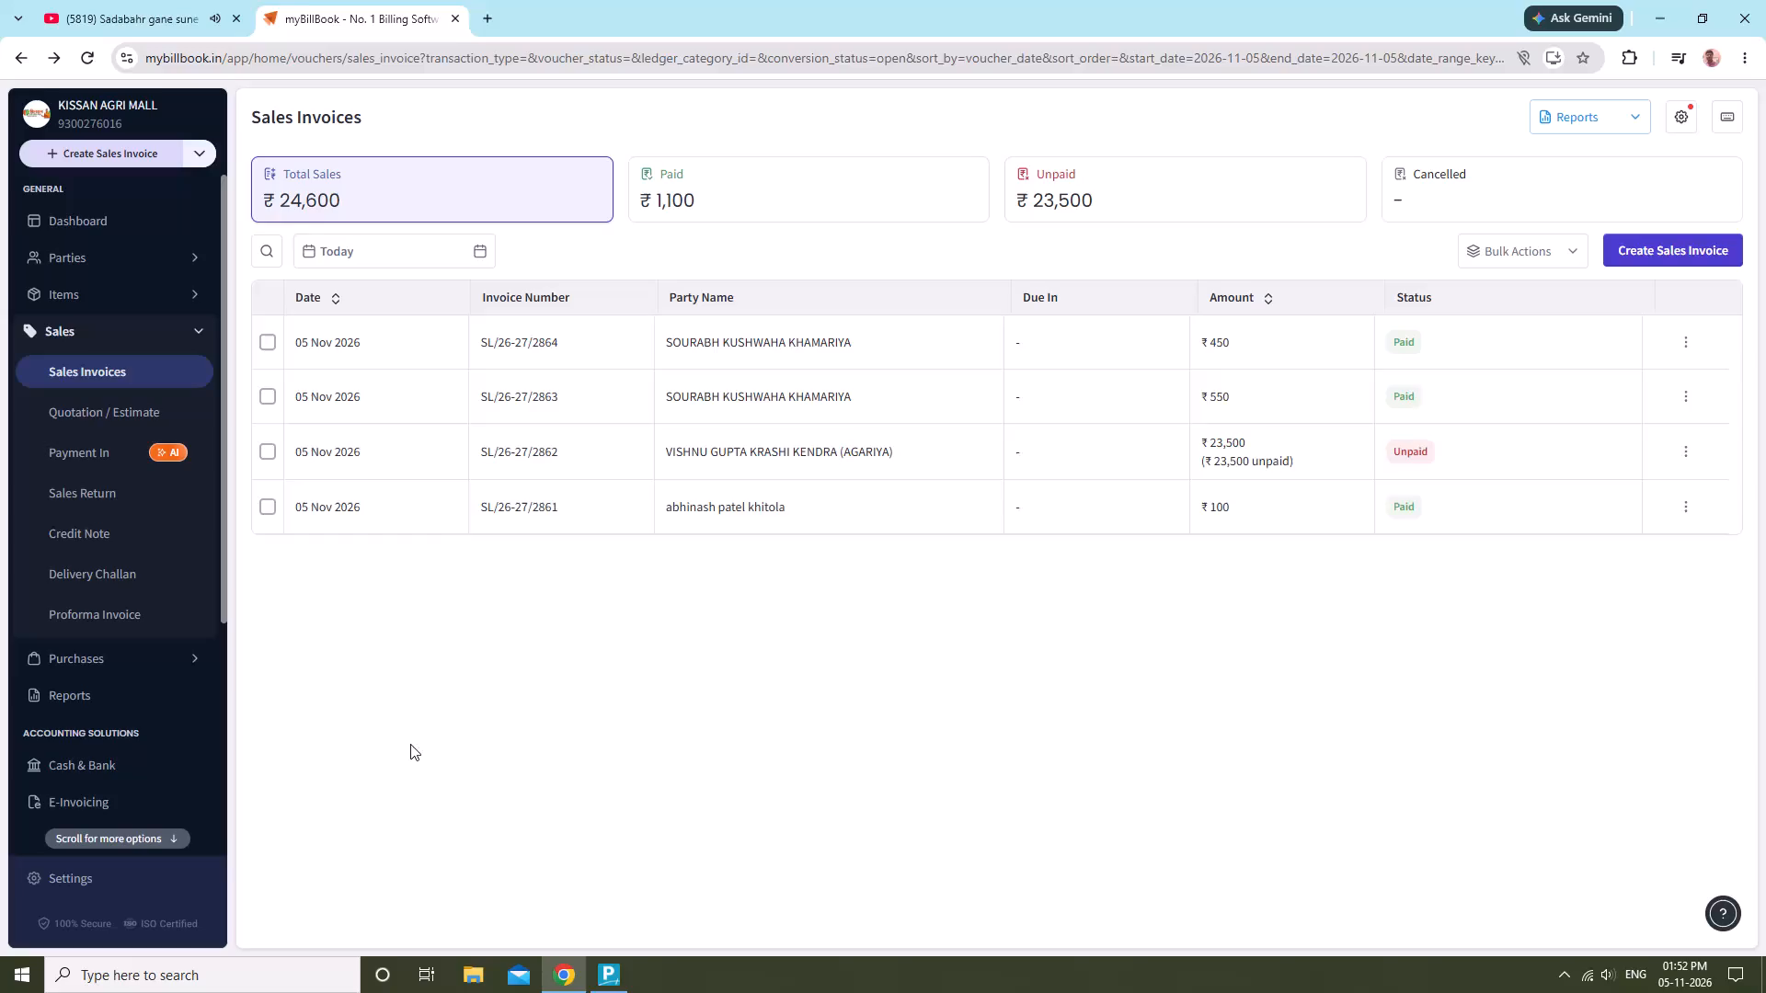
# Open the unpaid sales invoice SL/26-27/2862 from today's invoice list to view its details.
pyautogui.click(760, 442)
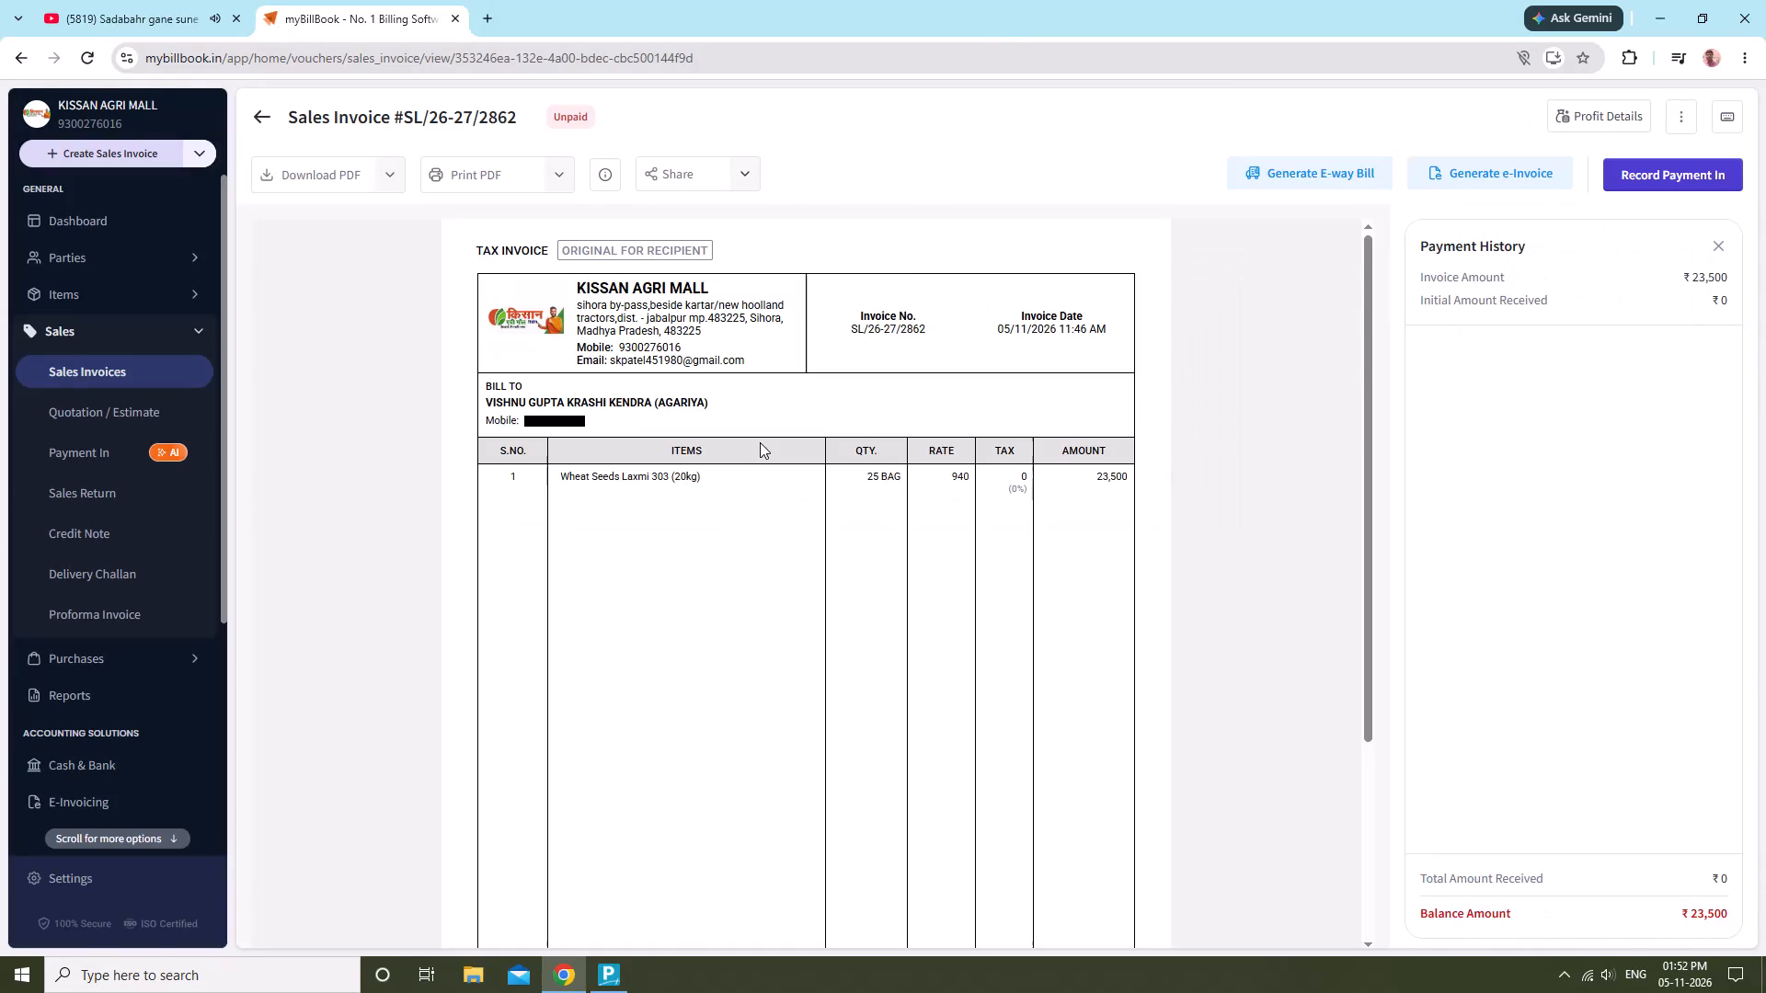
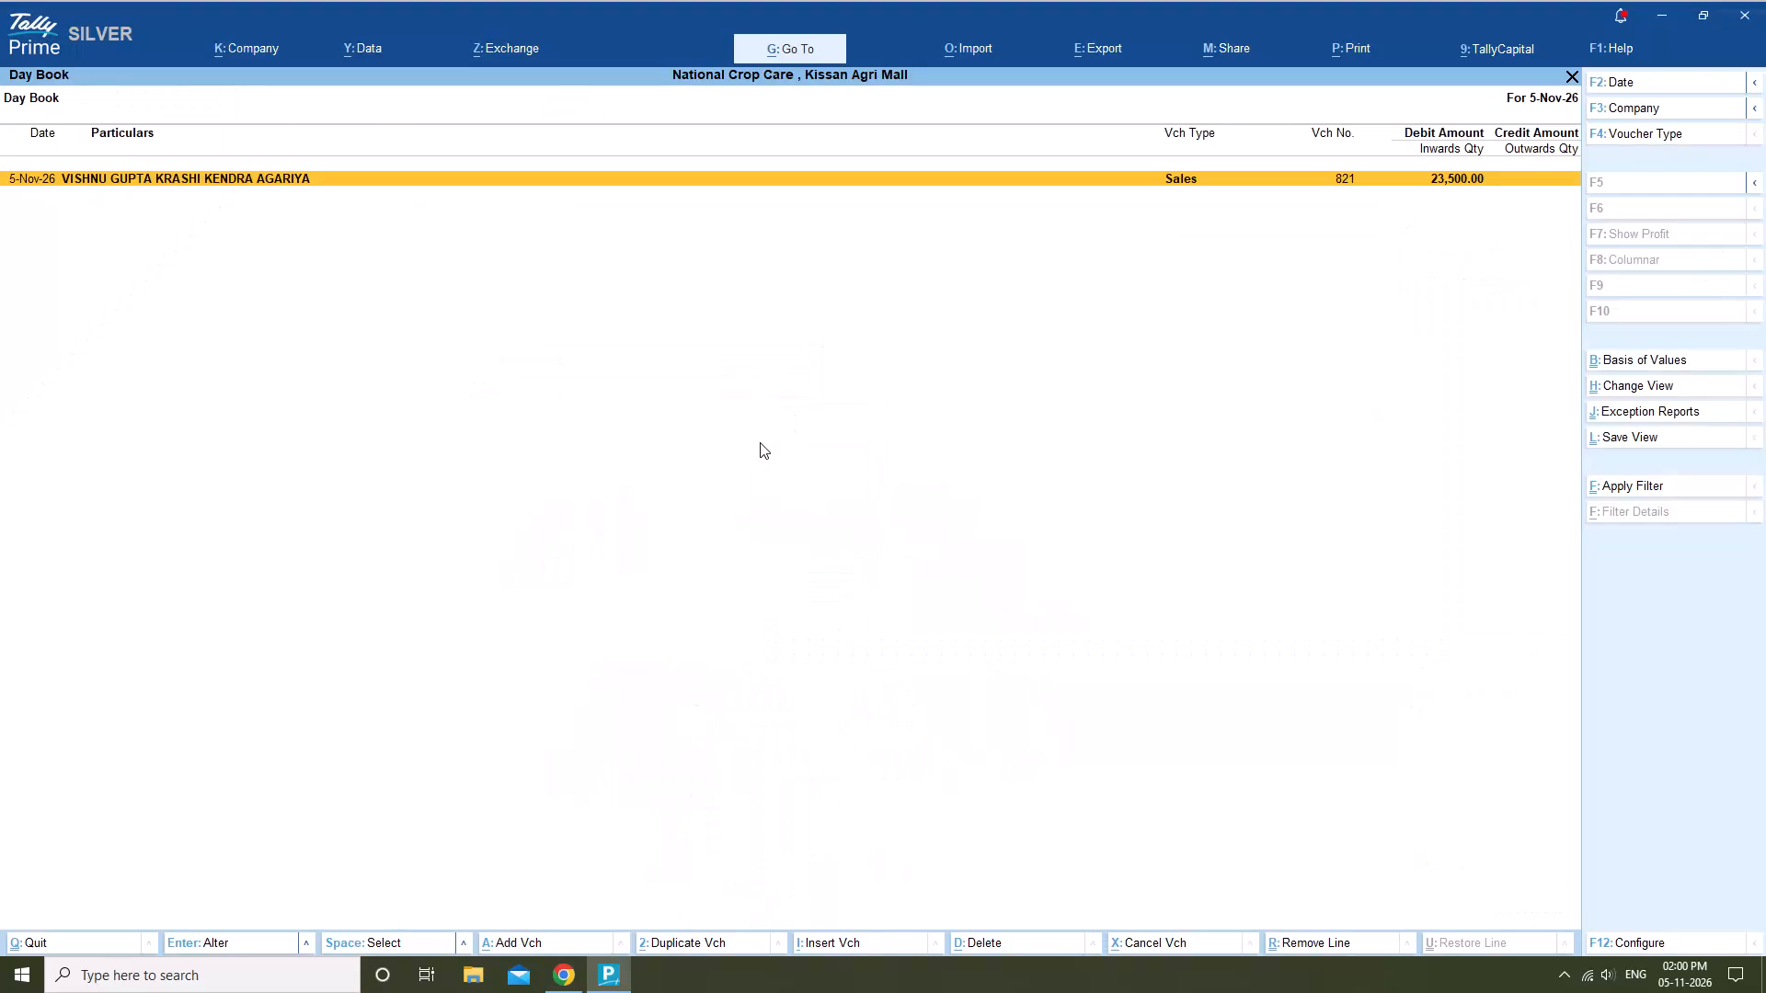
# Leave the Day Book and open the ledger vouchers of the Krashi Kendra Agariya party through the account books.
pyautogui.press('Escape')
pyautogui.press('Down')
pyautogui.press('Down')
pyautogui.press('Down')
pyautogui.press('Down')
pyautogui.press('Down')
pyautogui.press('Down')
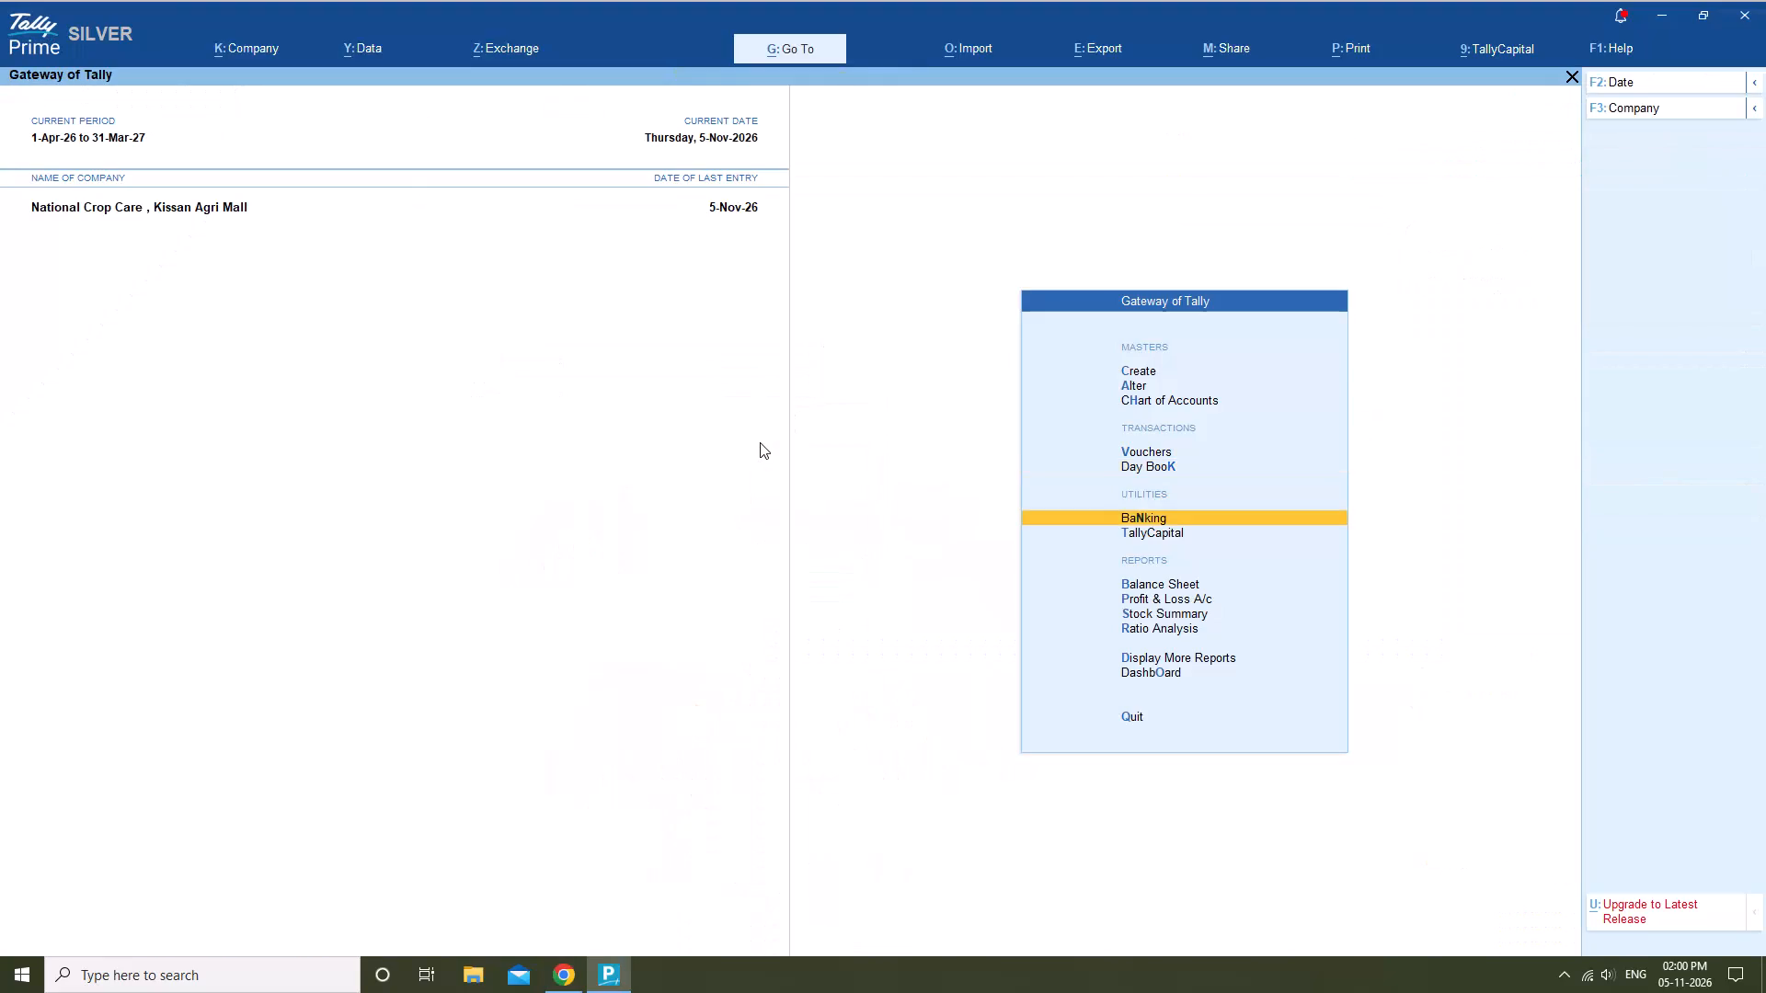
pyautogui.press('Down')
pyautogui.press('Return')
pyautogui.press('Down')
pyautogui.press('Down')
pyautogui.press('Down')
pyautogui.press('Down')
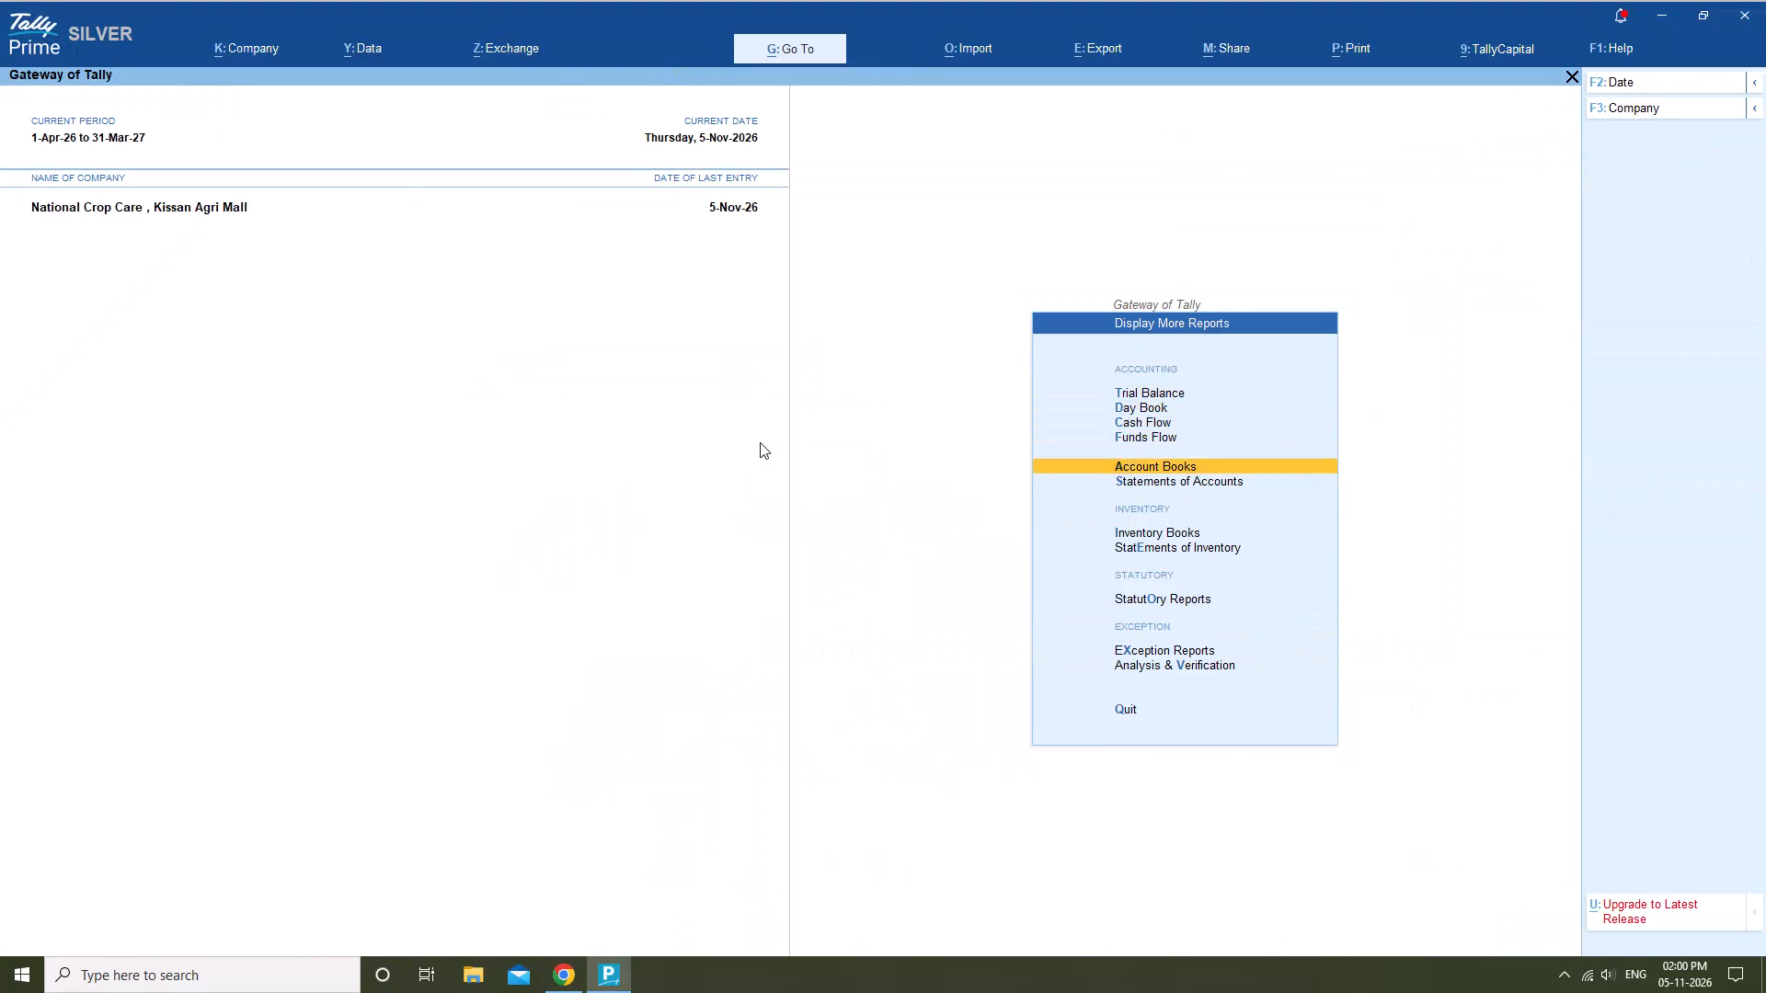
pyautogui.press('Return')
pyautogui.press('Down')
pyautogui.press('Return')
pyautogui.write('VISH')
pyautogui.press('Down')
pyautogui.press('Return')
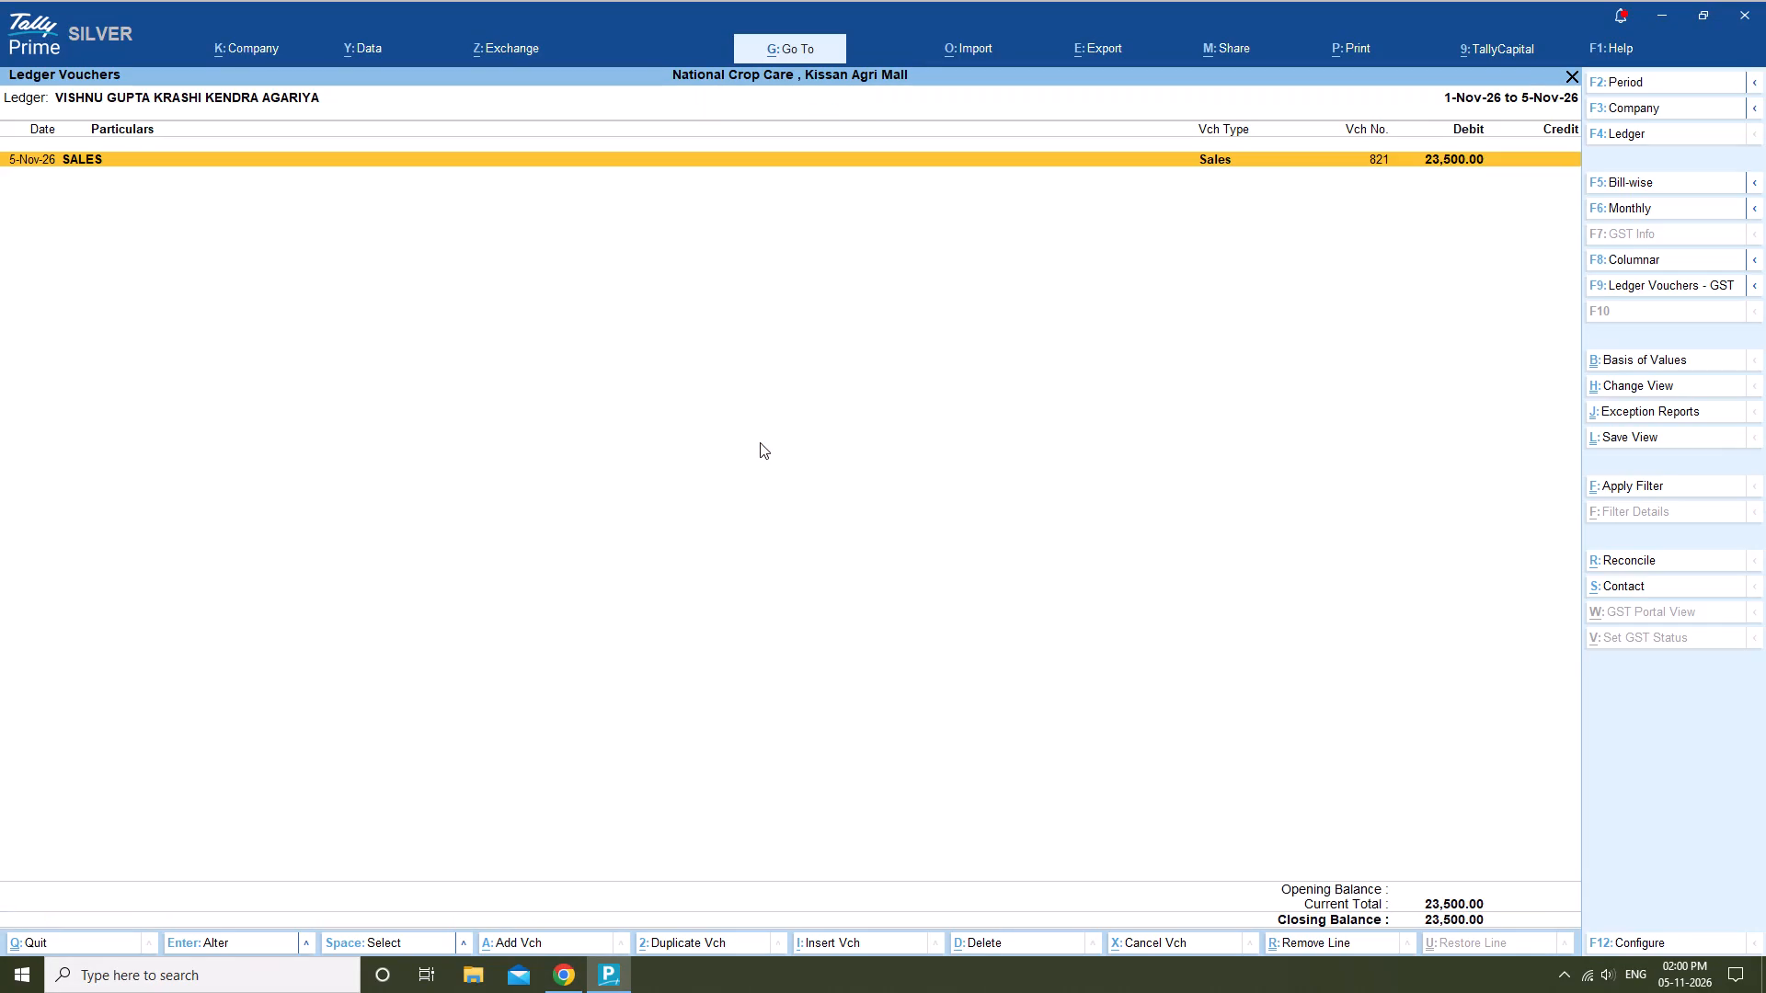
# Set the ledger report's period to start from 1-Jan-25, keeping 5-Nov-26 as the end date.
pyautogui.hotkey('alt', 'F2')
pyautogui.write('1/1/25')
pyautogui.press('Return')
pyautogui.press('Return')
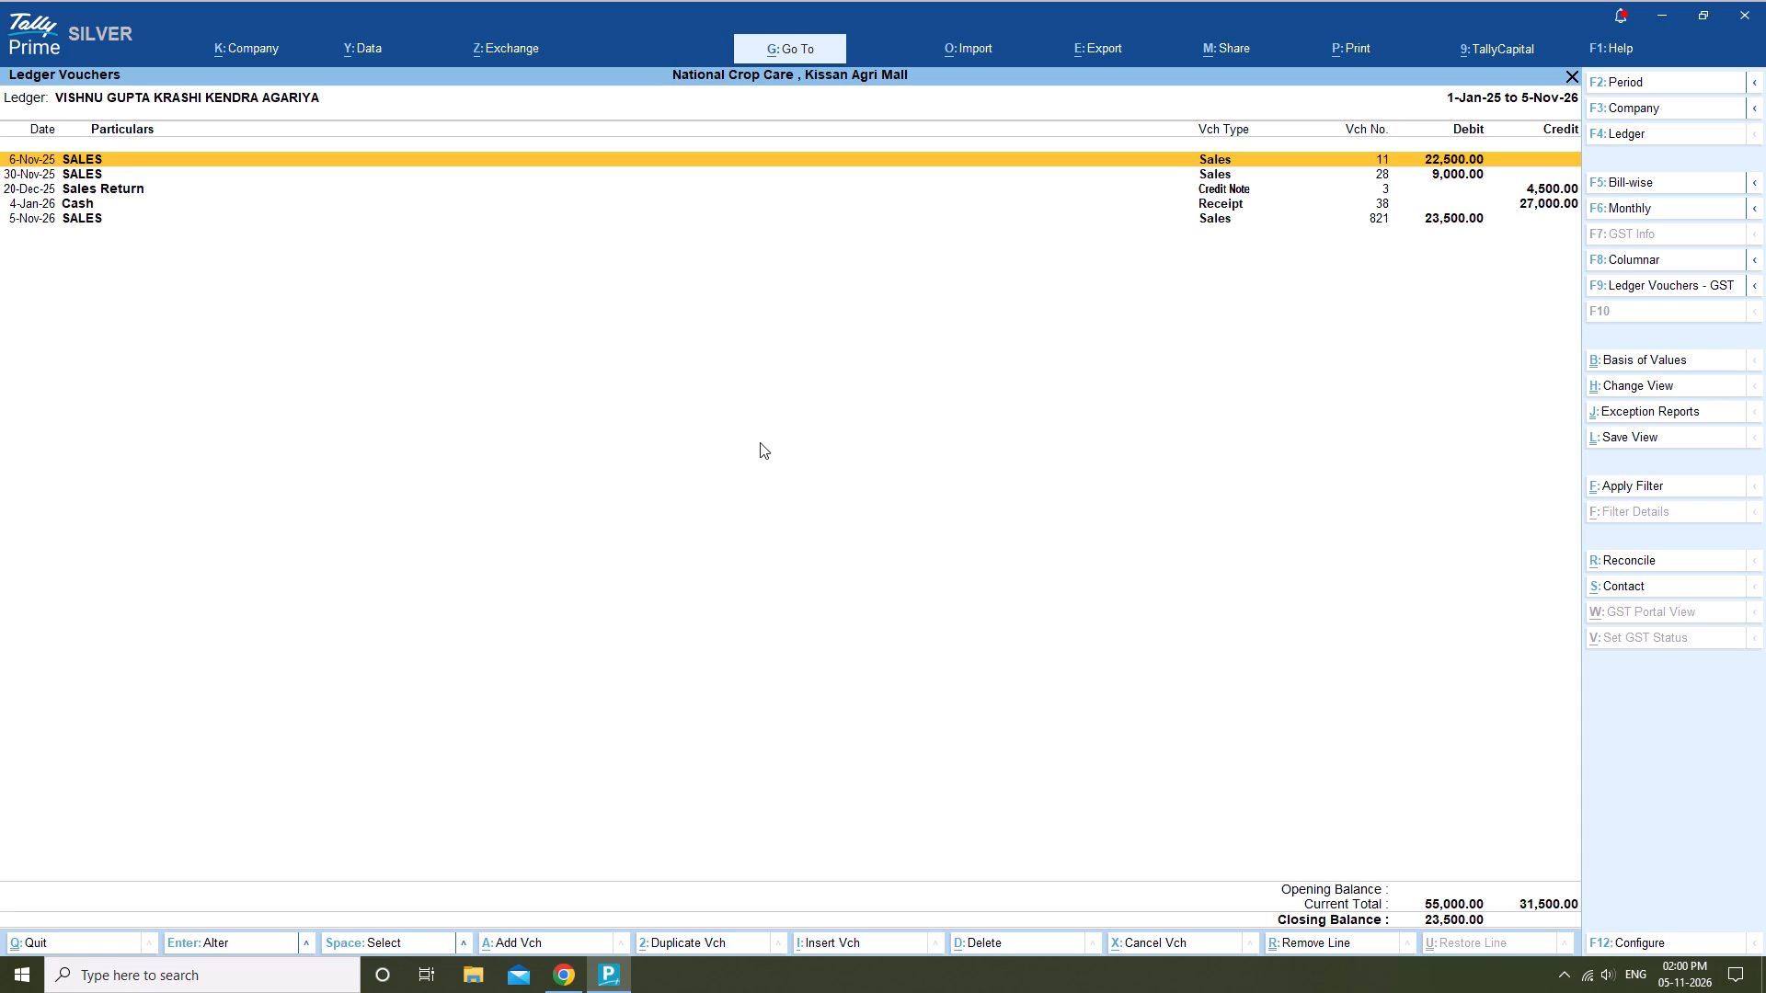
# Open the 20-Dec-25 Sales Return credit note to inspect its item details, and close it without changes.
pyautogui.press('Down')
pyautogui.press('Down')
pyautogui.press('Return')
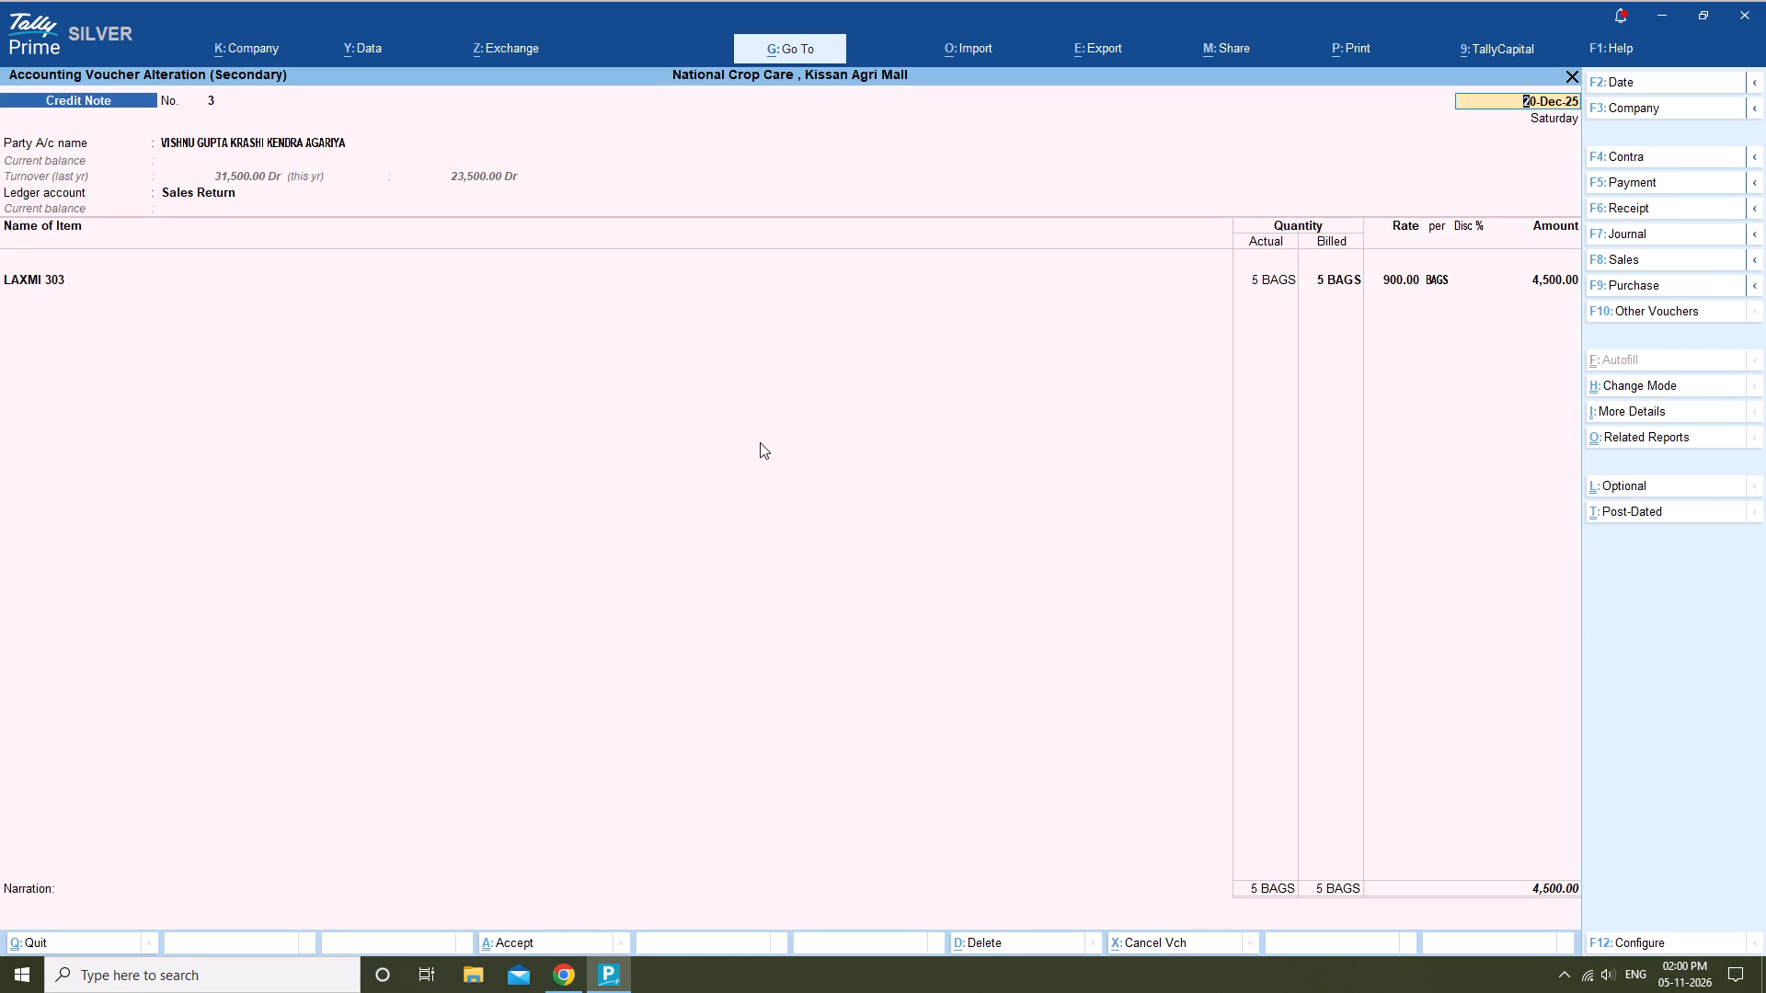
pyautogui.press('Escape')
pyautogui.press('Escape')
pyautogui.press('Escape')
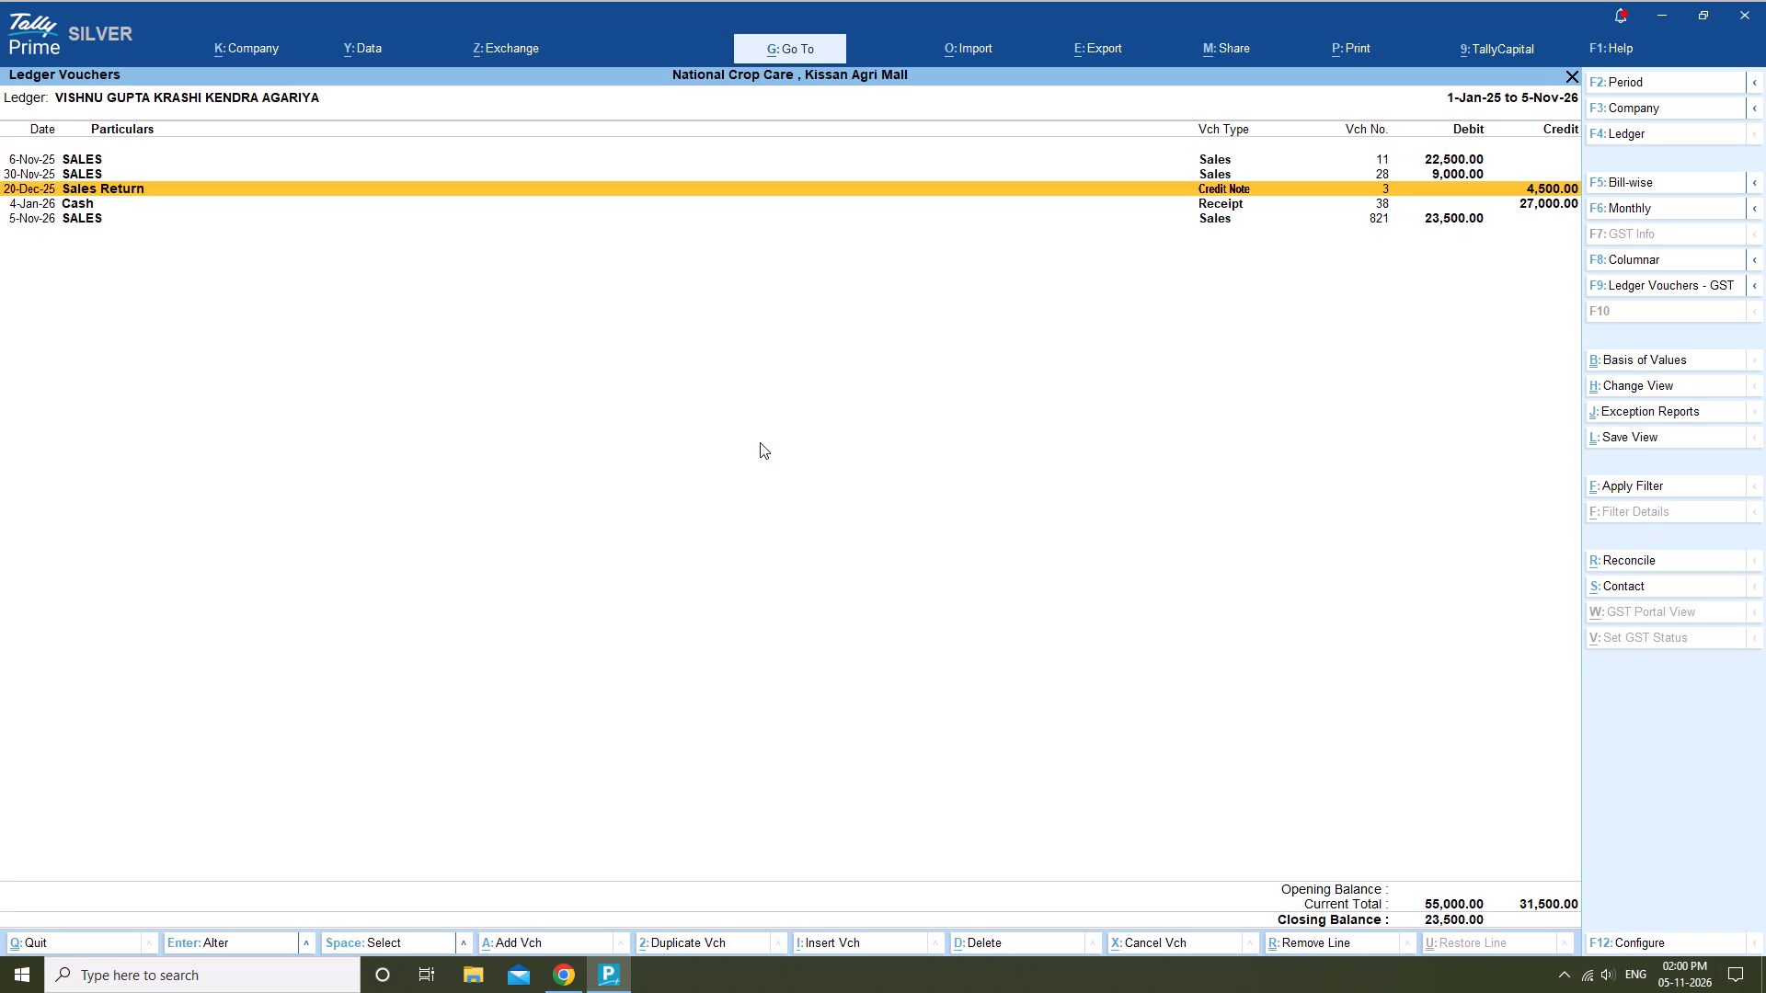
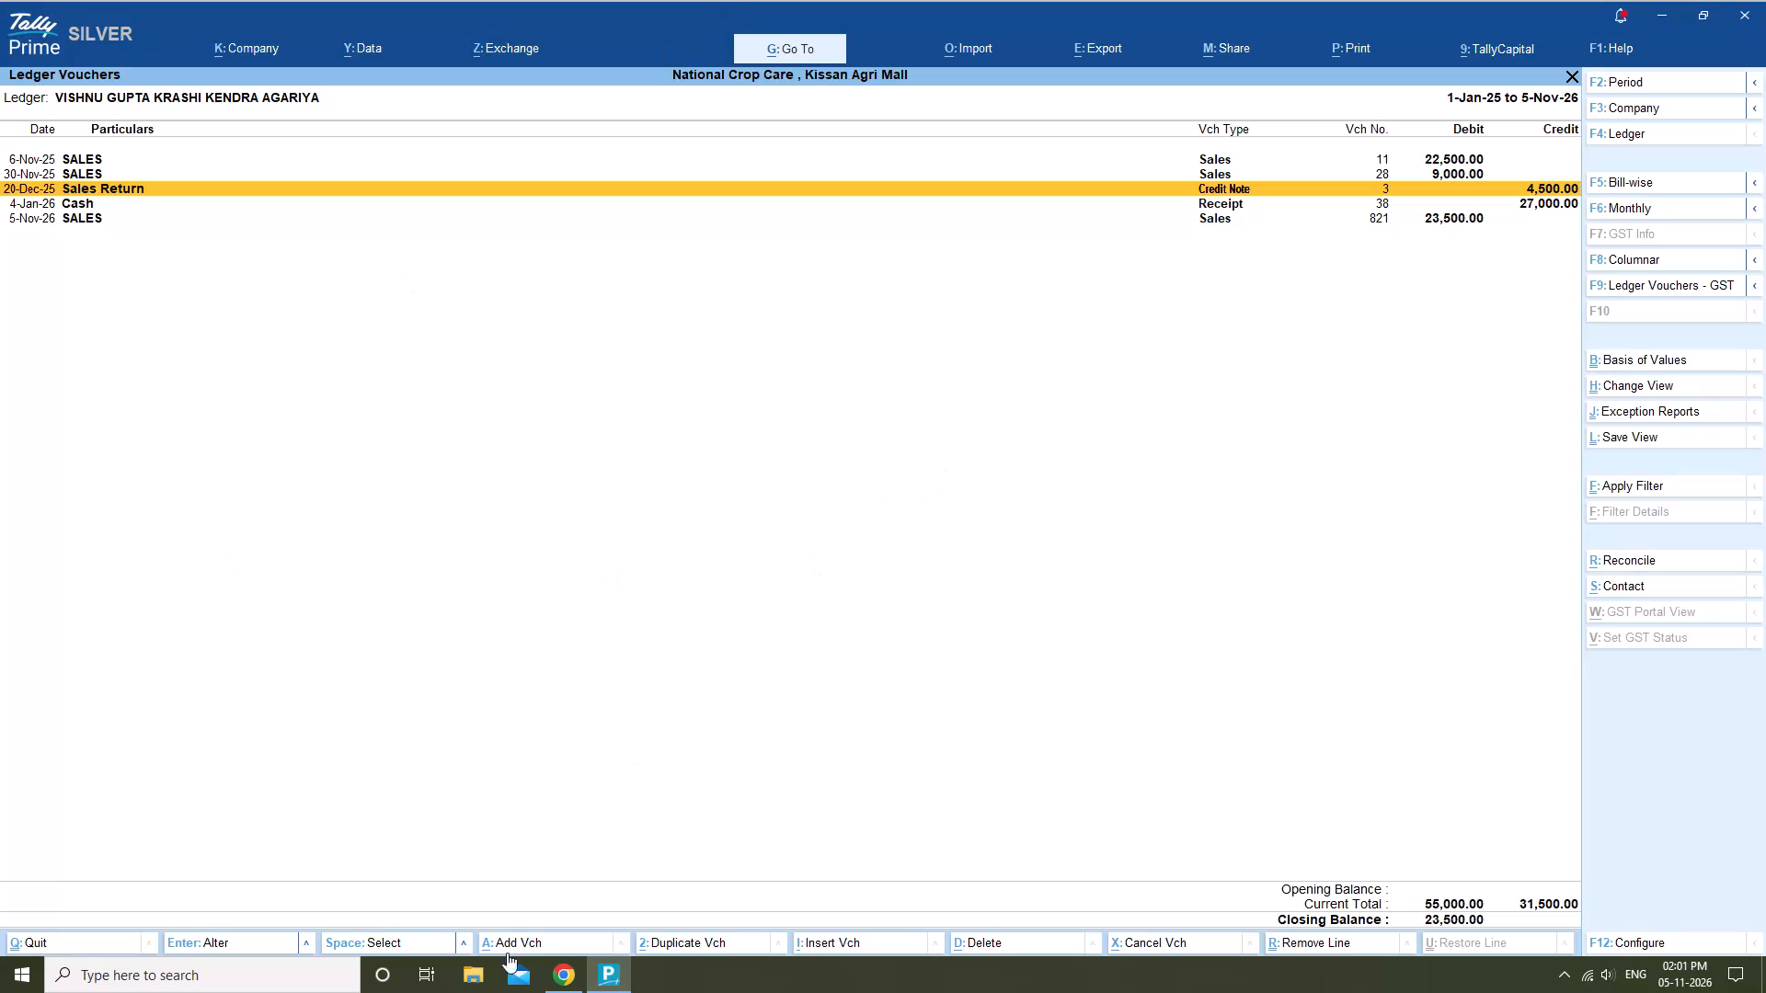
# Switch to myBillBook in Chrome, return to the sales invoices list, and start a new sales invoice.
pyautogui.click(567, 982)
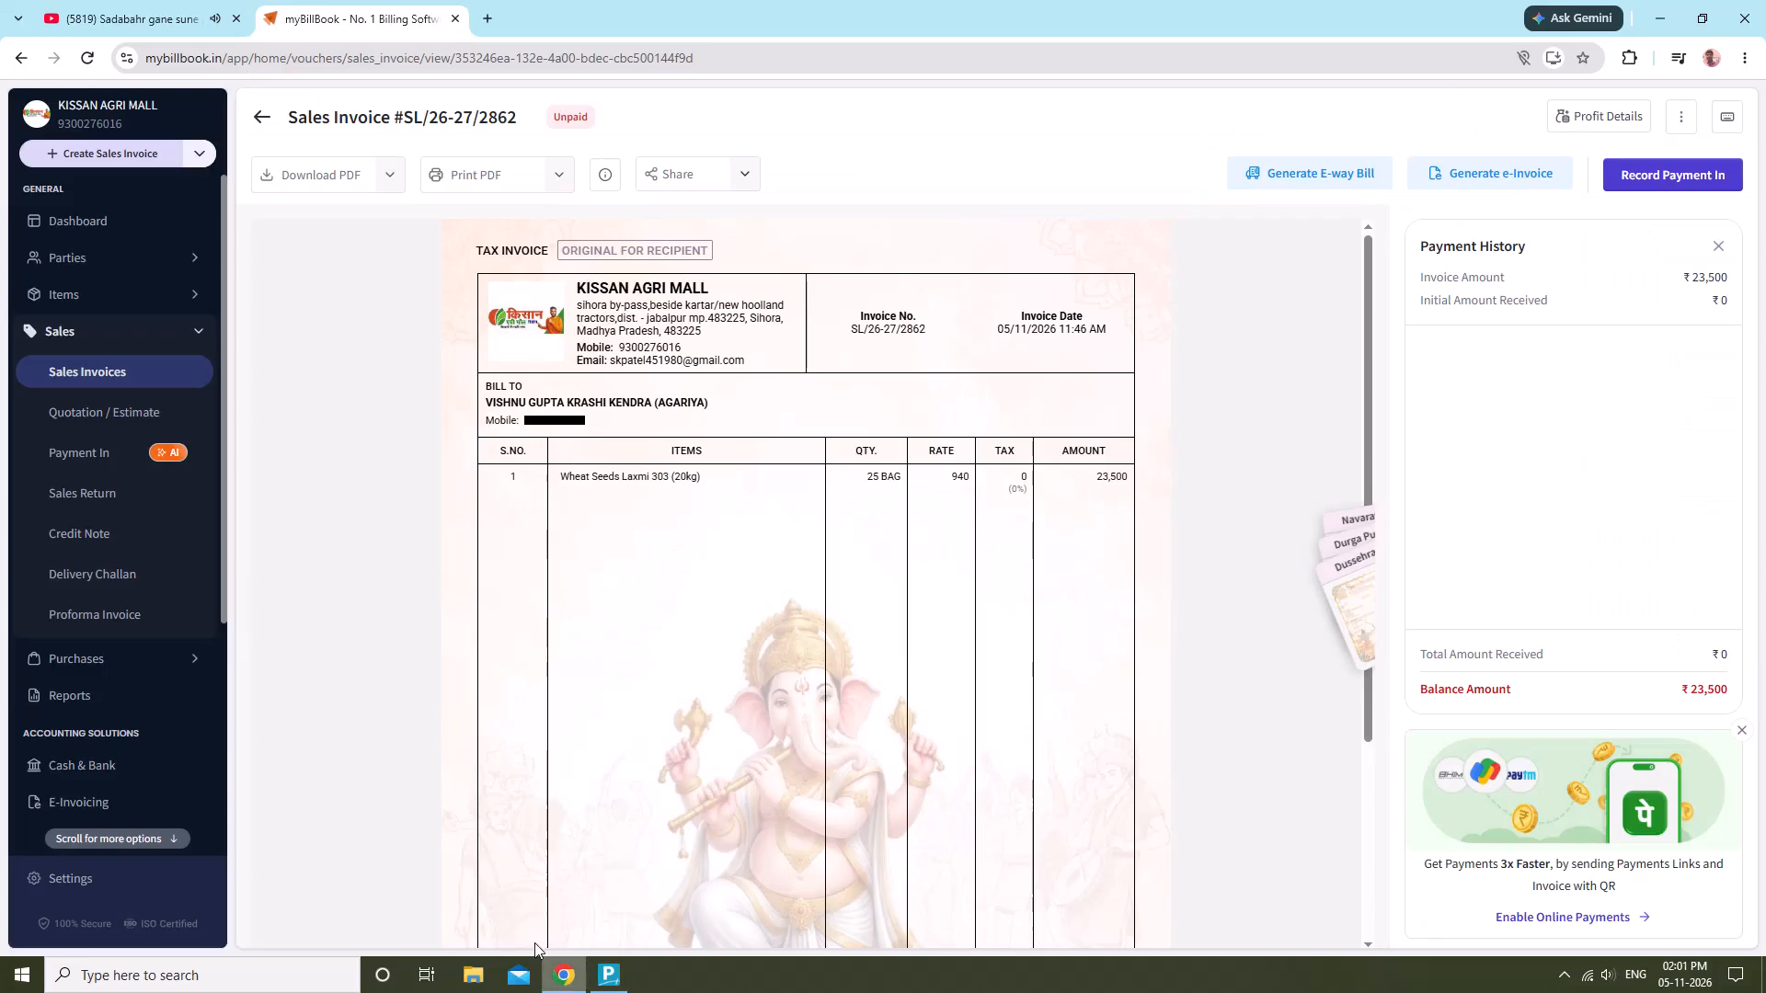
pyautogui.click(641, 417)
pyautogui.click(63, 332)
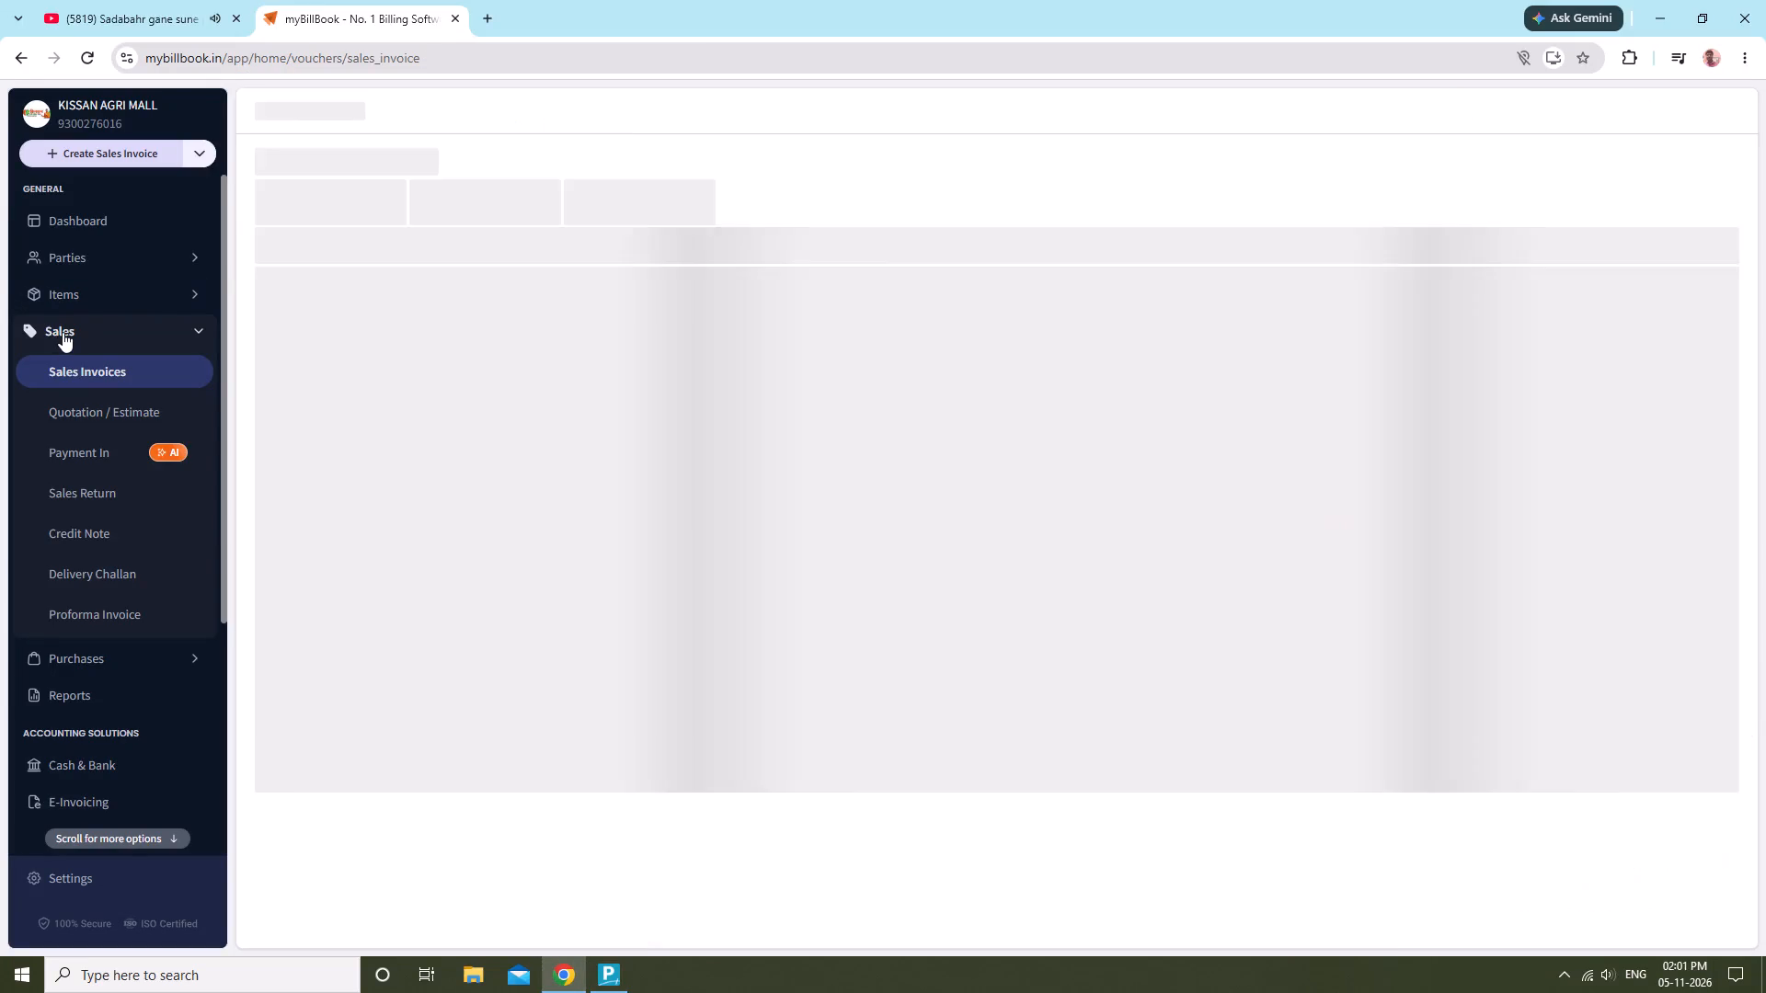
pyautogui.click(338, 254)
pyautogui.click(349, 291)
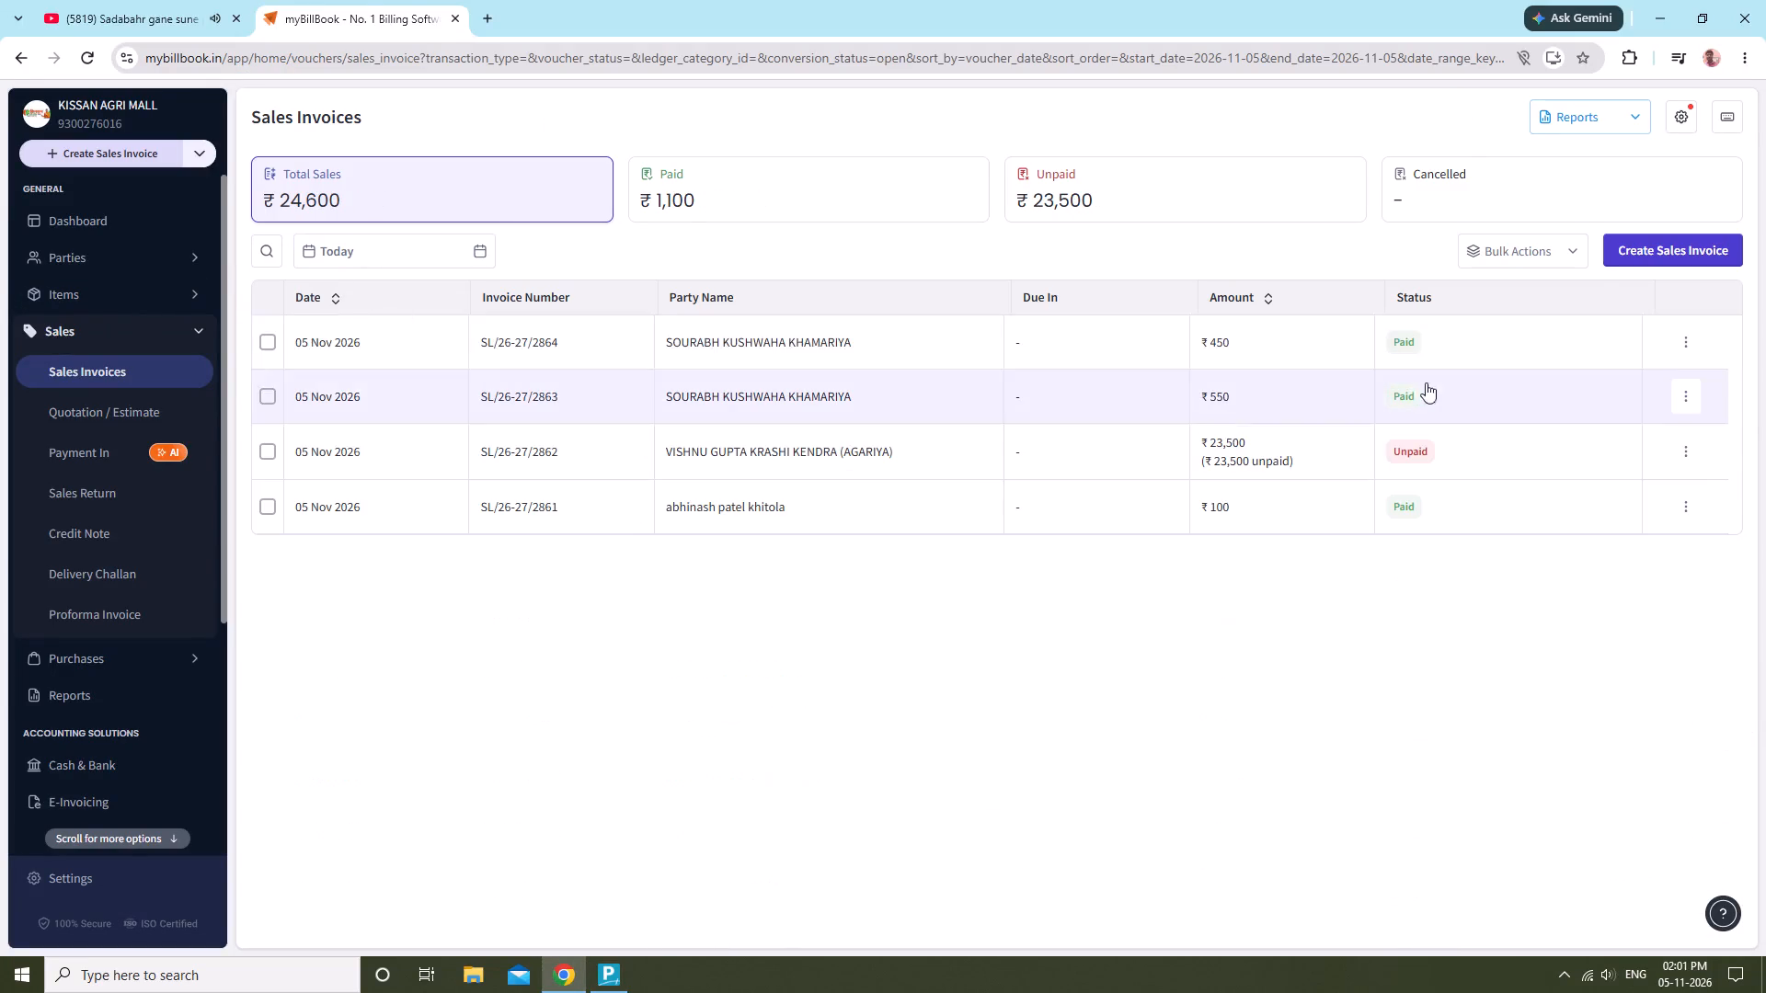
pyautogui.click(1665, 243)
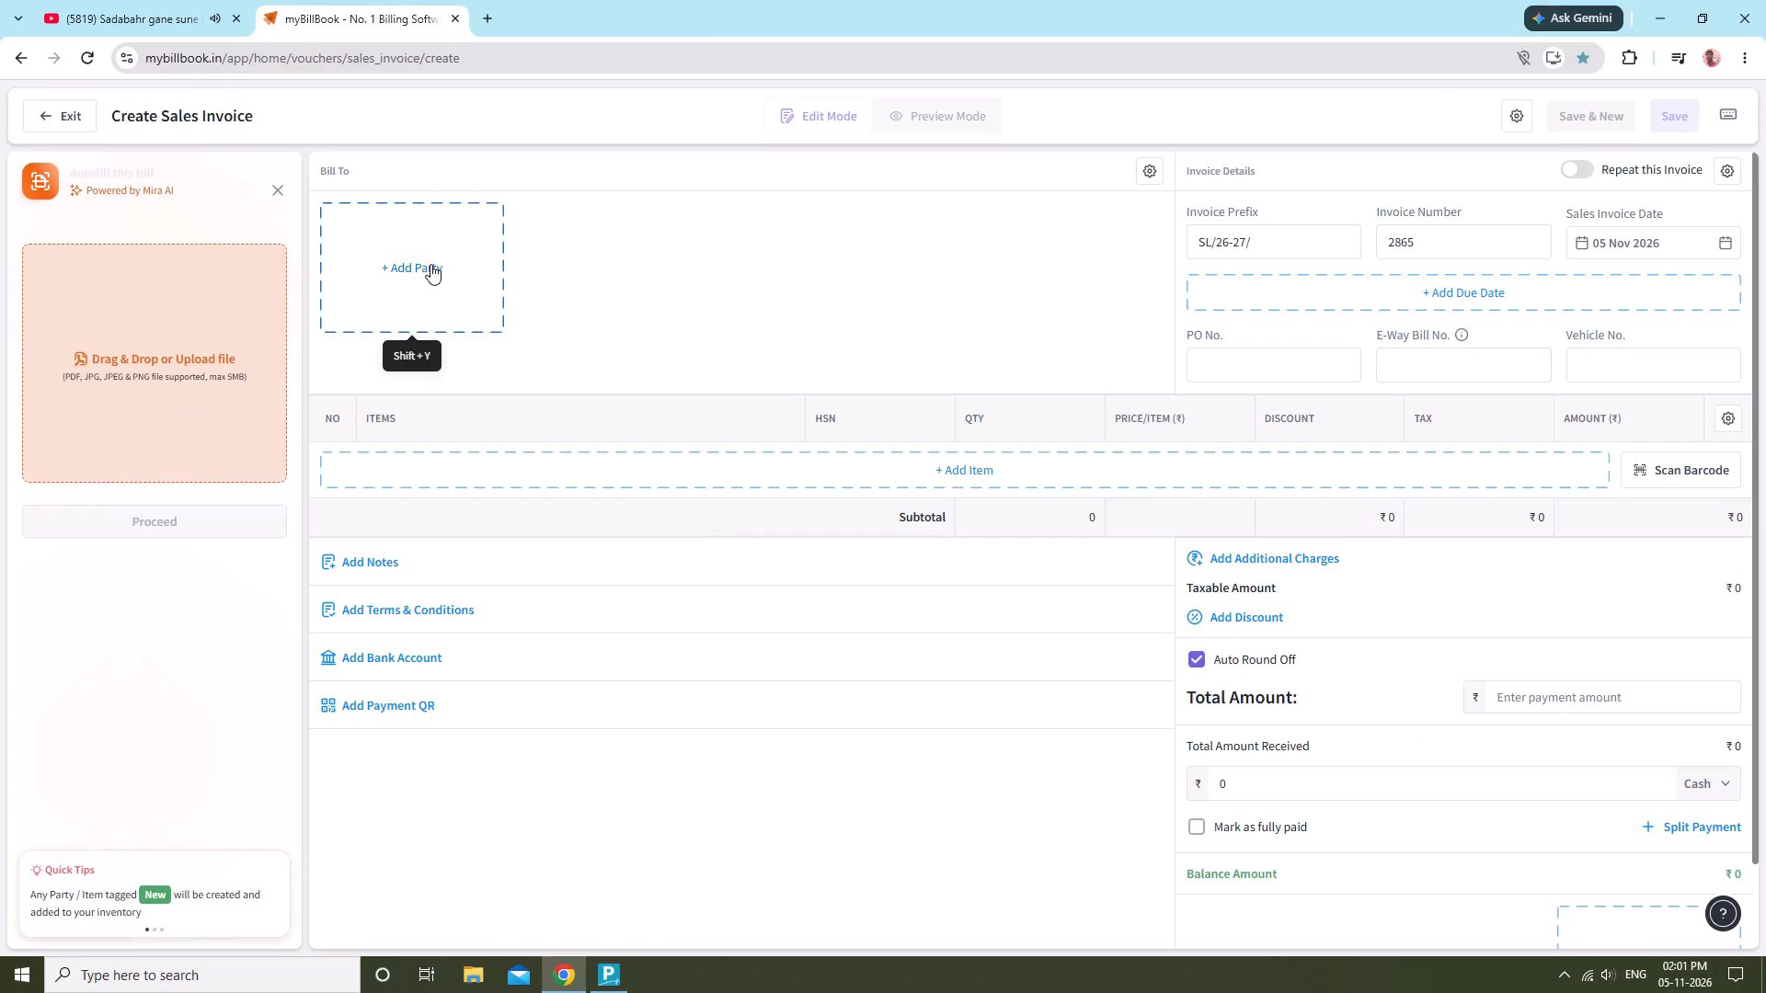
# Look up the customer in the invoice's Bill To section and create a new party, entering the customer's name followed by GHUGHRA as party name.
pyautogui.click(430, 264)
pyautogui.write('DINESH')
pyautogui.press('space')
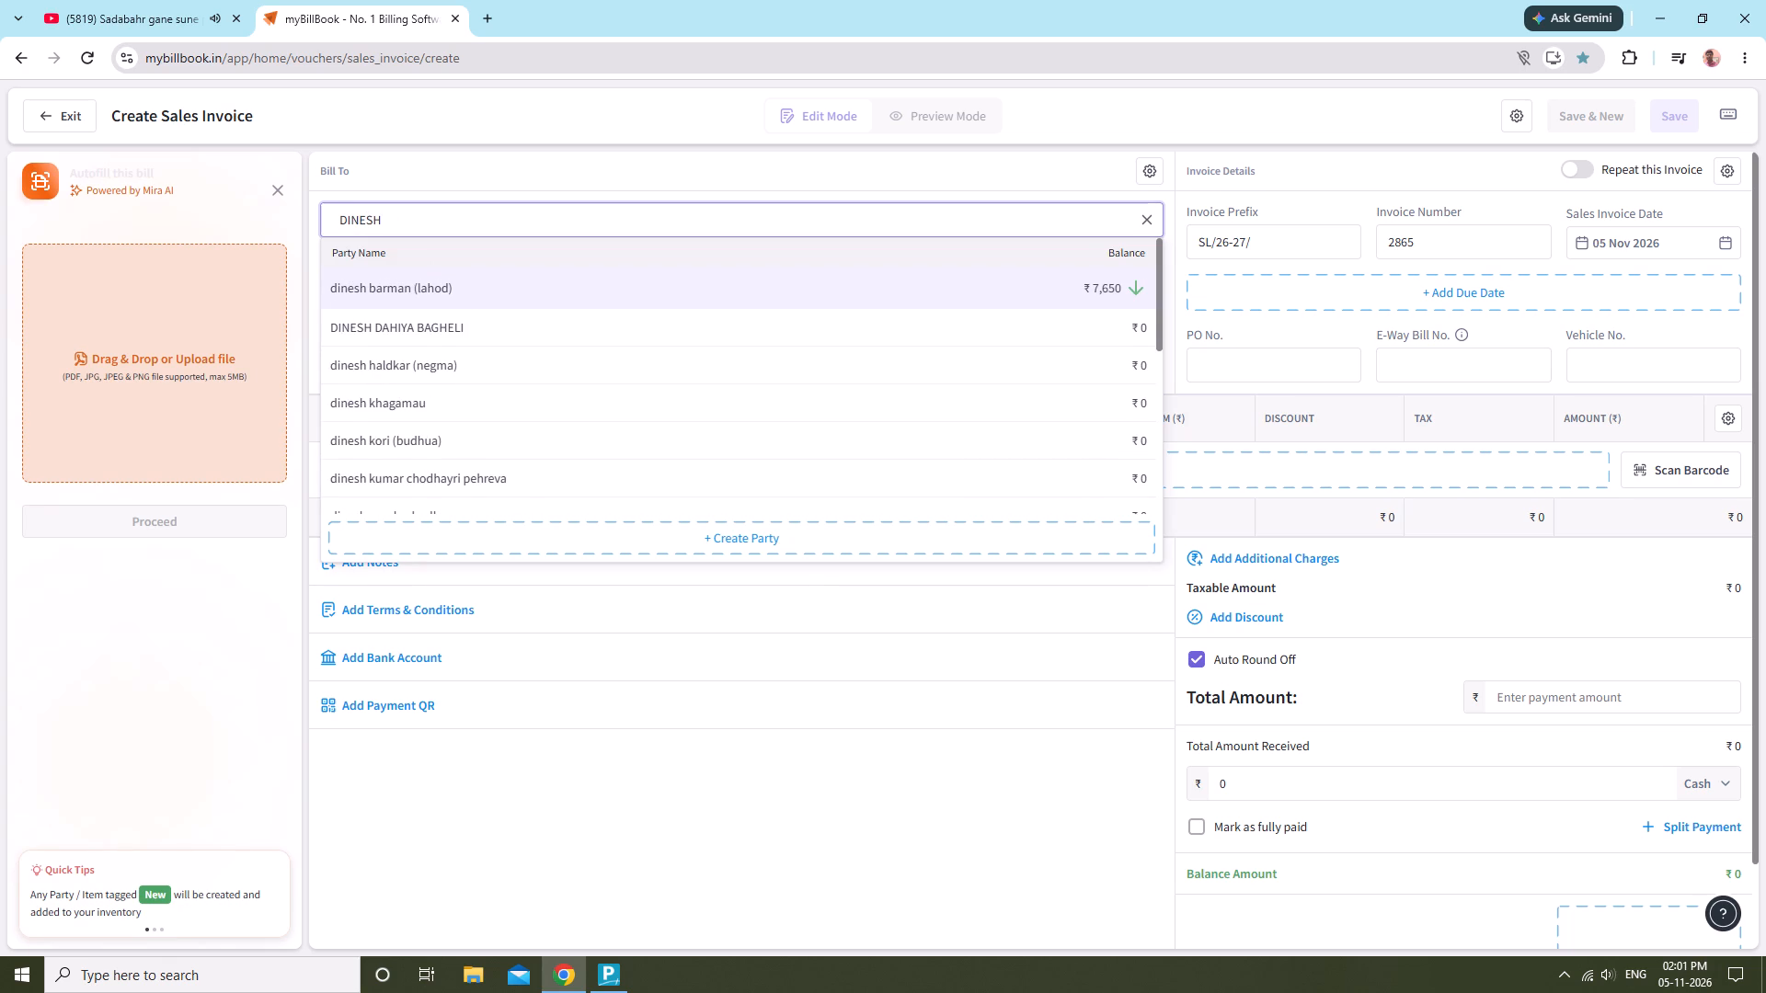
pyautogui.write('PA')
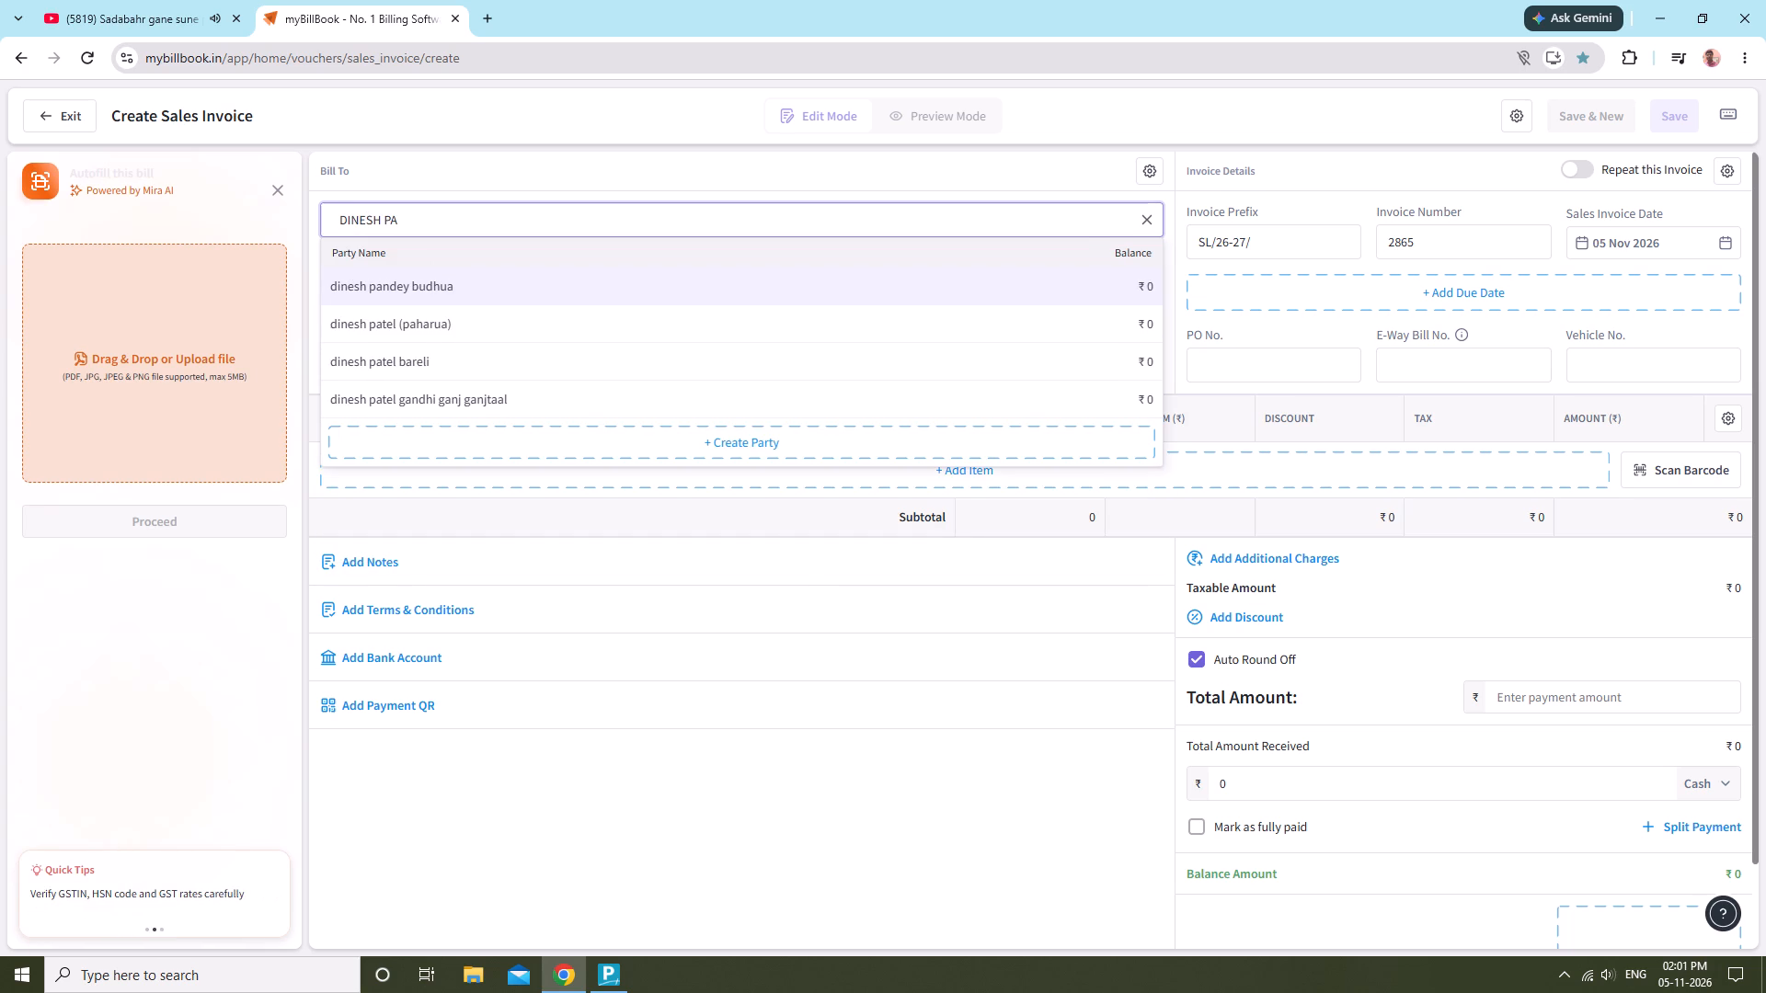
pyautogui.click(505, 450)
pyautogui.click(831, 412)
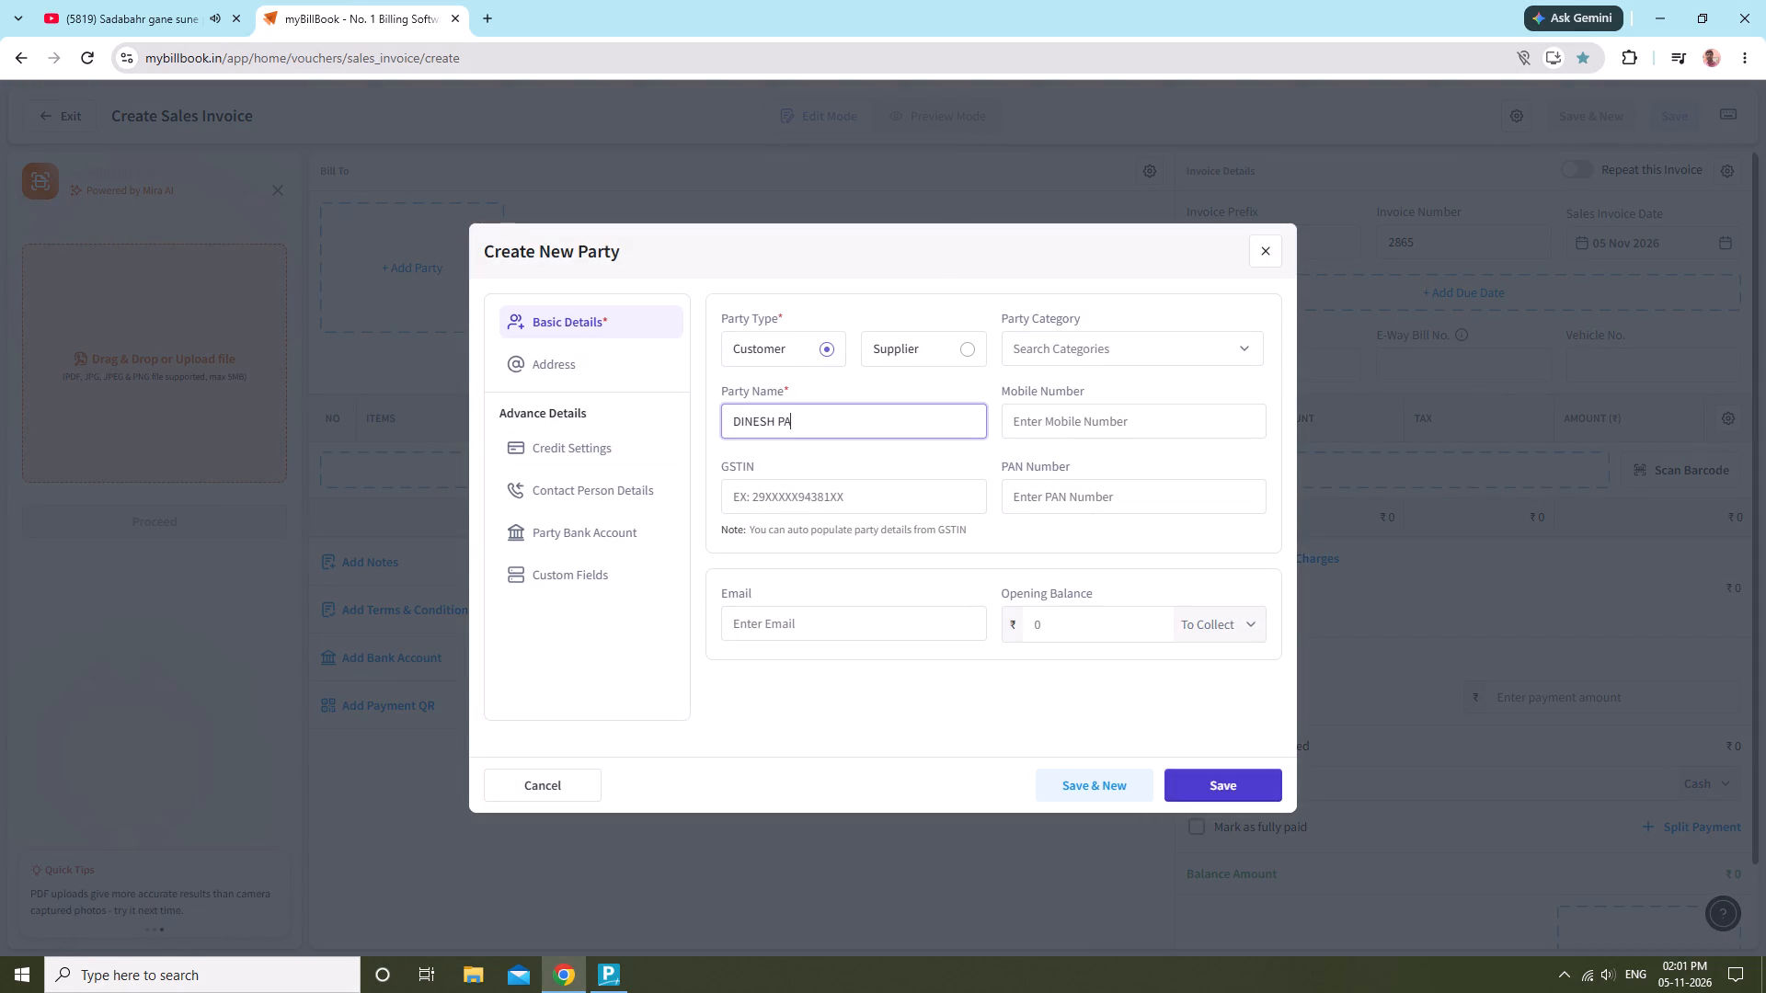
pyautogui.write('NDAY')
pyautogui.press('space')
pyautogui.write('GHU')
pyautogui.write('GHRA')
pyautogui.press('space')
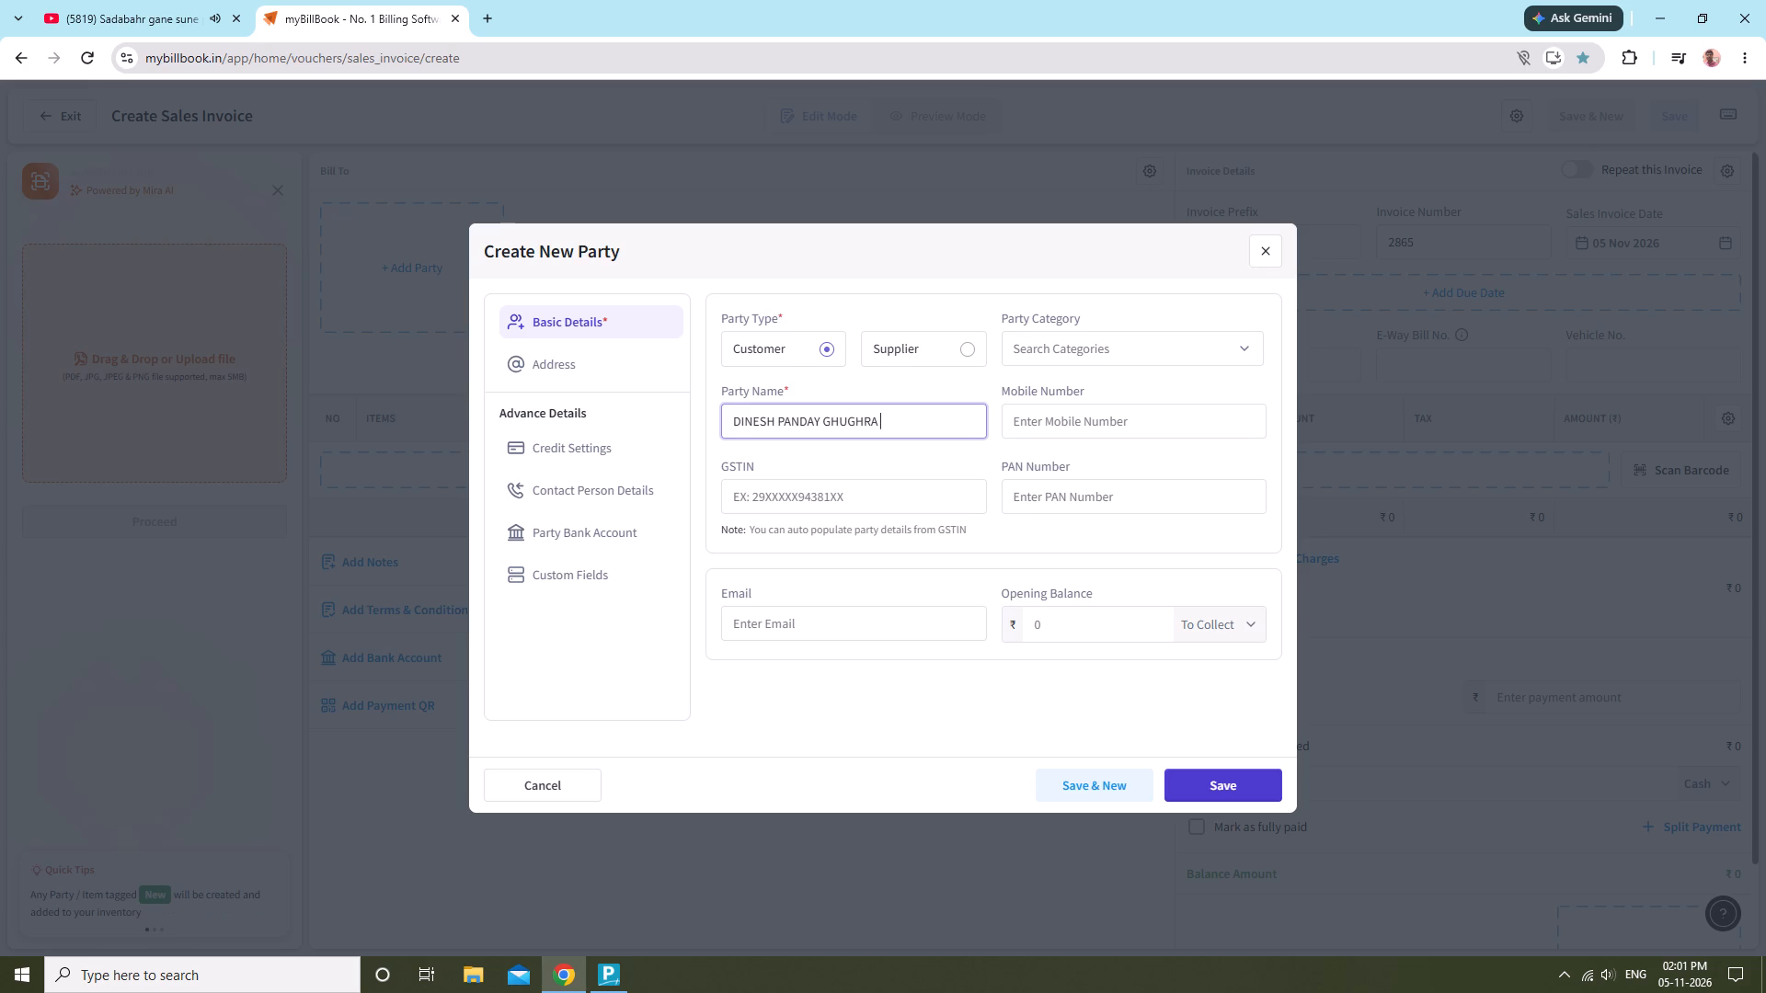
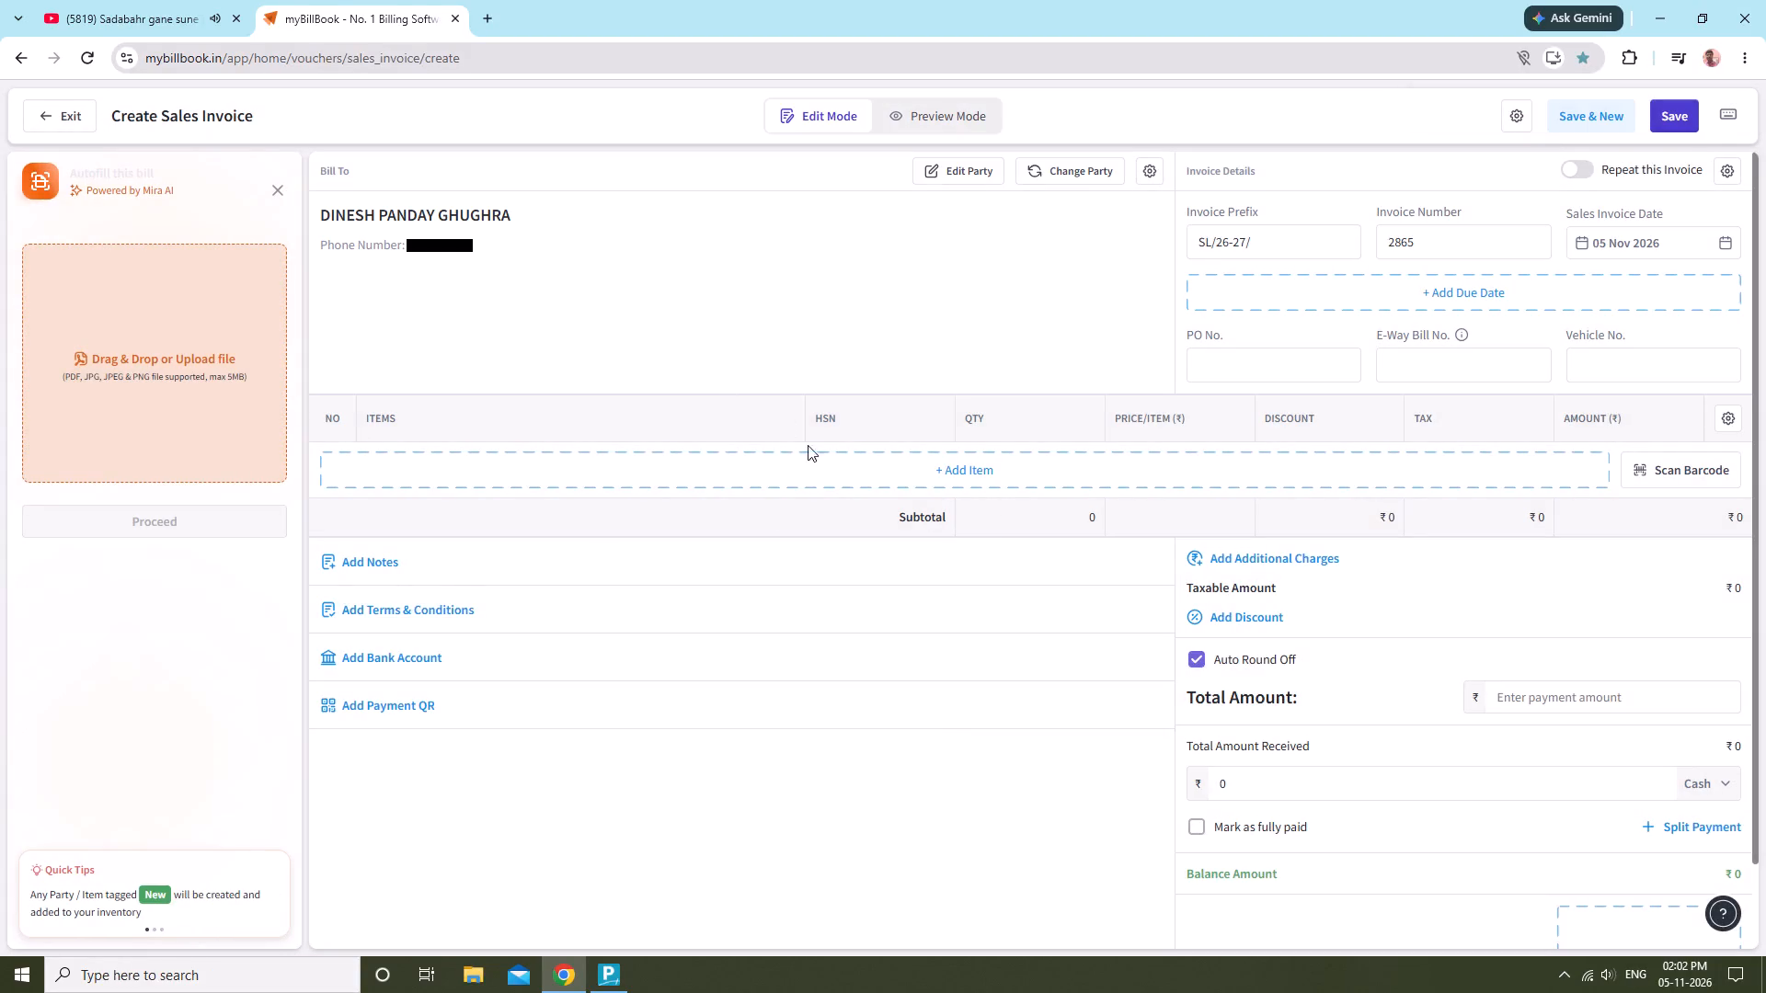
# Search the items for LAXMI and add 15 bags of Wheat Seeds Laxmi 303 (20kg) to the invoice.
pyautogui.click(780, 464)
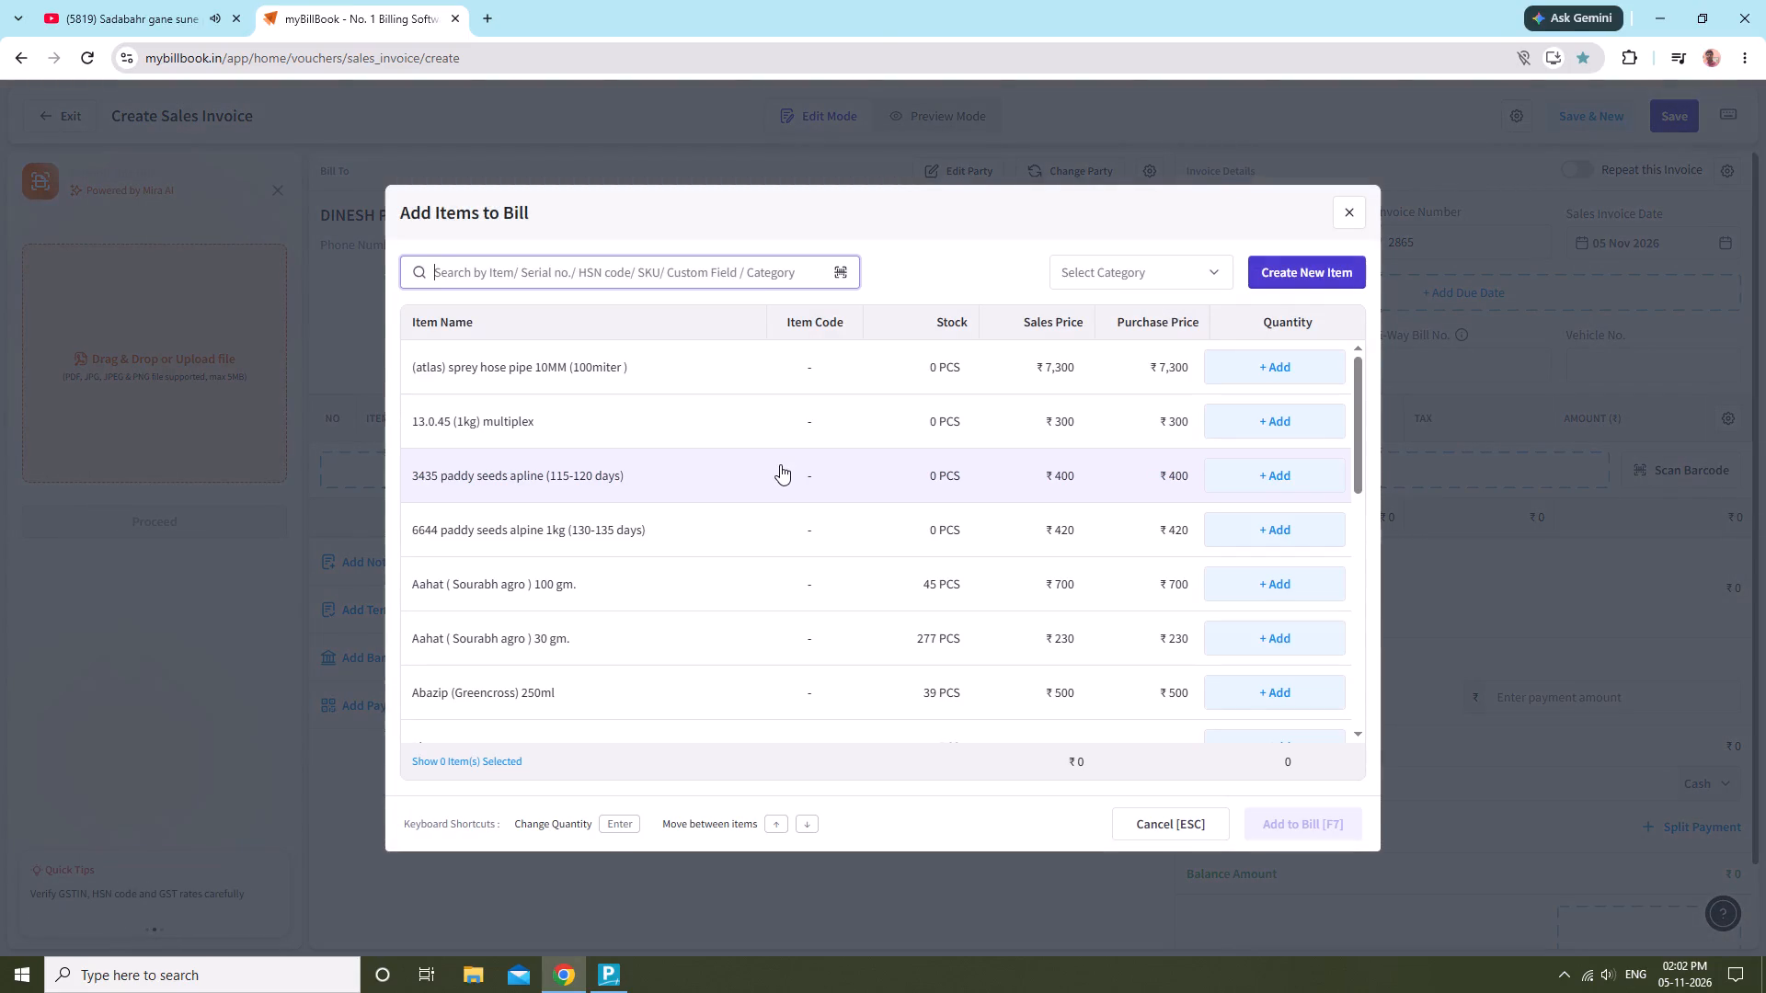
pyautogui.write('LAXMI')
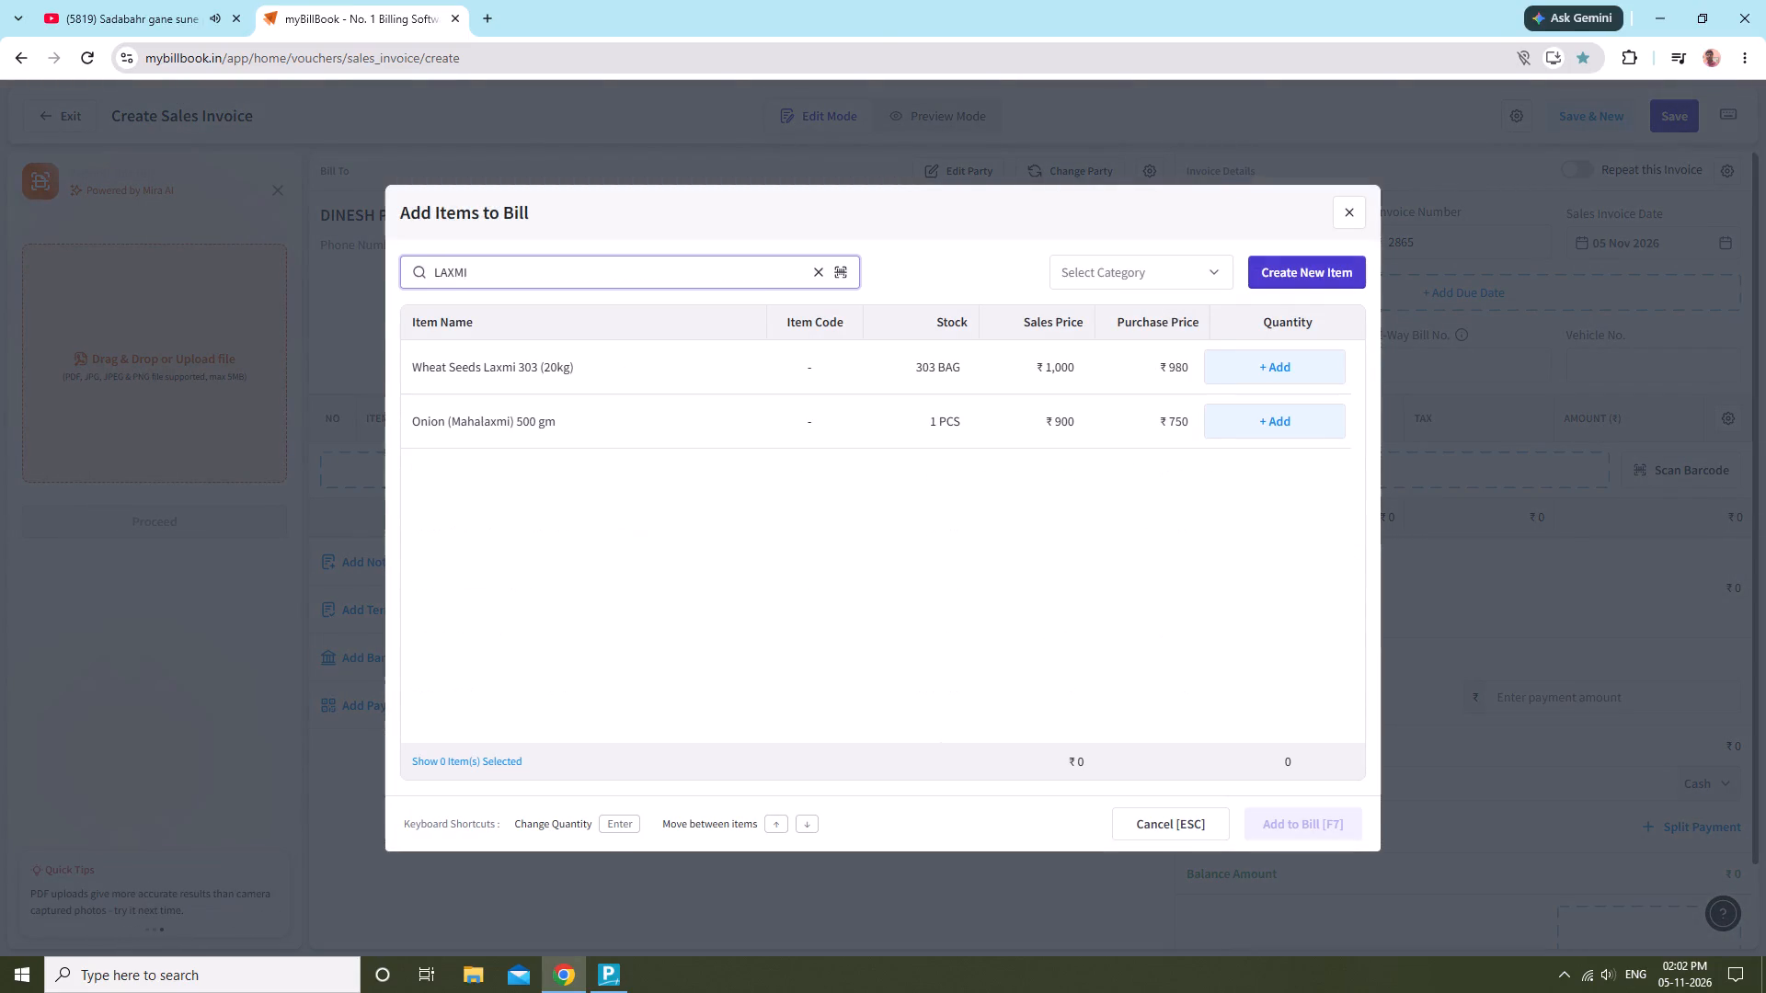
pyautogui.click(1312, 369)
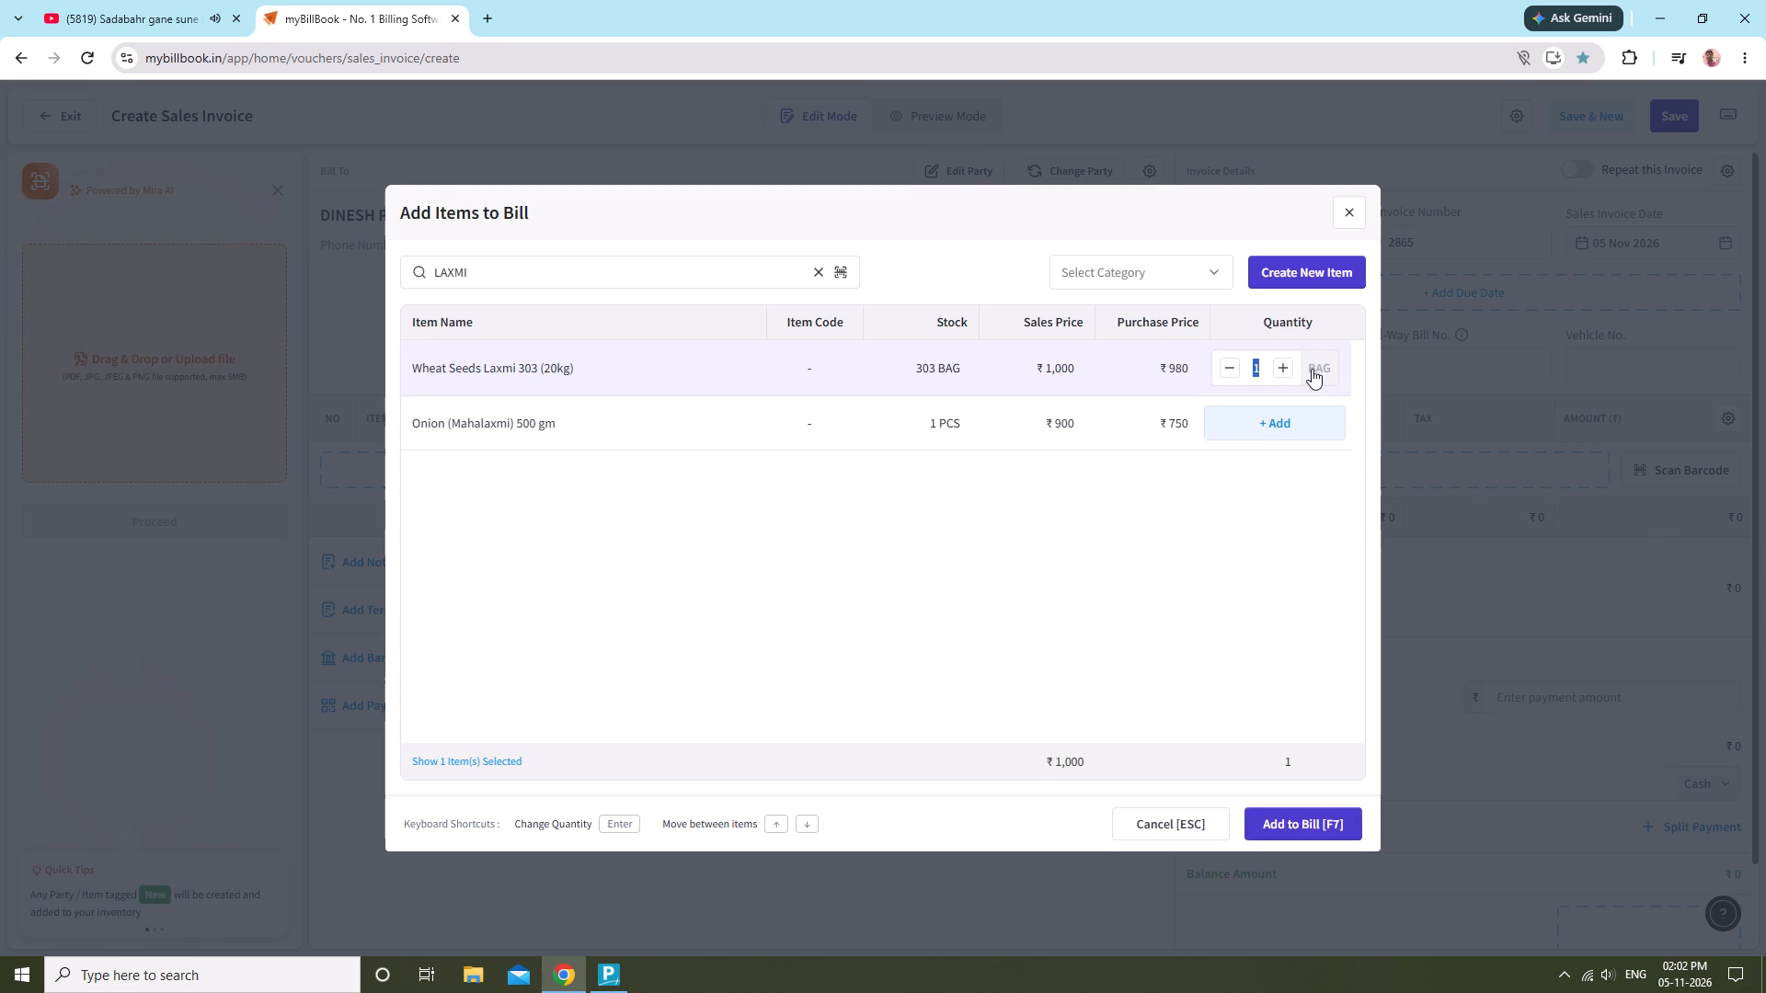
pyautogui.write('15')
pyautogui.click(1336, 821)
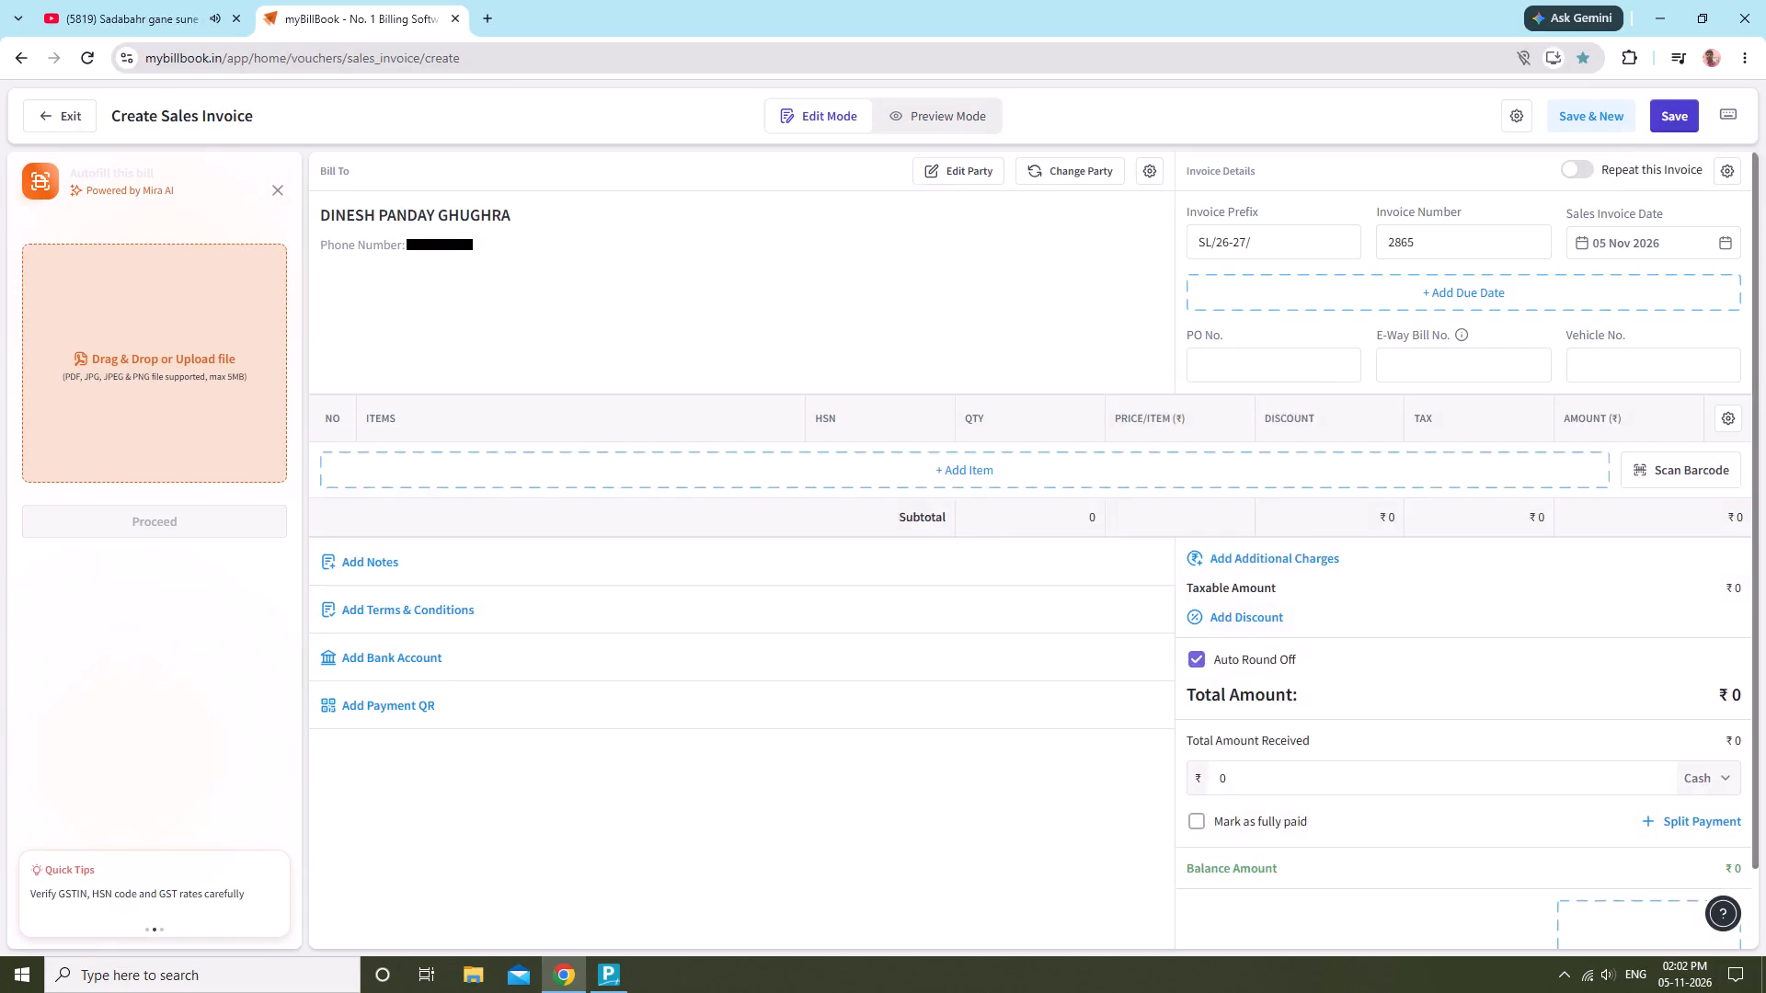
pyautogui.click(797, 297)
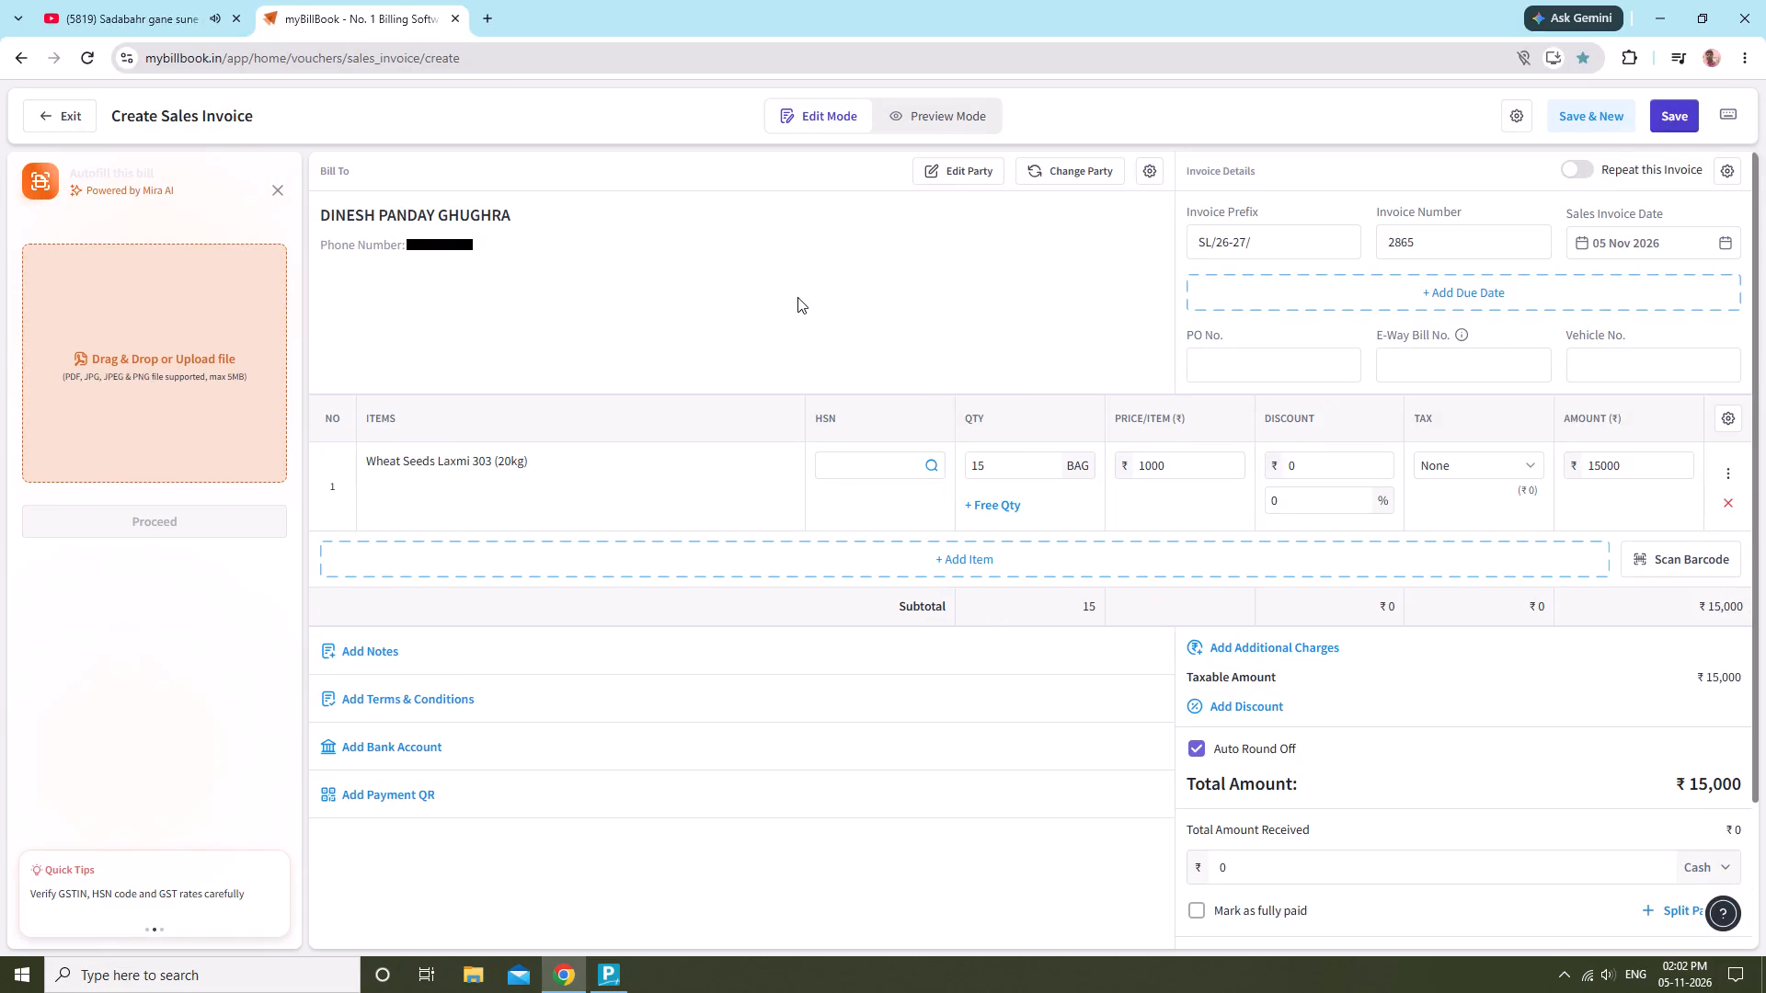
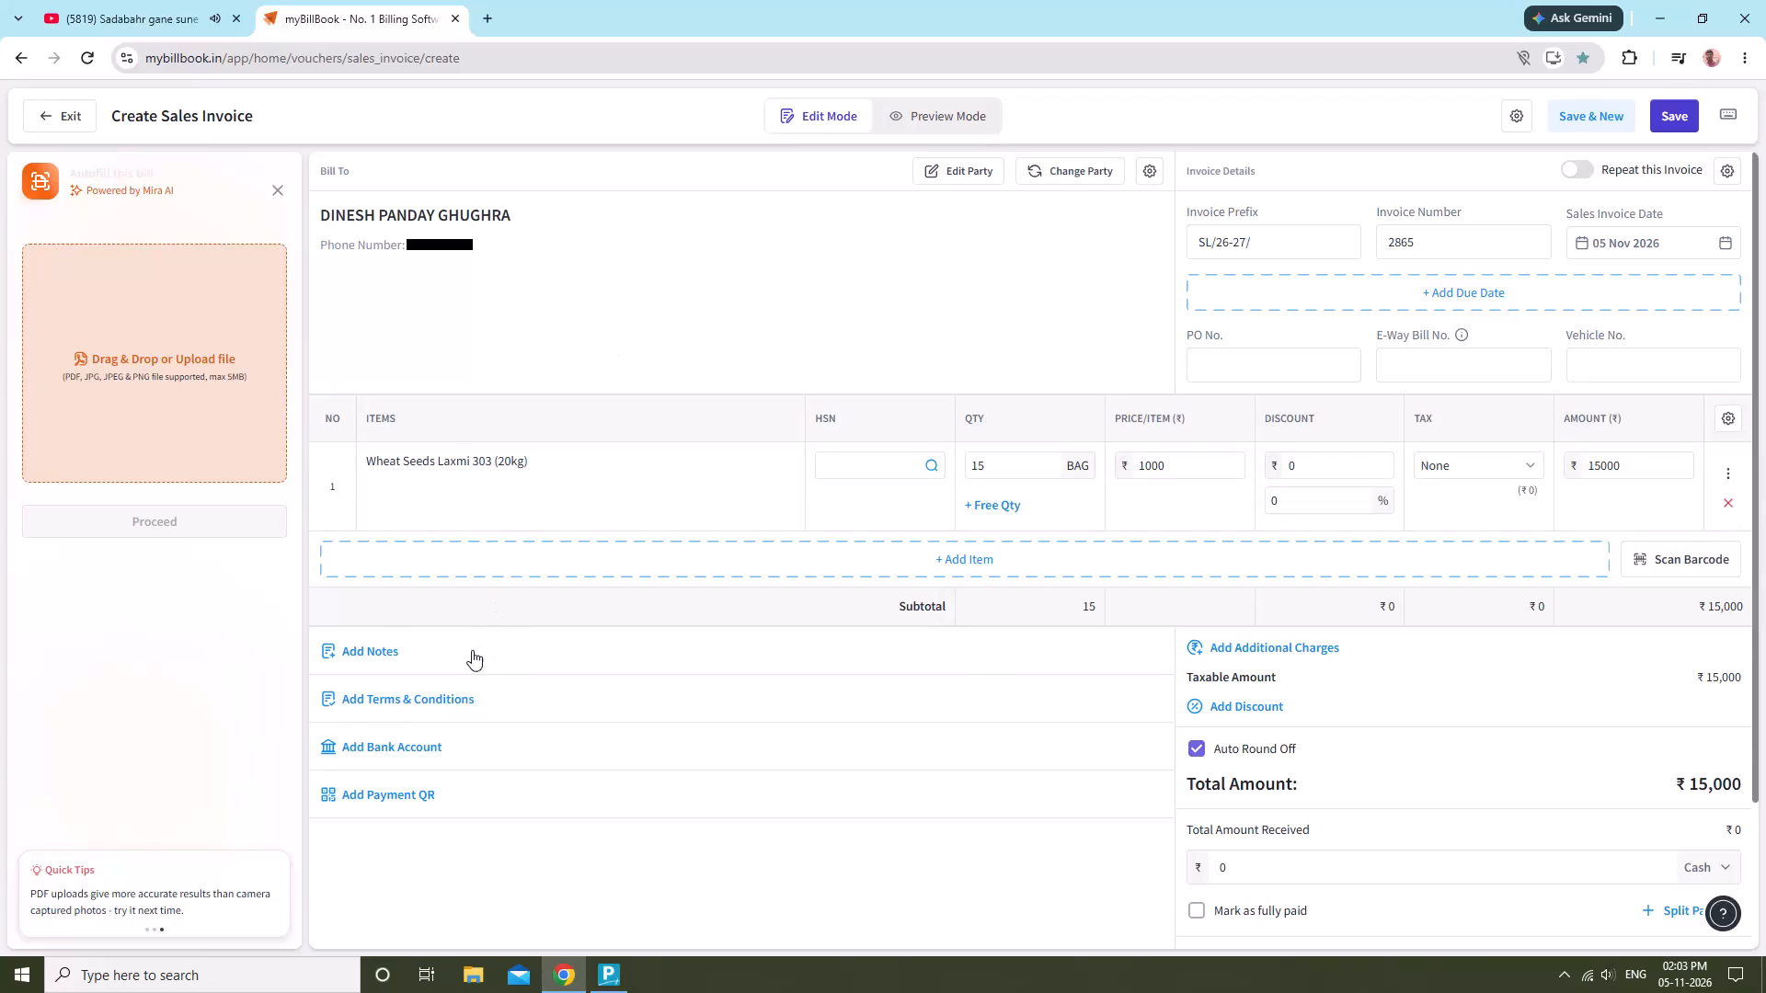
# Add a note to the sales invoice reading "MAAL JANA BAKI HAIN".
pyautogui.click(472, 650)
pyautogui.click(501, 687)
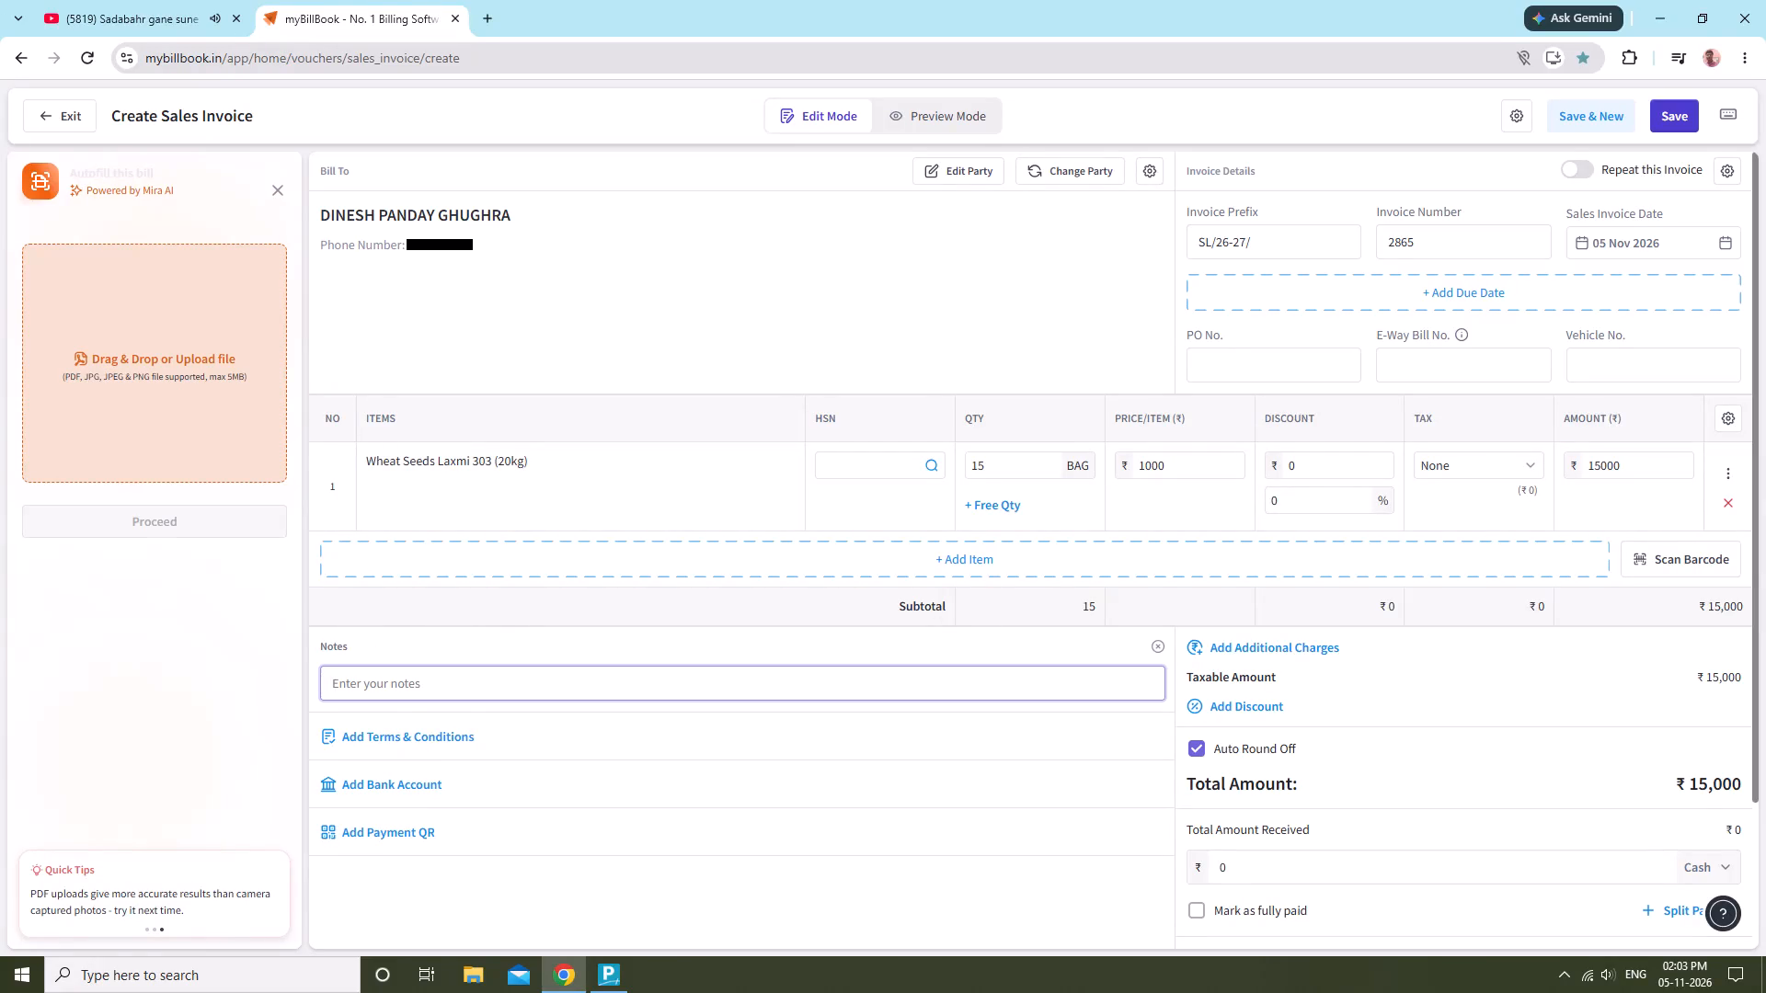
pyautogui.write('MAAL')
pyautogui.press('space')
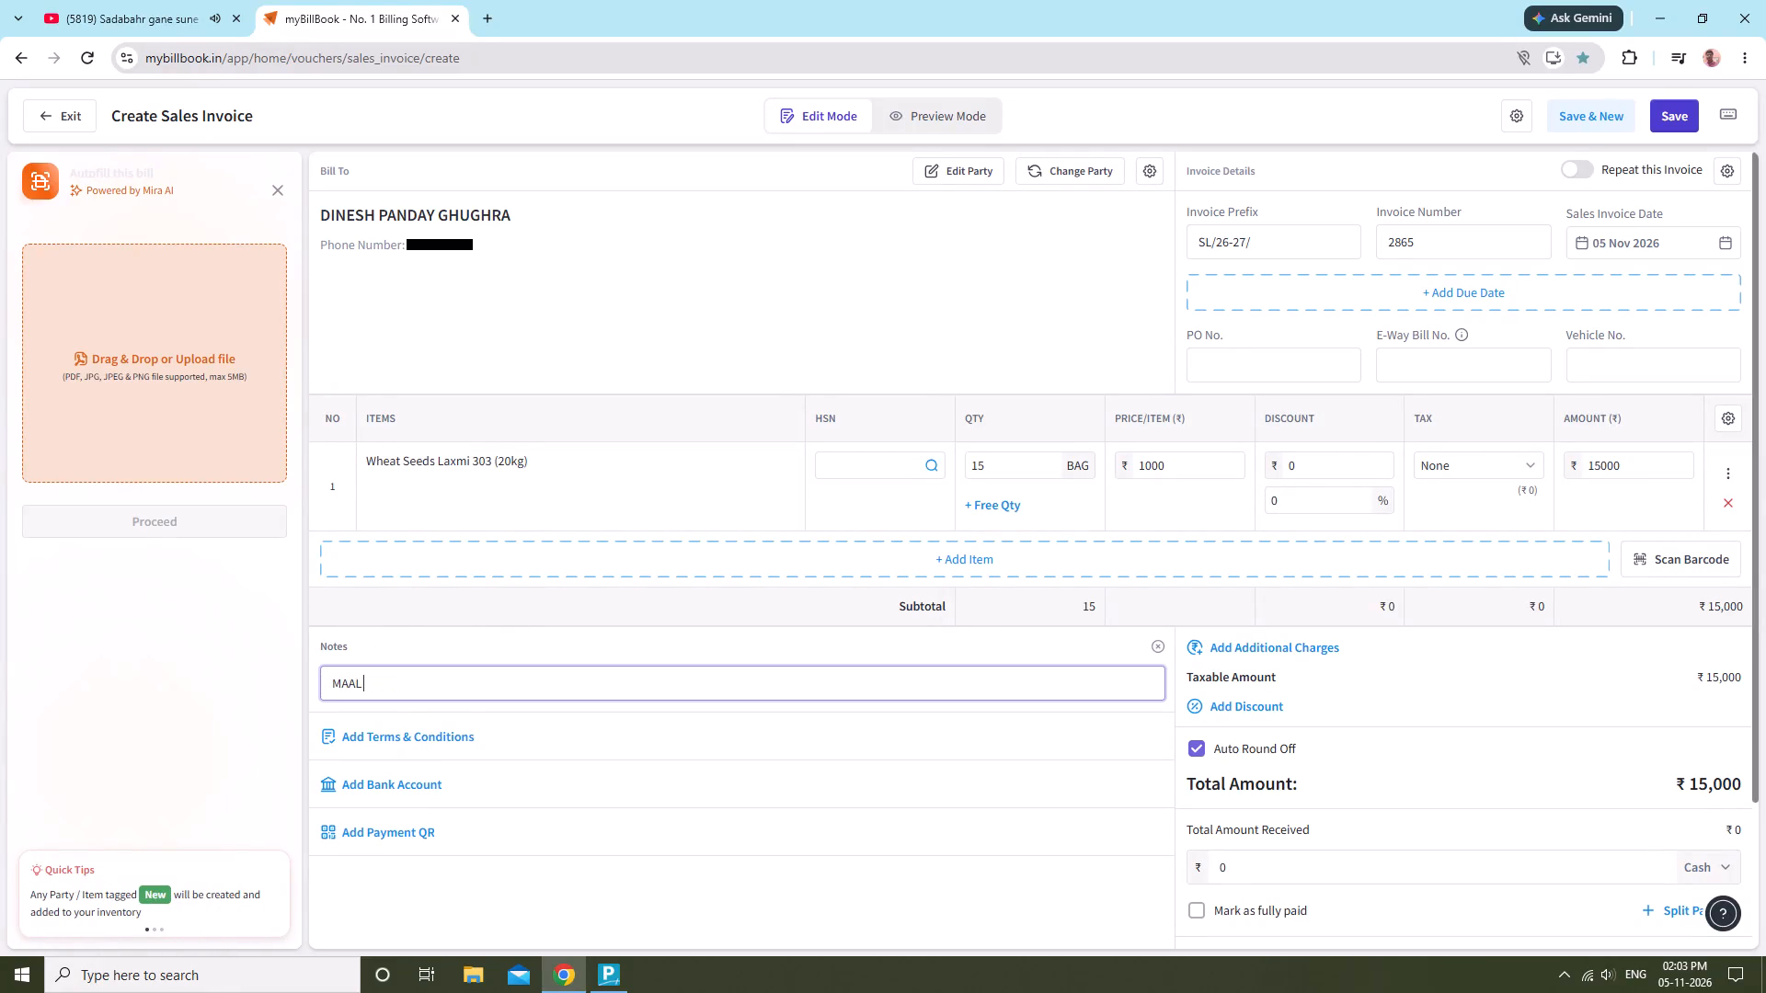
pyautogui.write('JANA BAKI HAIN')
pyautogui.press('space')
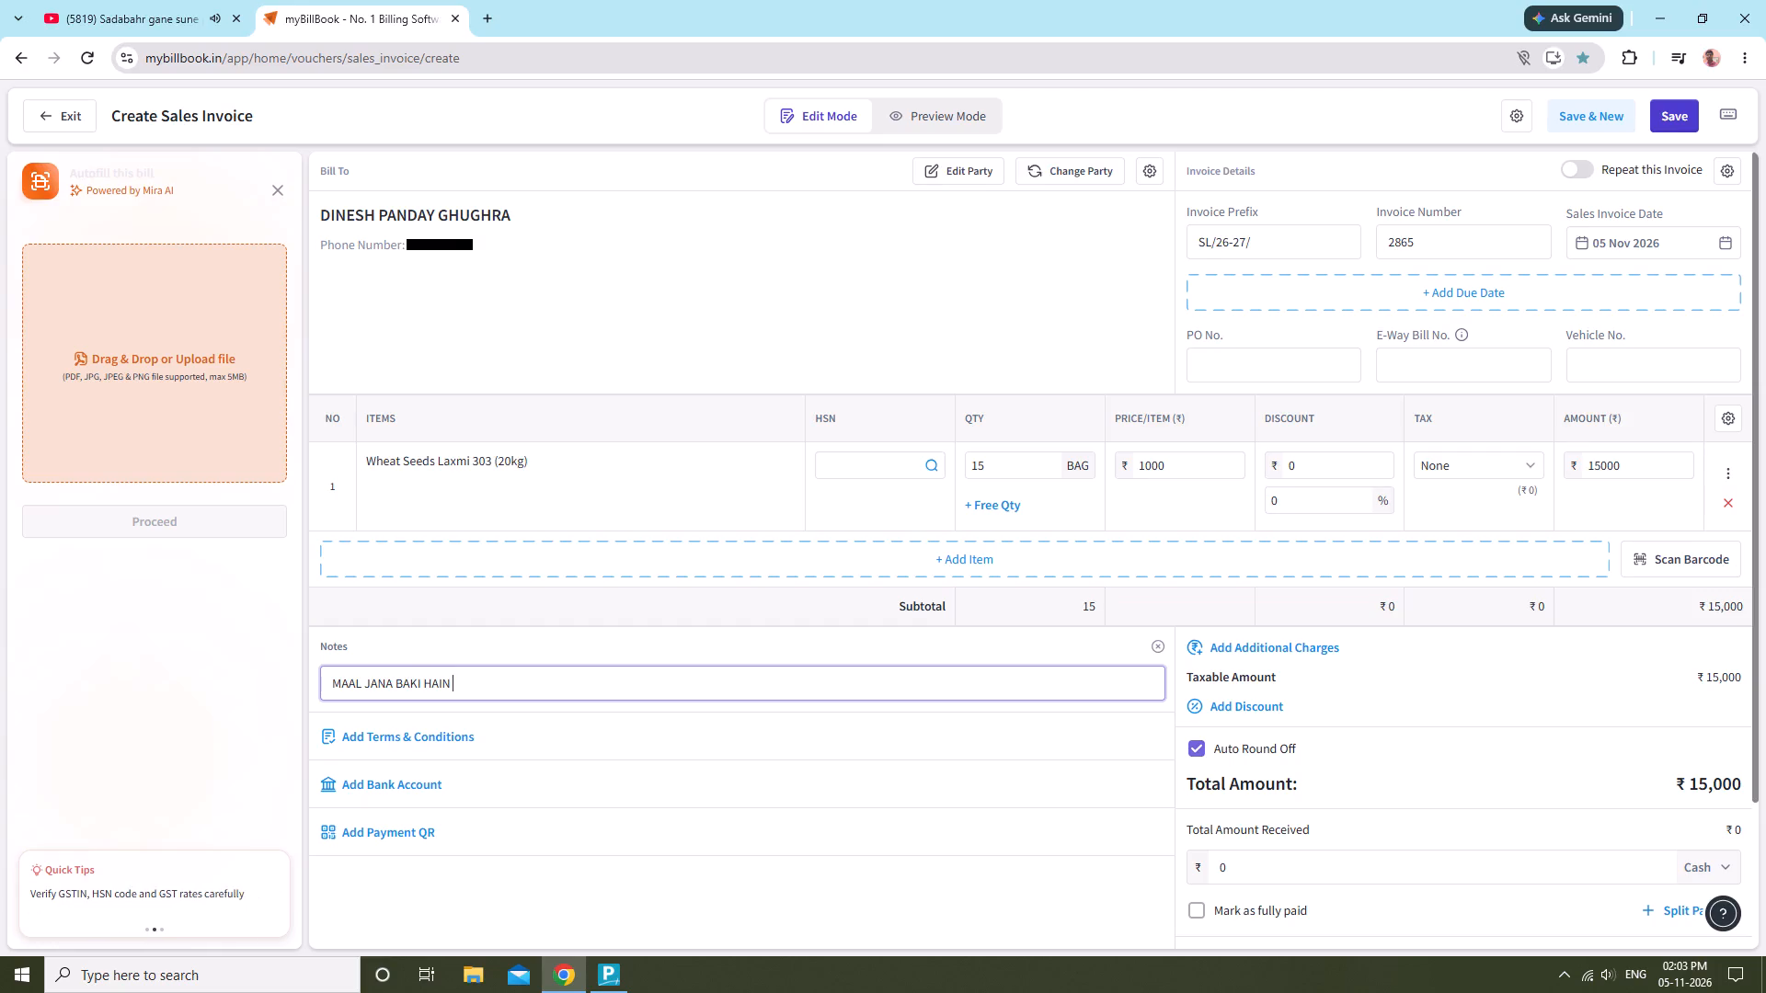
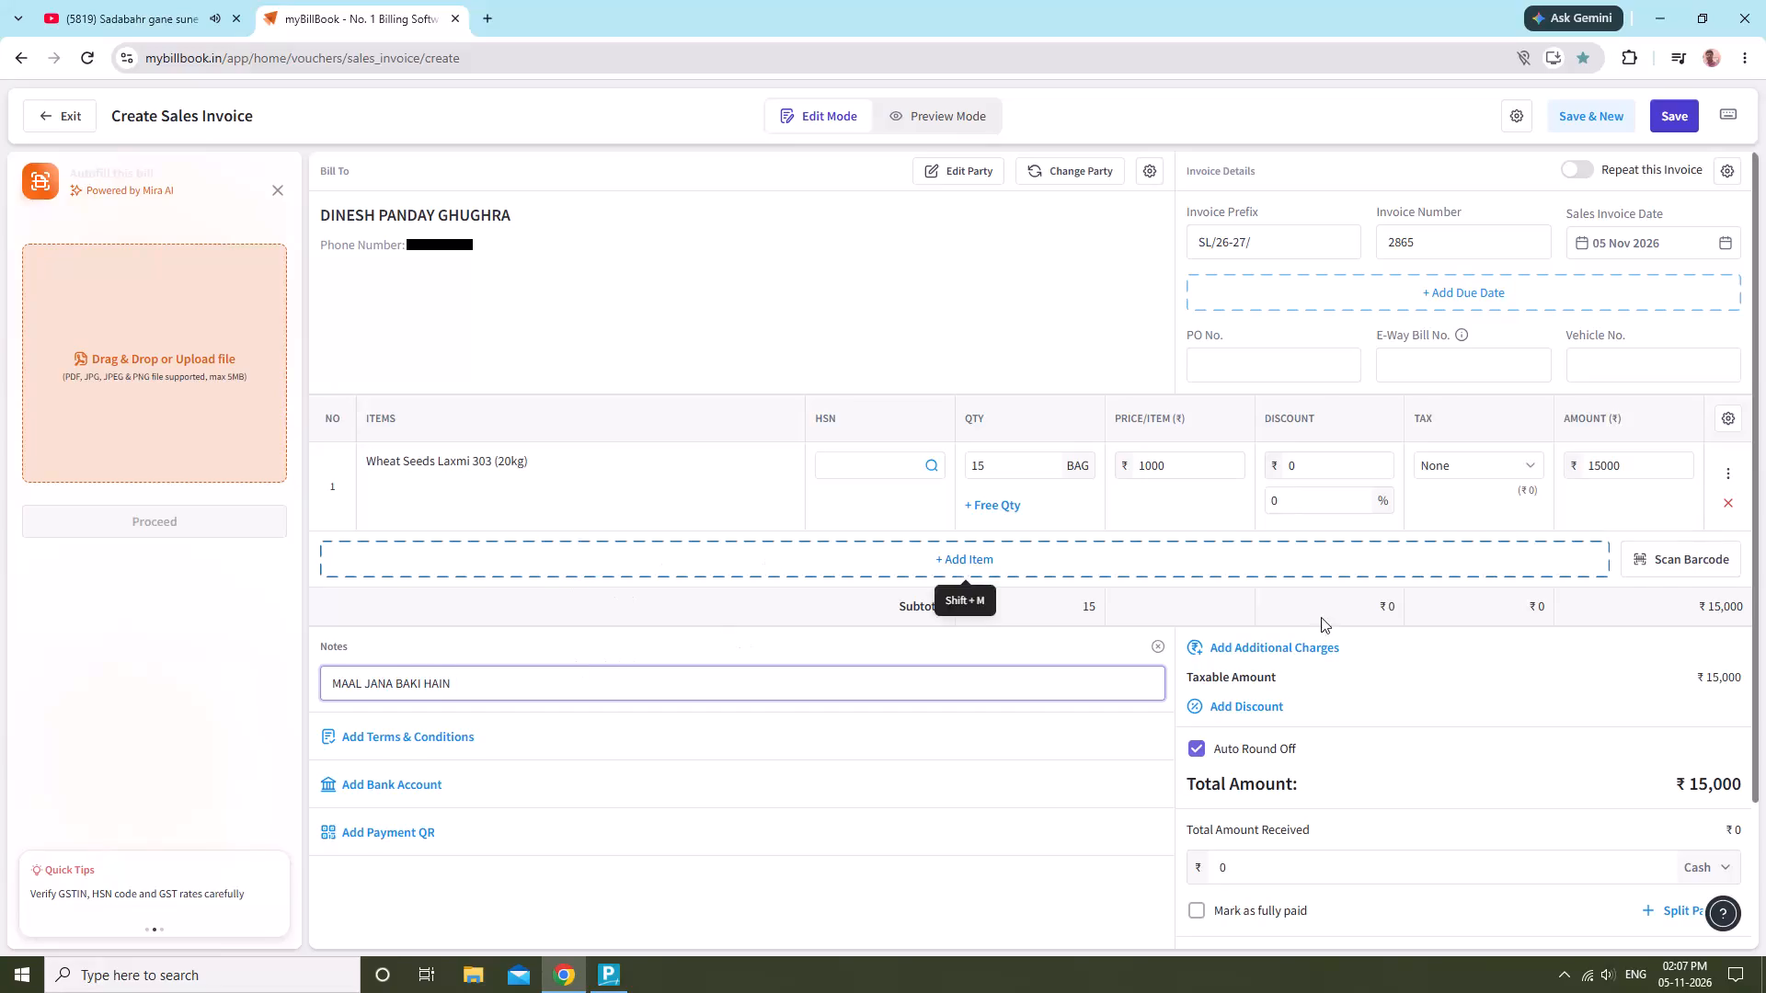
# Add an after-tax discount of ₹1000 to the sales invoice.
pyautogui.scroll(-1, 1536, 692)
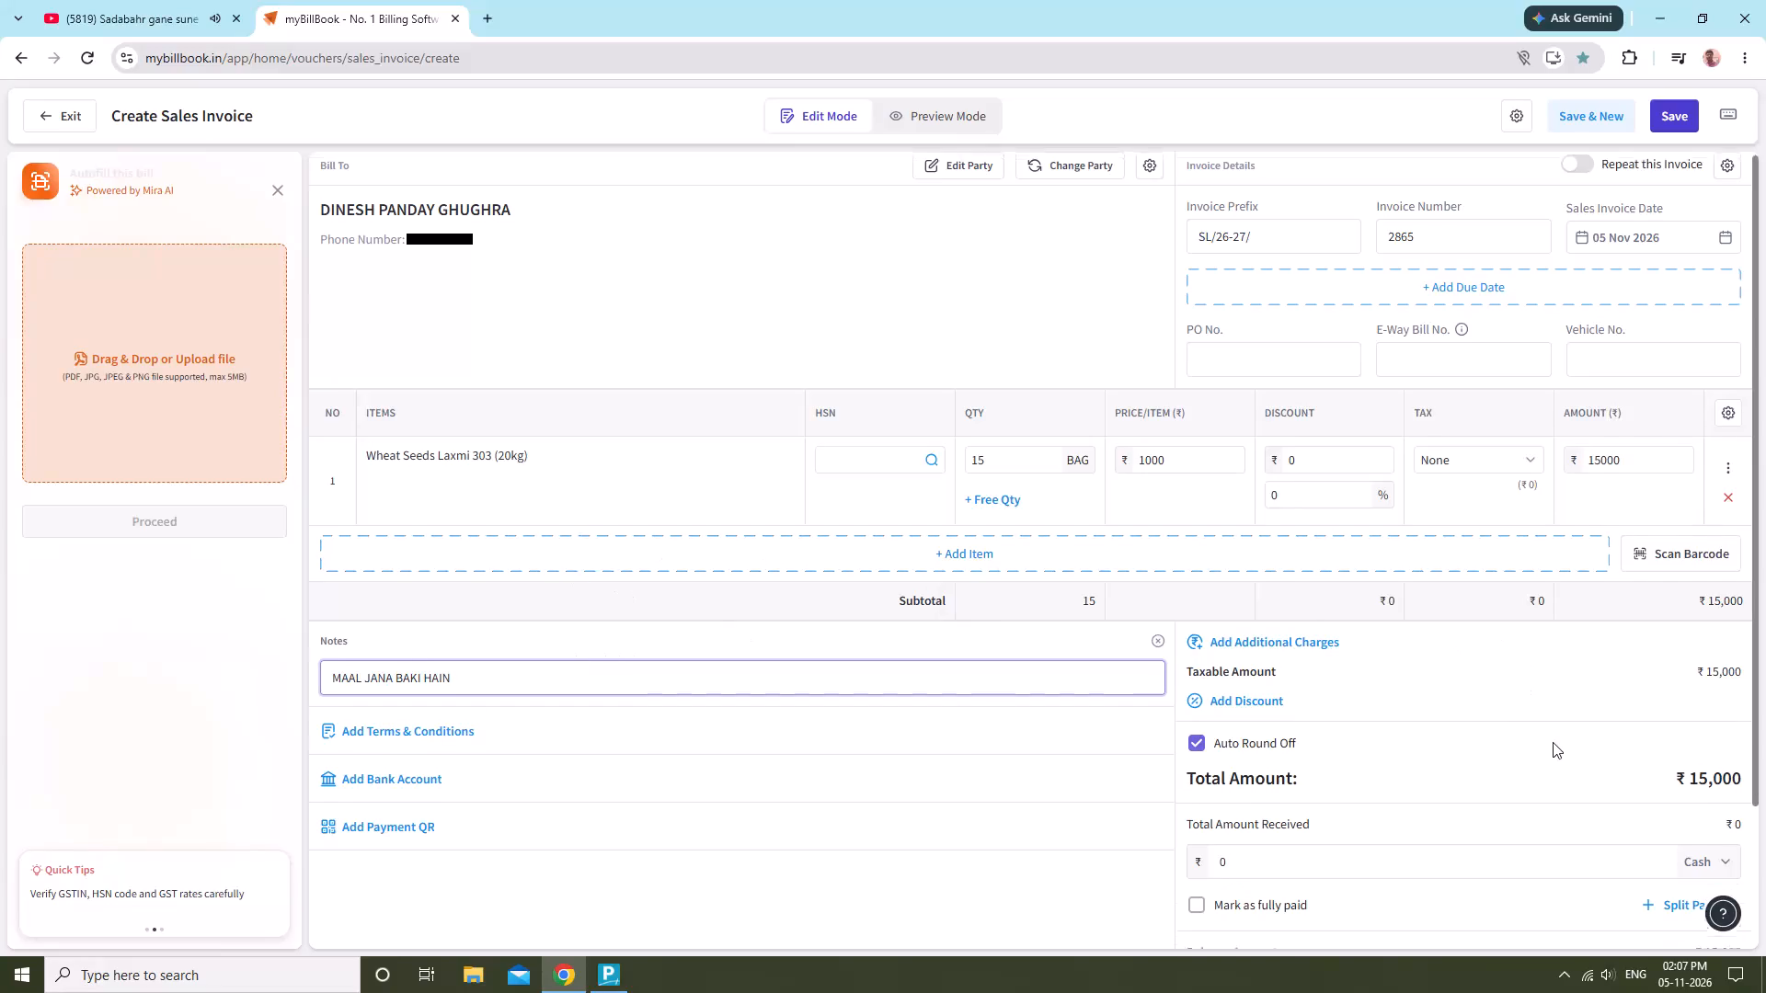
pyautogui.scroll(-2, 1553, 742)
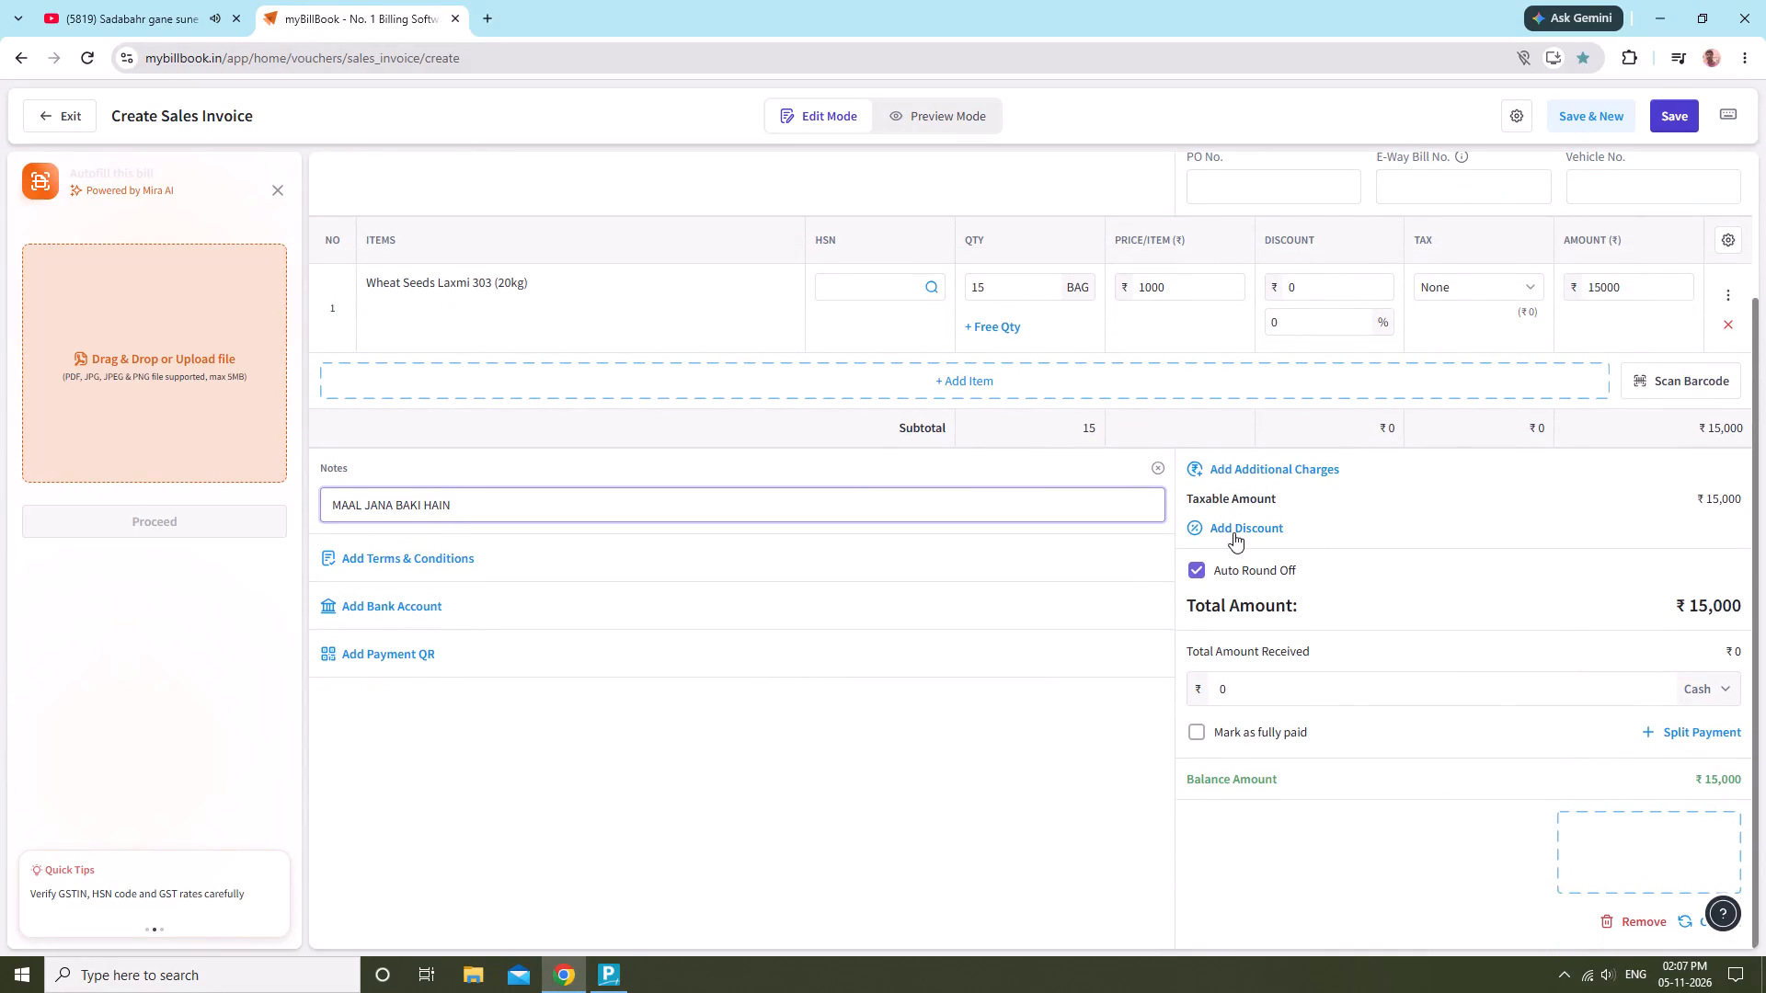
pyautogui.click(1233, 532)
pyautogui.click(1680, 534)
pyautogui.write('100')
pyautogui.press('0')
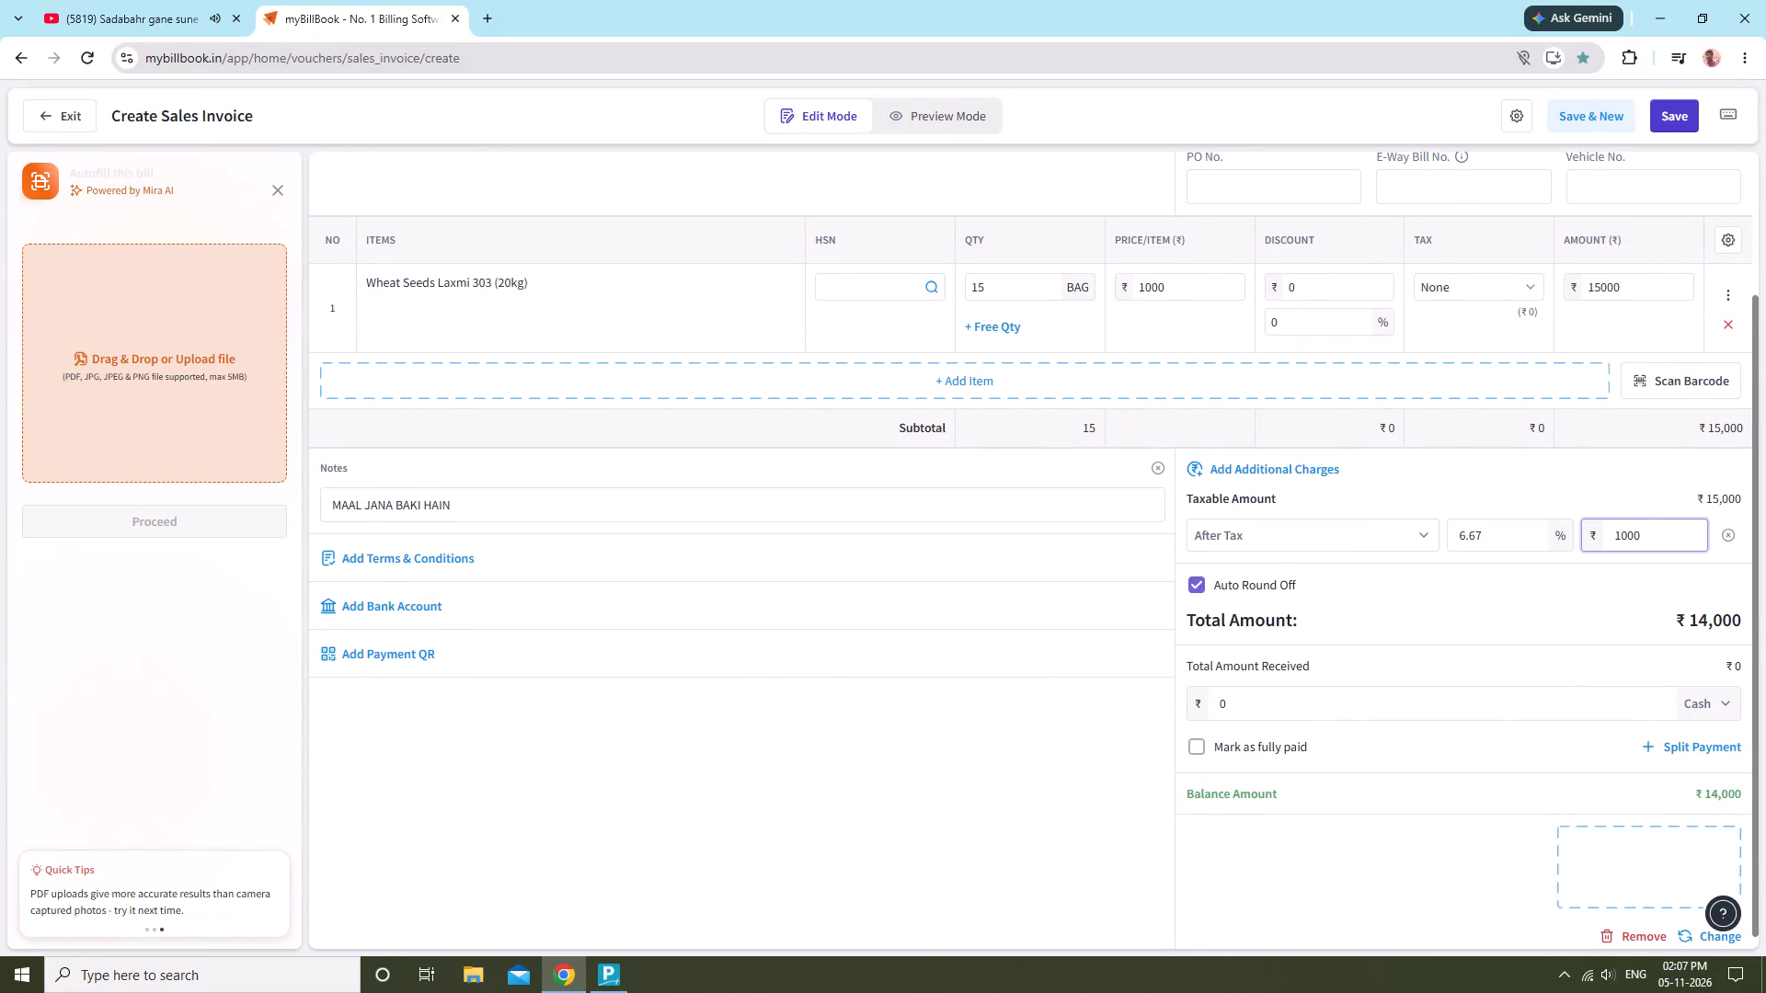
# Save the new sales invoice and dismiss the notification.
pyautogui.scroll(-3, 1654, 655)
pyautogui.click(1687, 119)
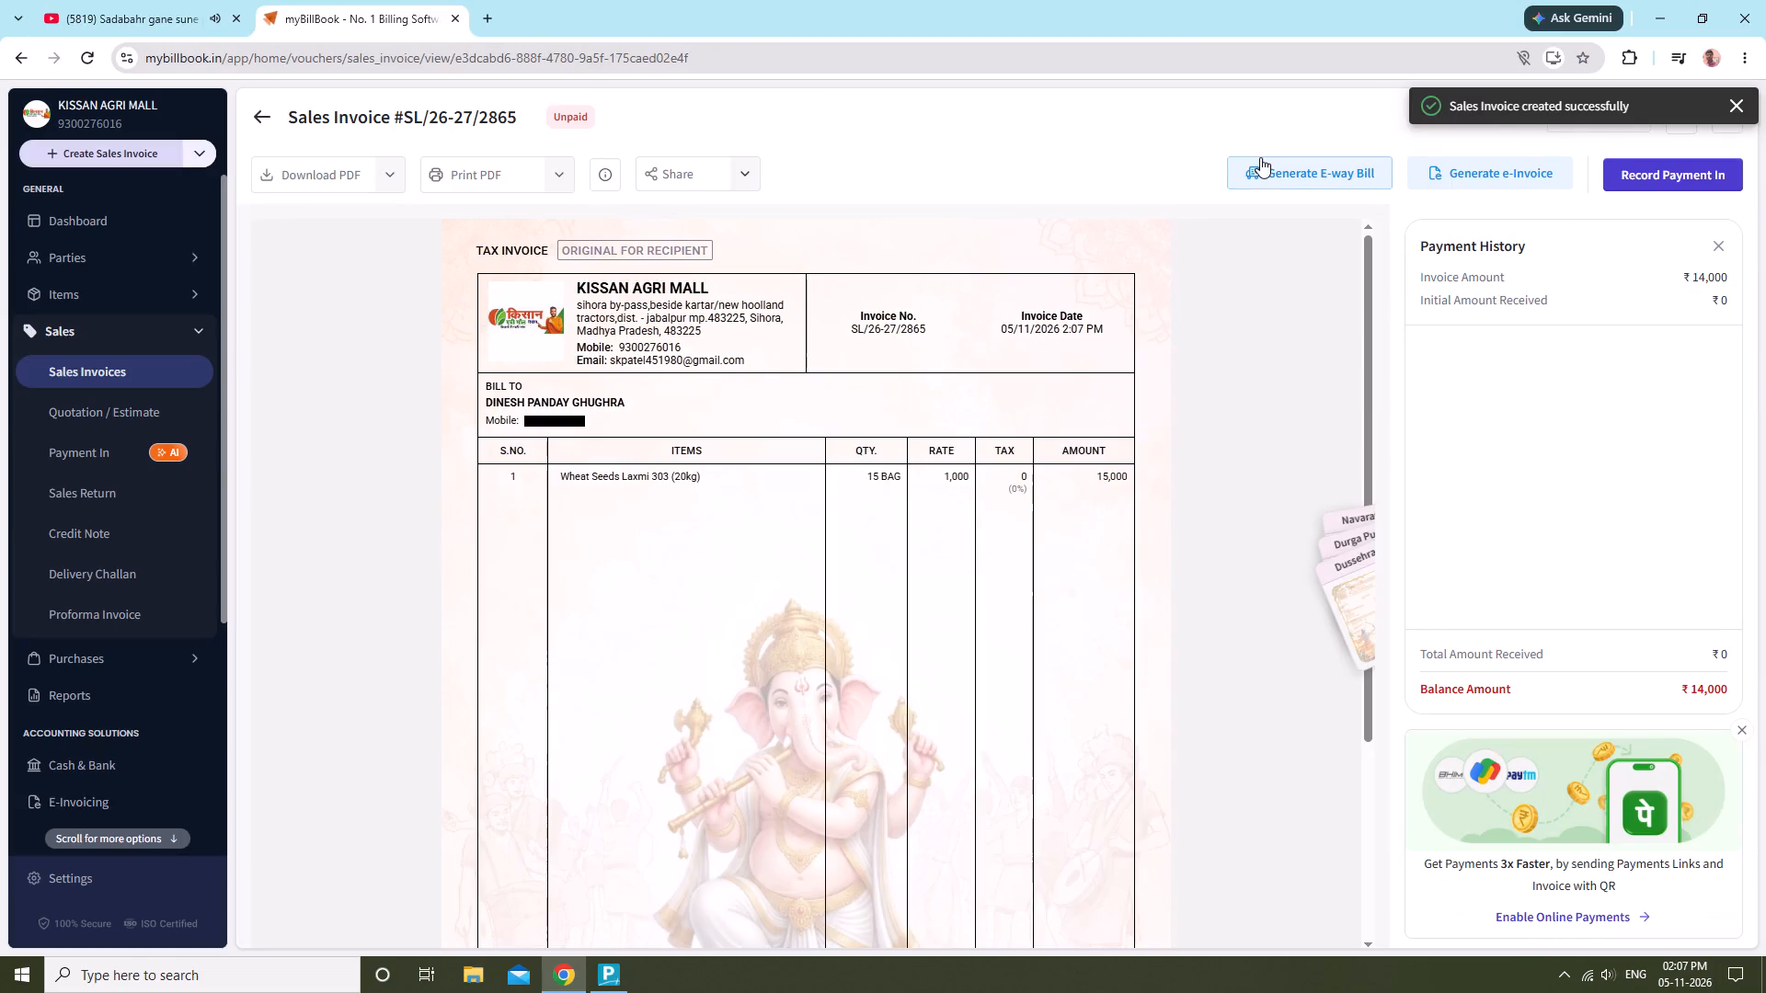
pyautogui.click(1257, 132)
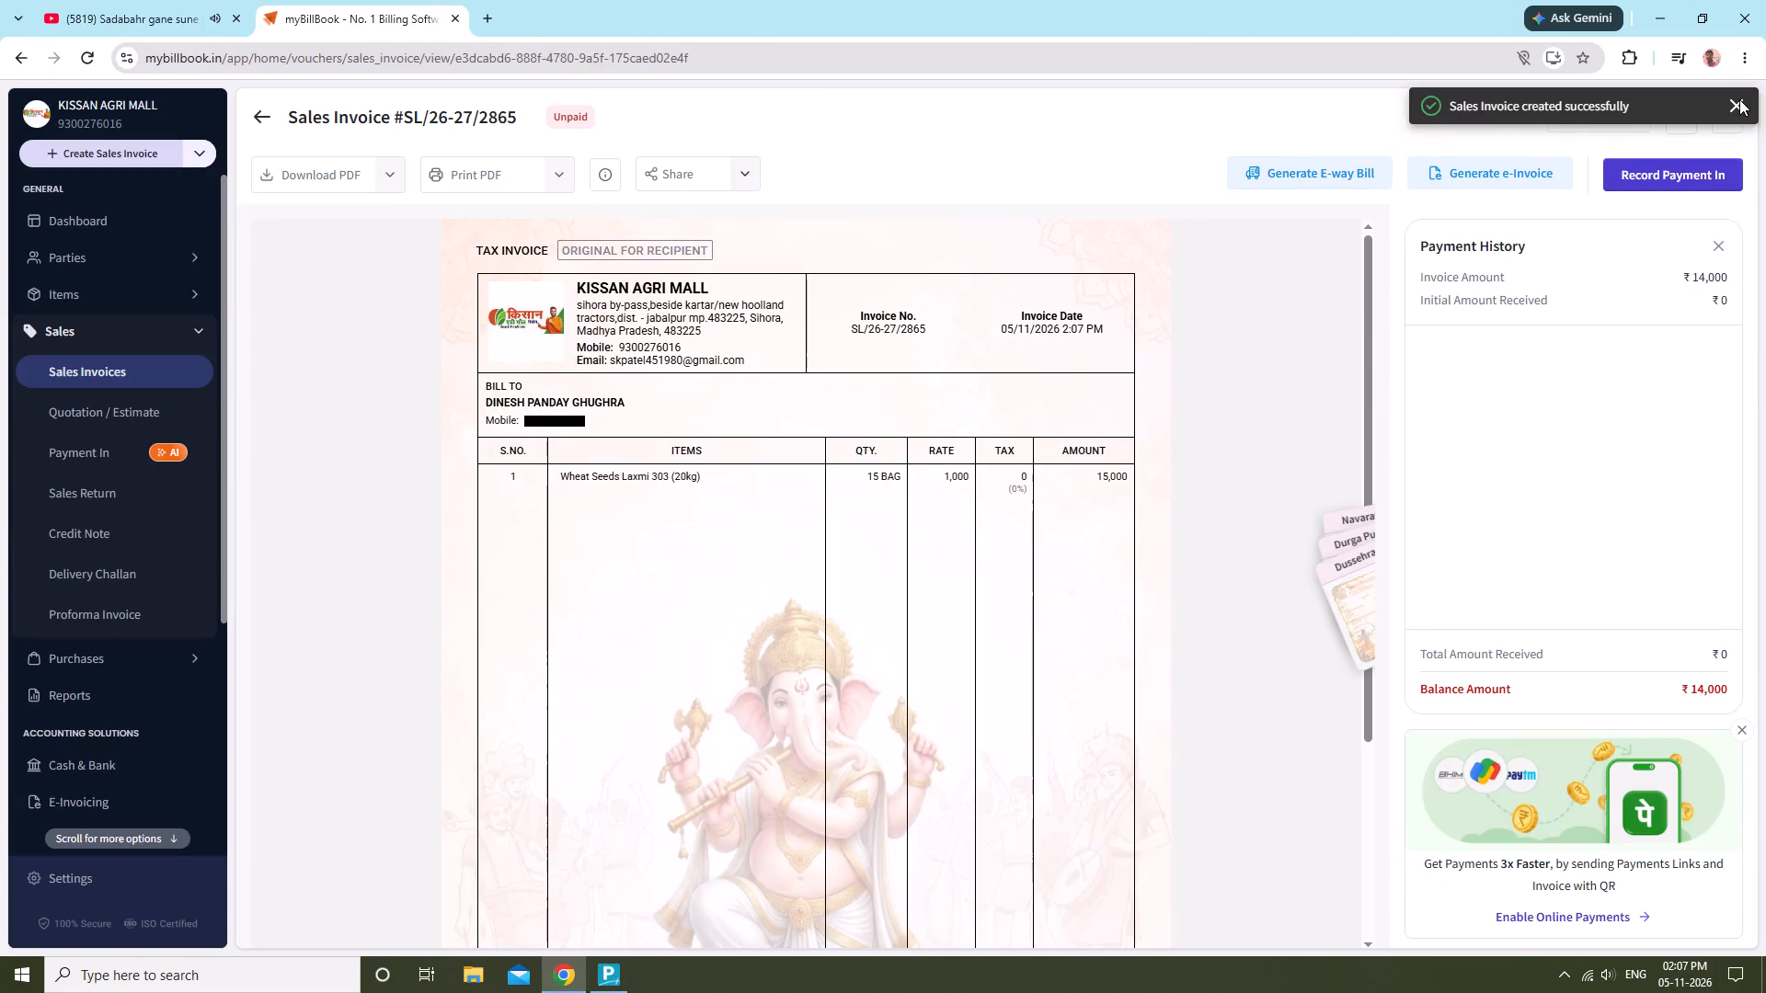
pyautogui.doubleClick(1739, 99)
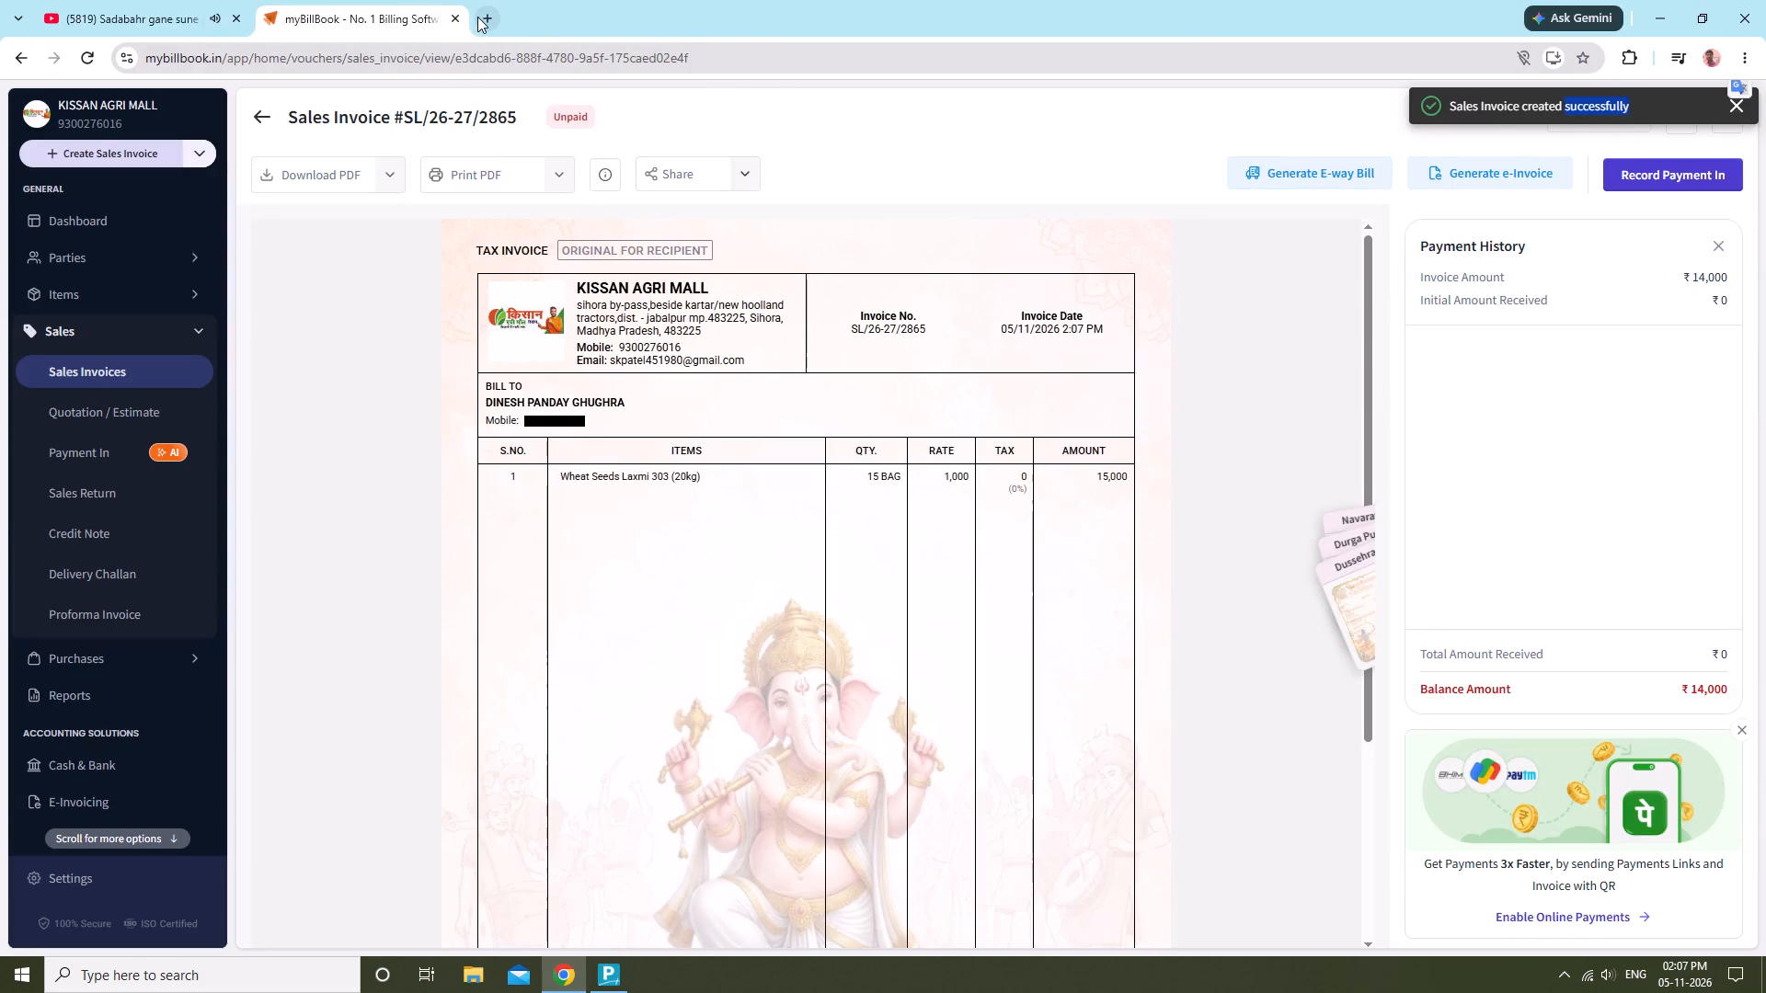
# Open the sales invoice list in a new browser tab and open invoice SL/26-27/2865 for editing.
pyautogui.click(477, 17)
pyautogui.doubleClick(763, 508)
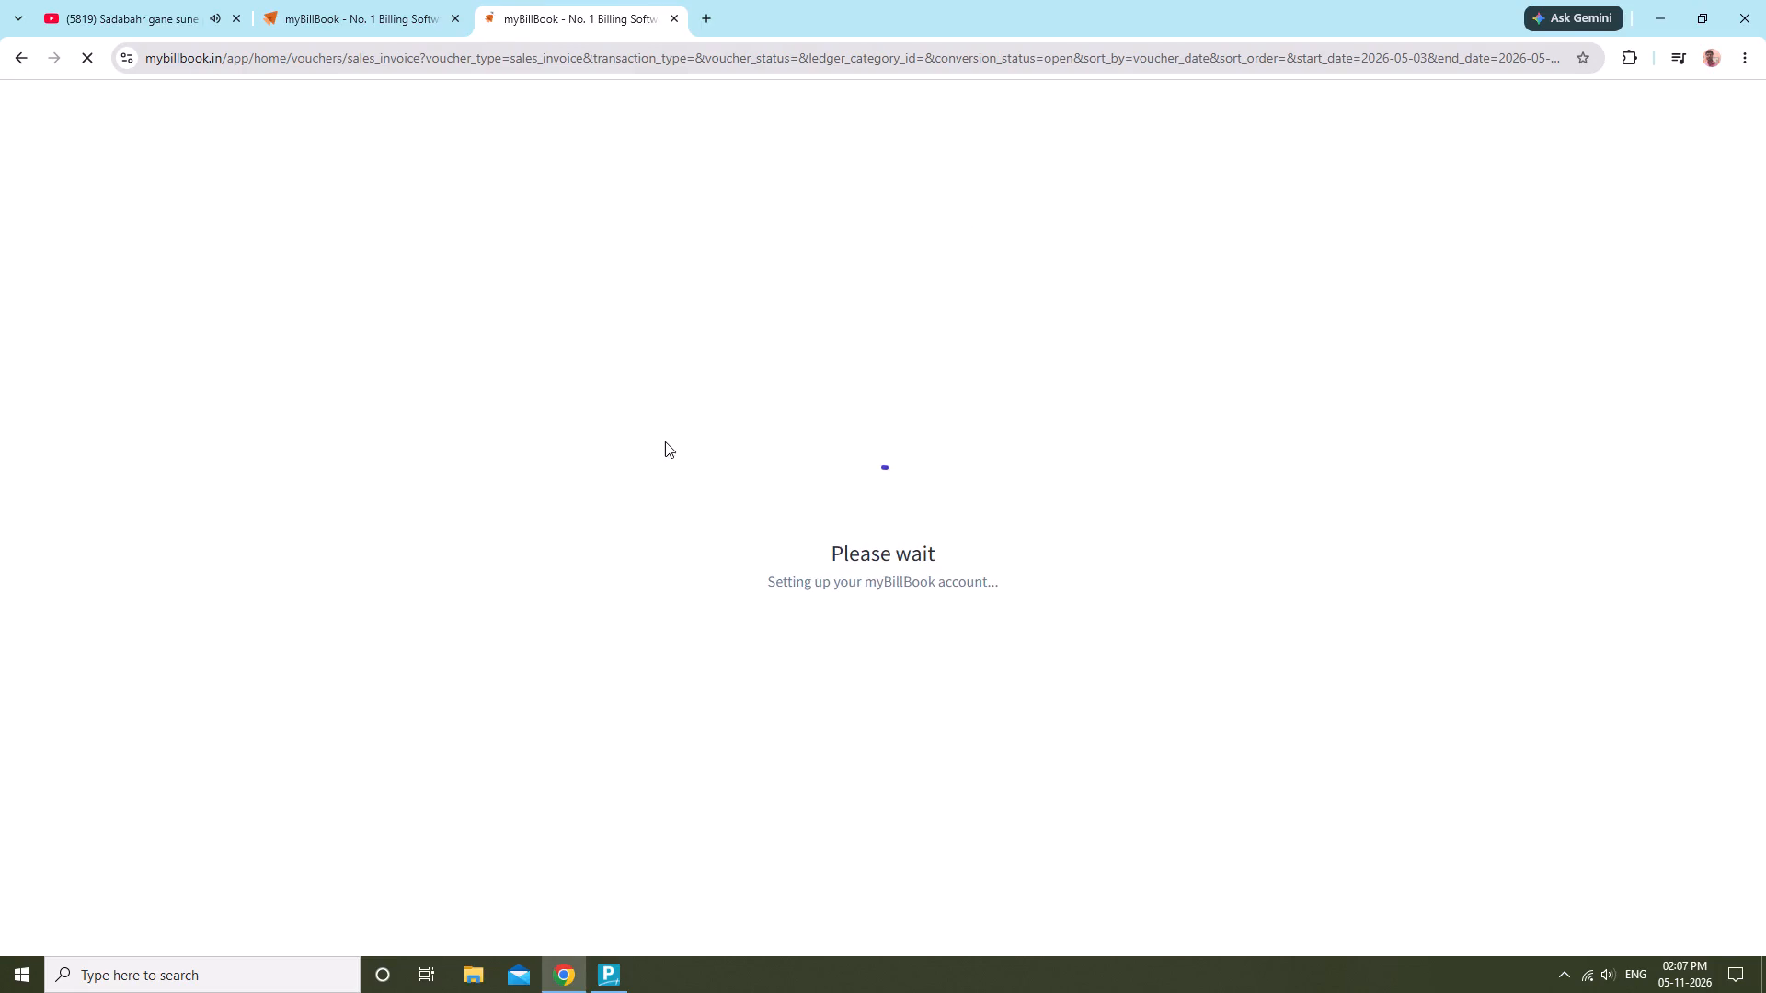
pyautogui.click(906, 346)
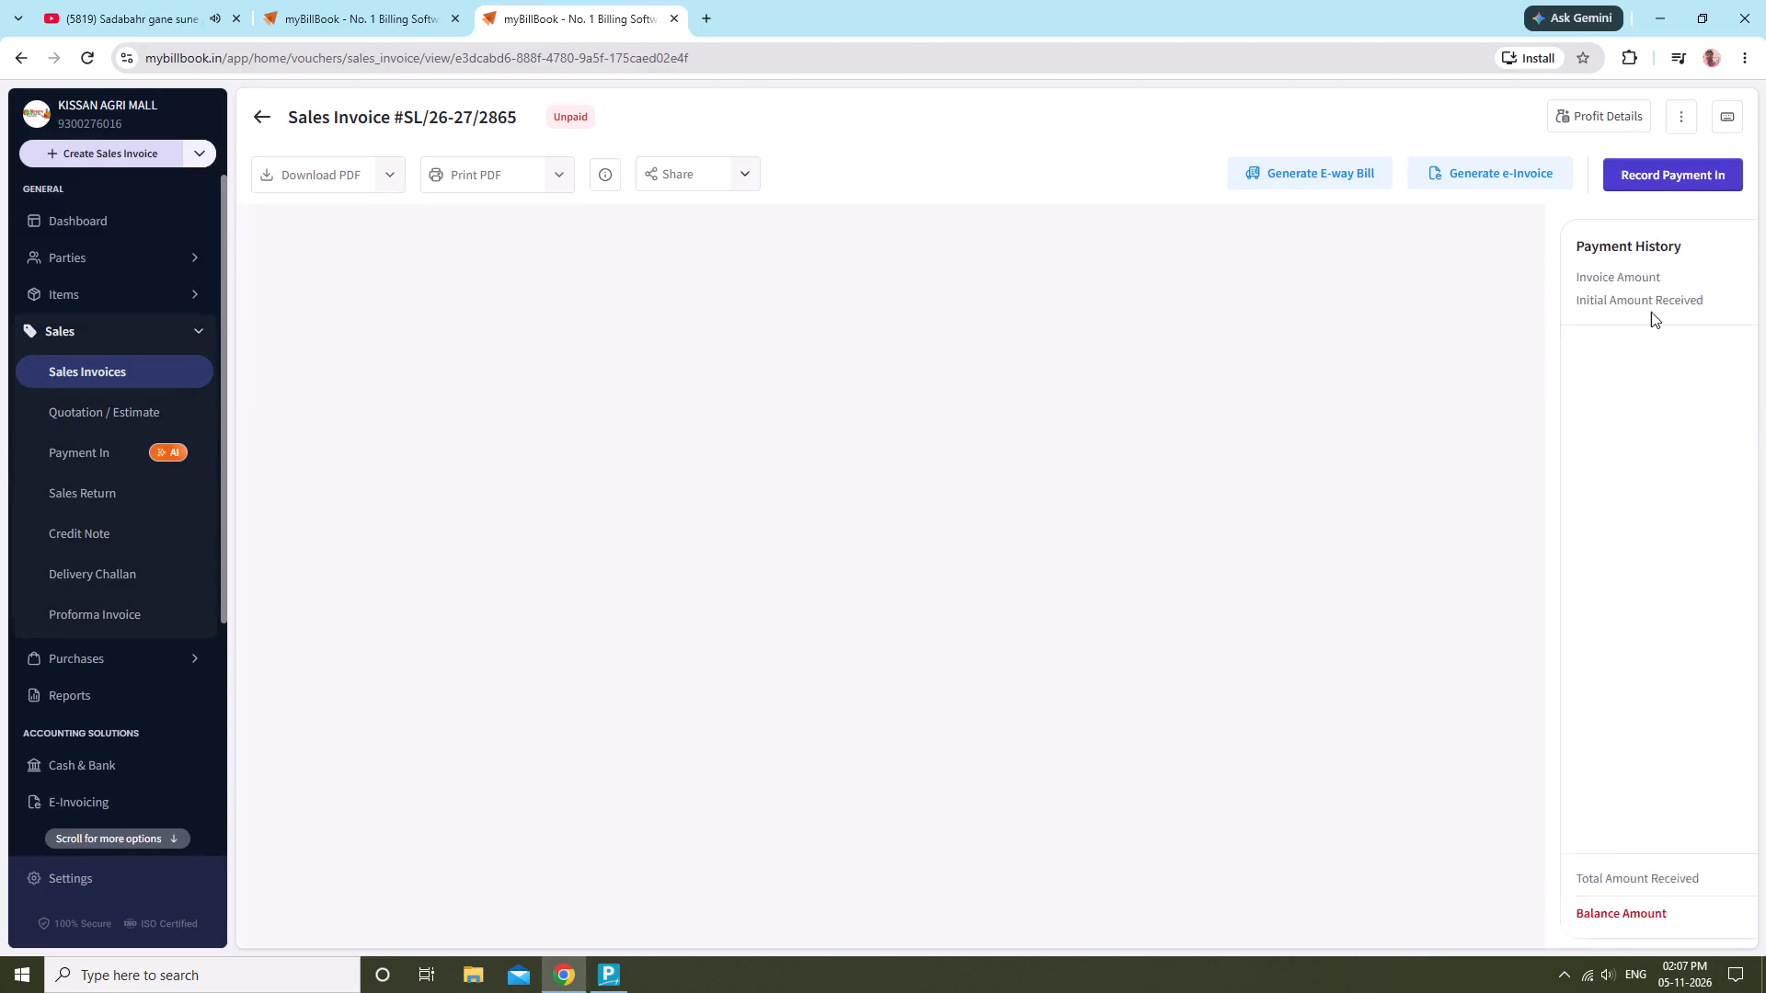
pyautogui.click(1669, 121)
pyautogui.click(1639, 150)
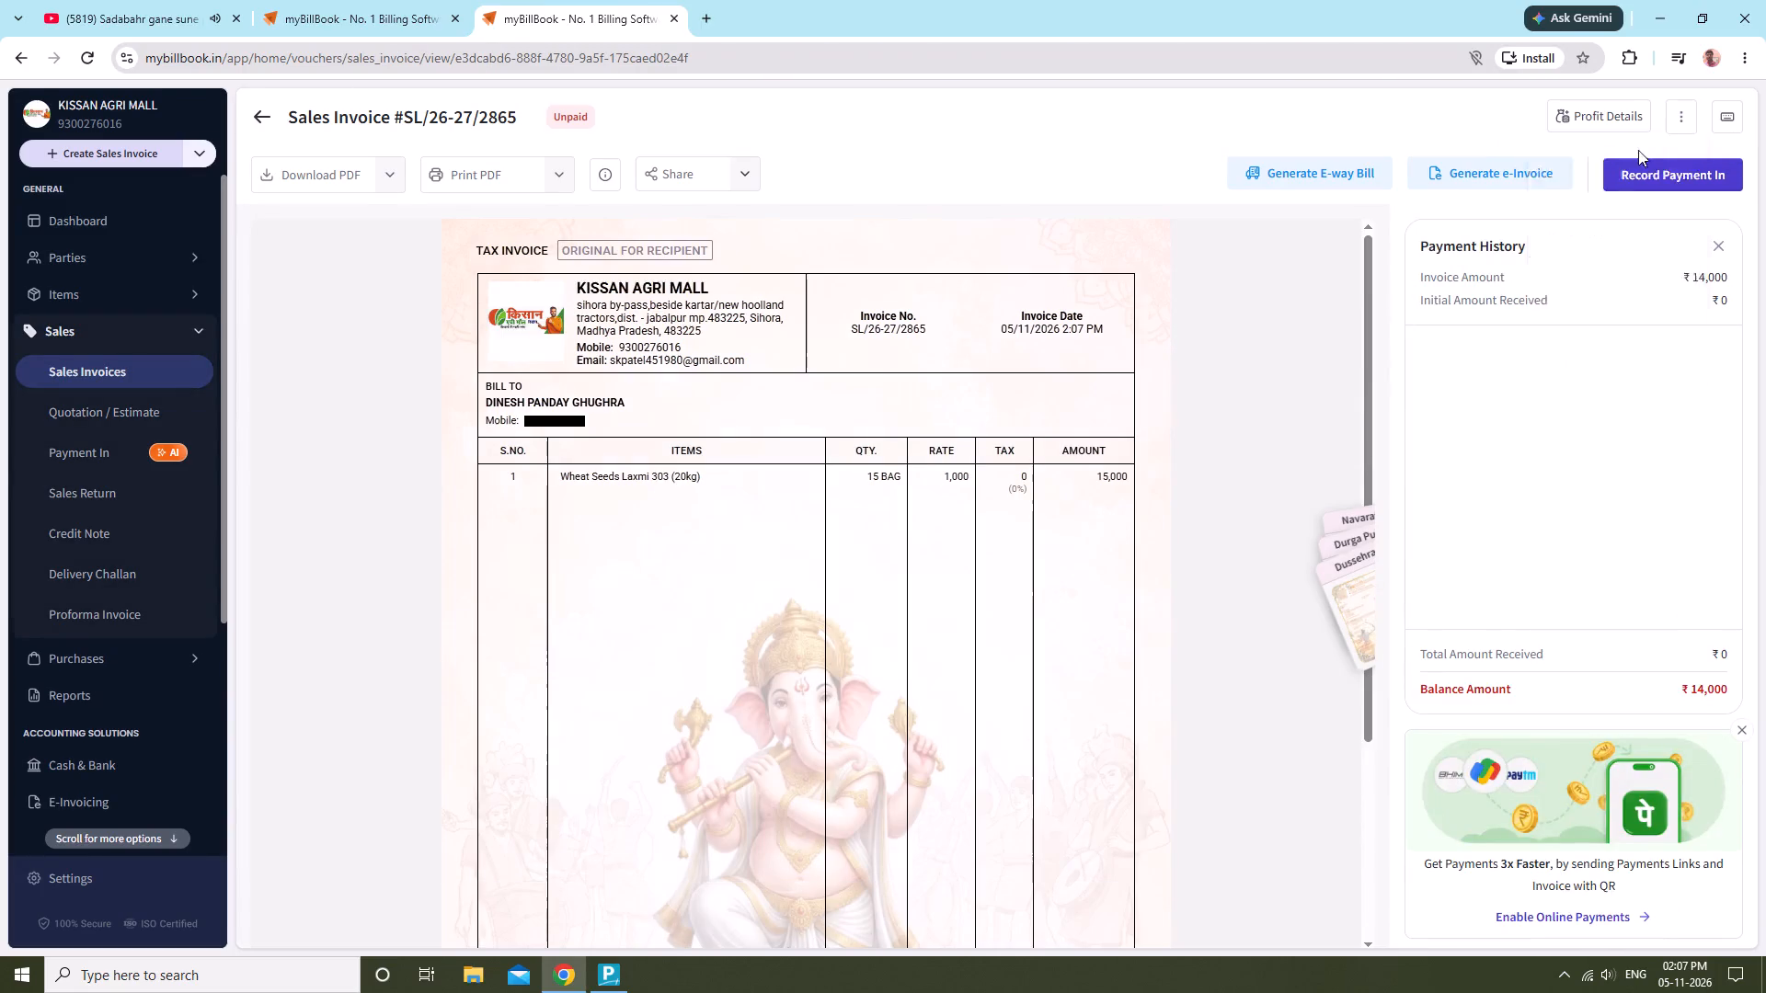
# Mark the sales invoice as fully paid in cash and update it.
pyautogui.scroll(-5, 1486, 604)
pyautogui.click(1149, 721)
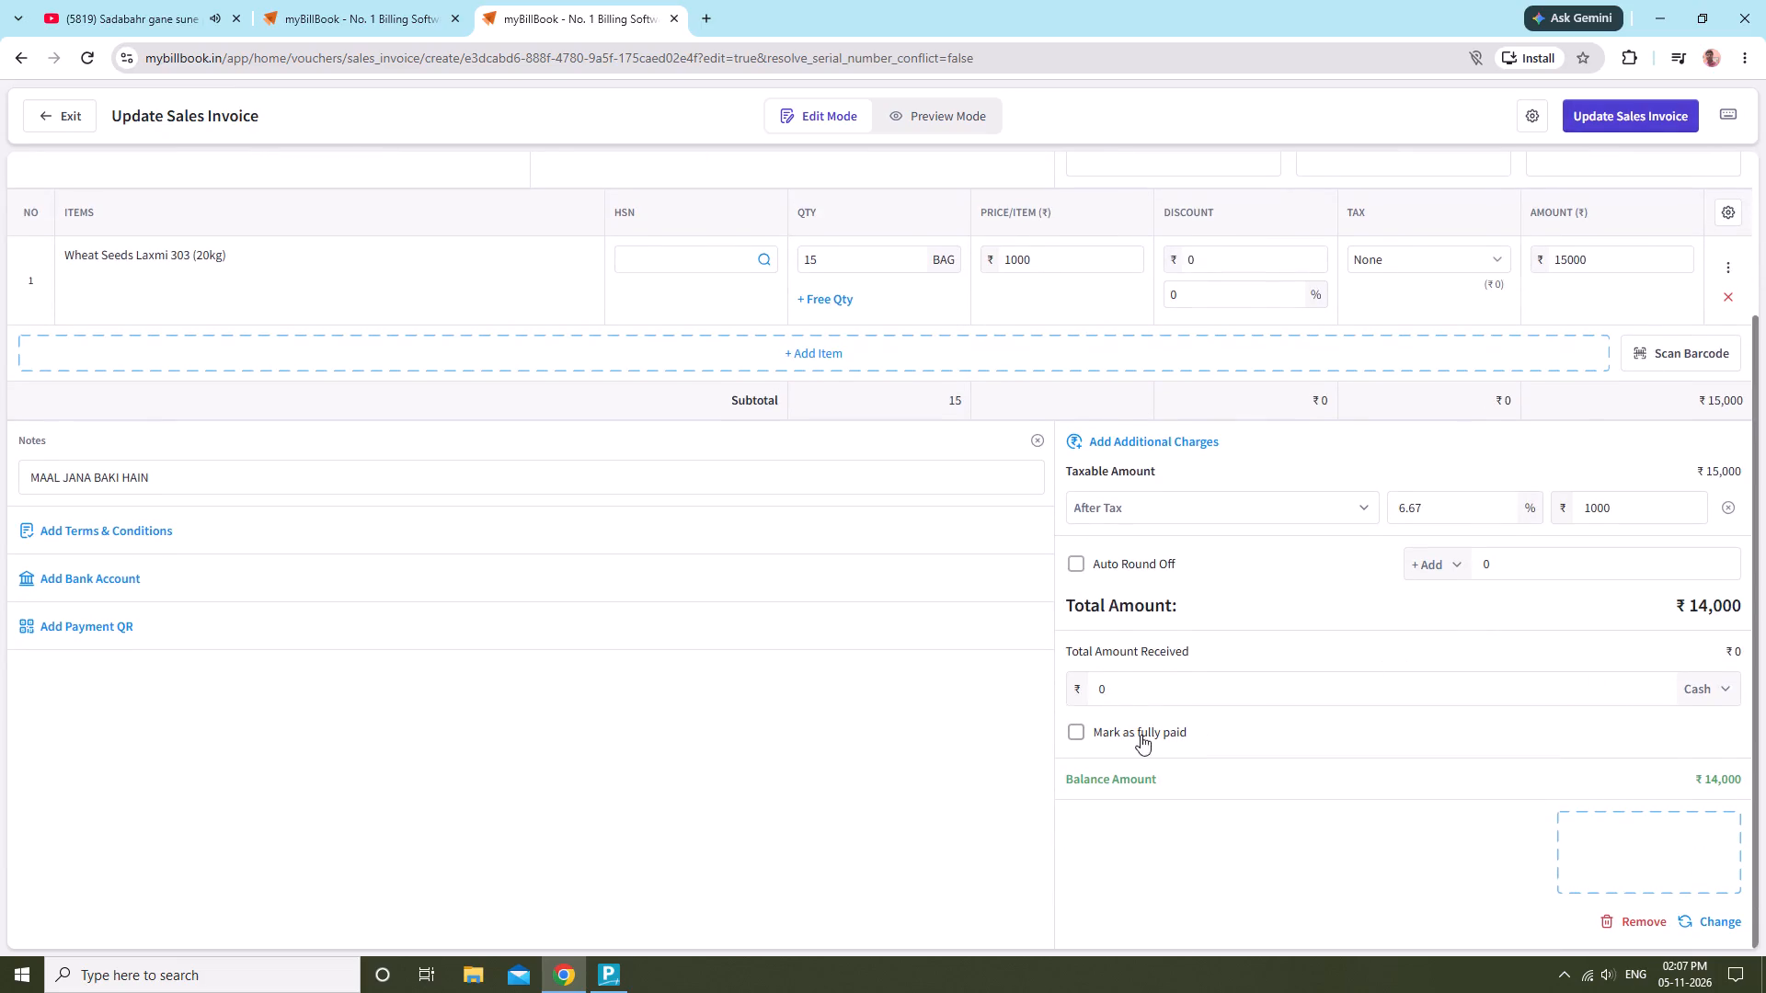
pyautogui.click(1083, 727)
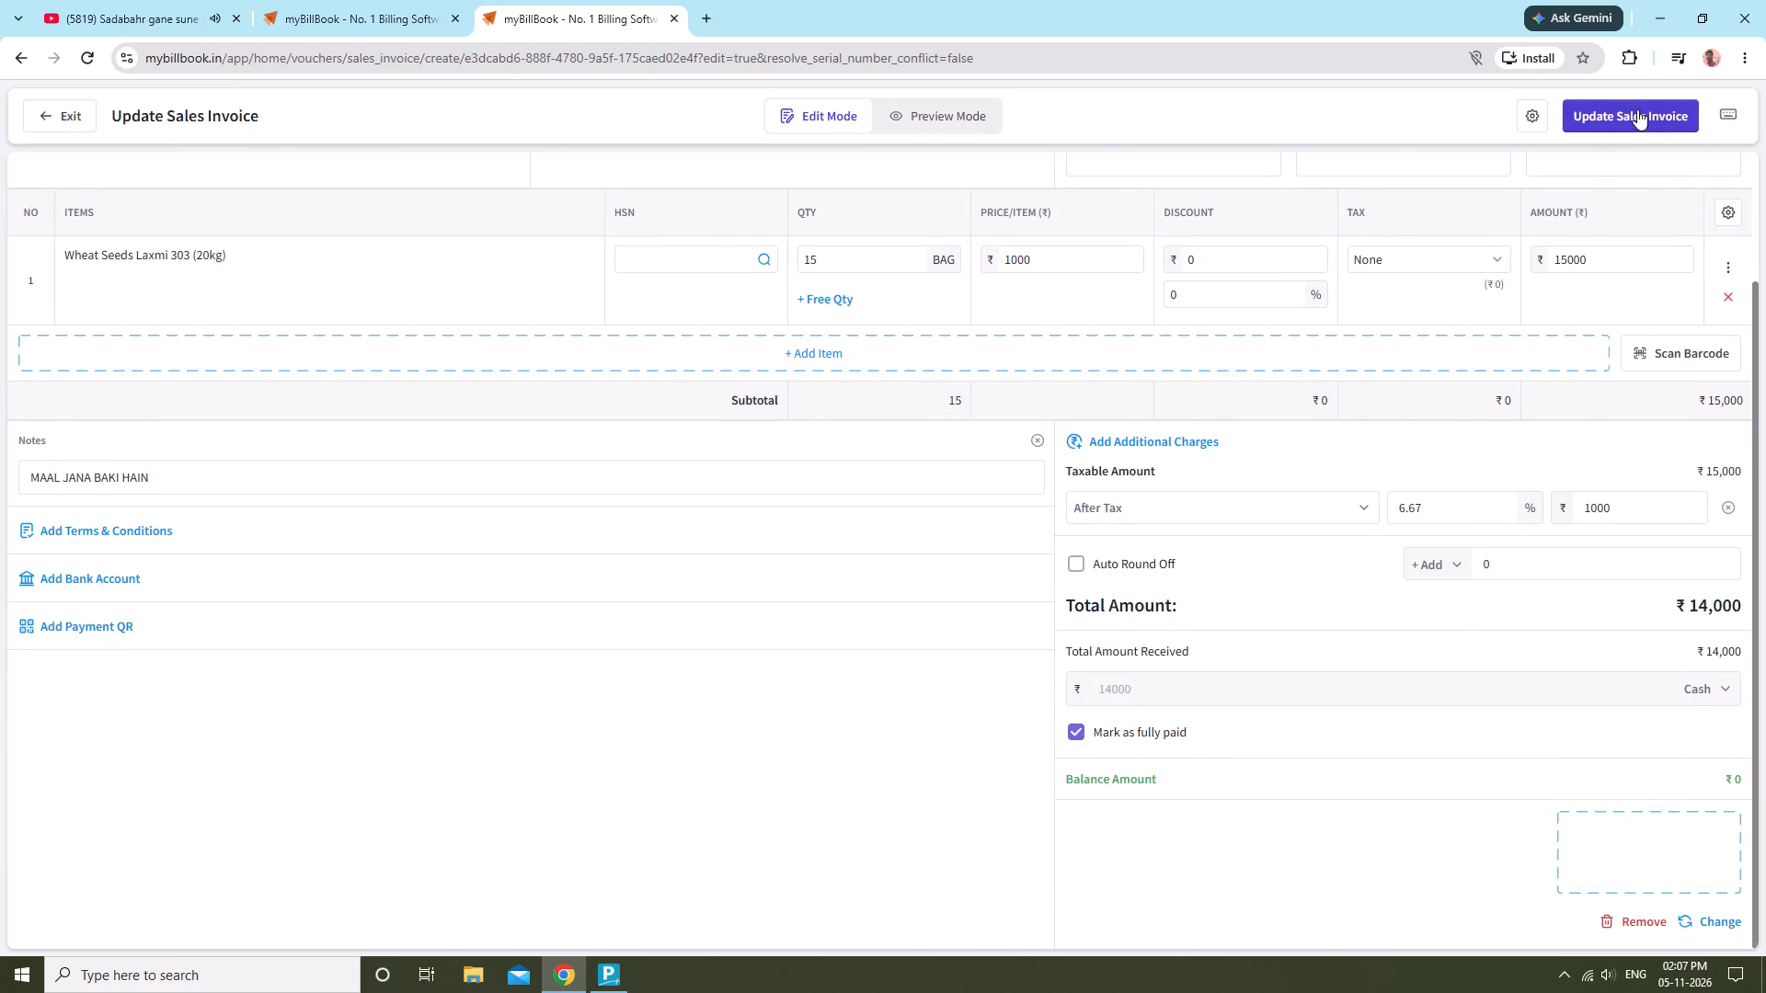
pyautogui.click(1635, 118)
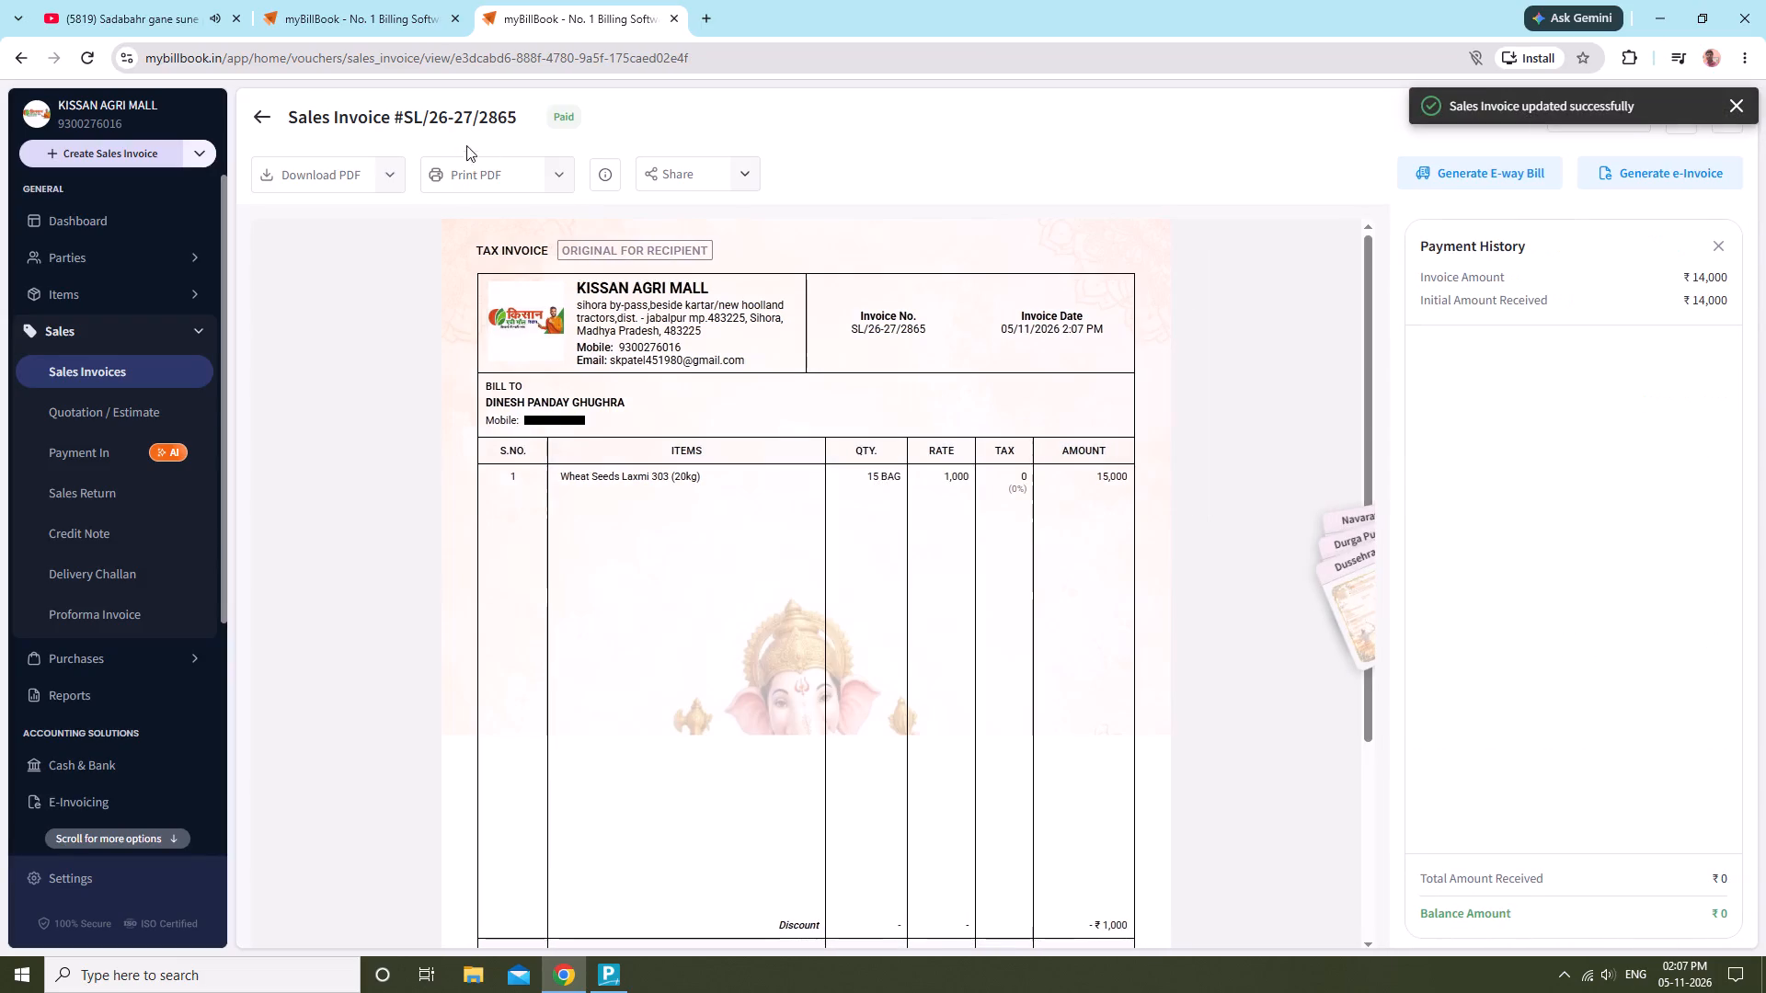
# Print the updated sales invoice.
pyautogui.click(496, 165)
pyautogui.click(499, 169)
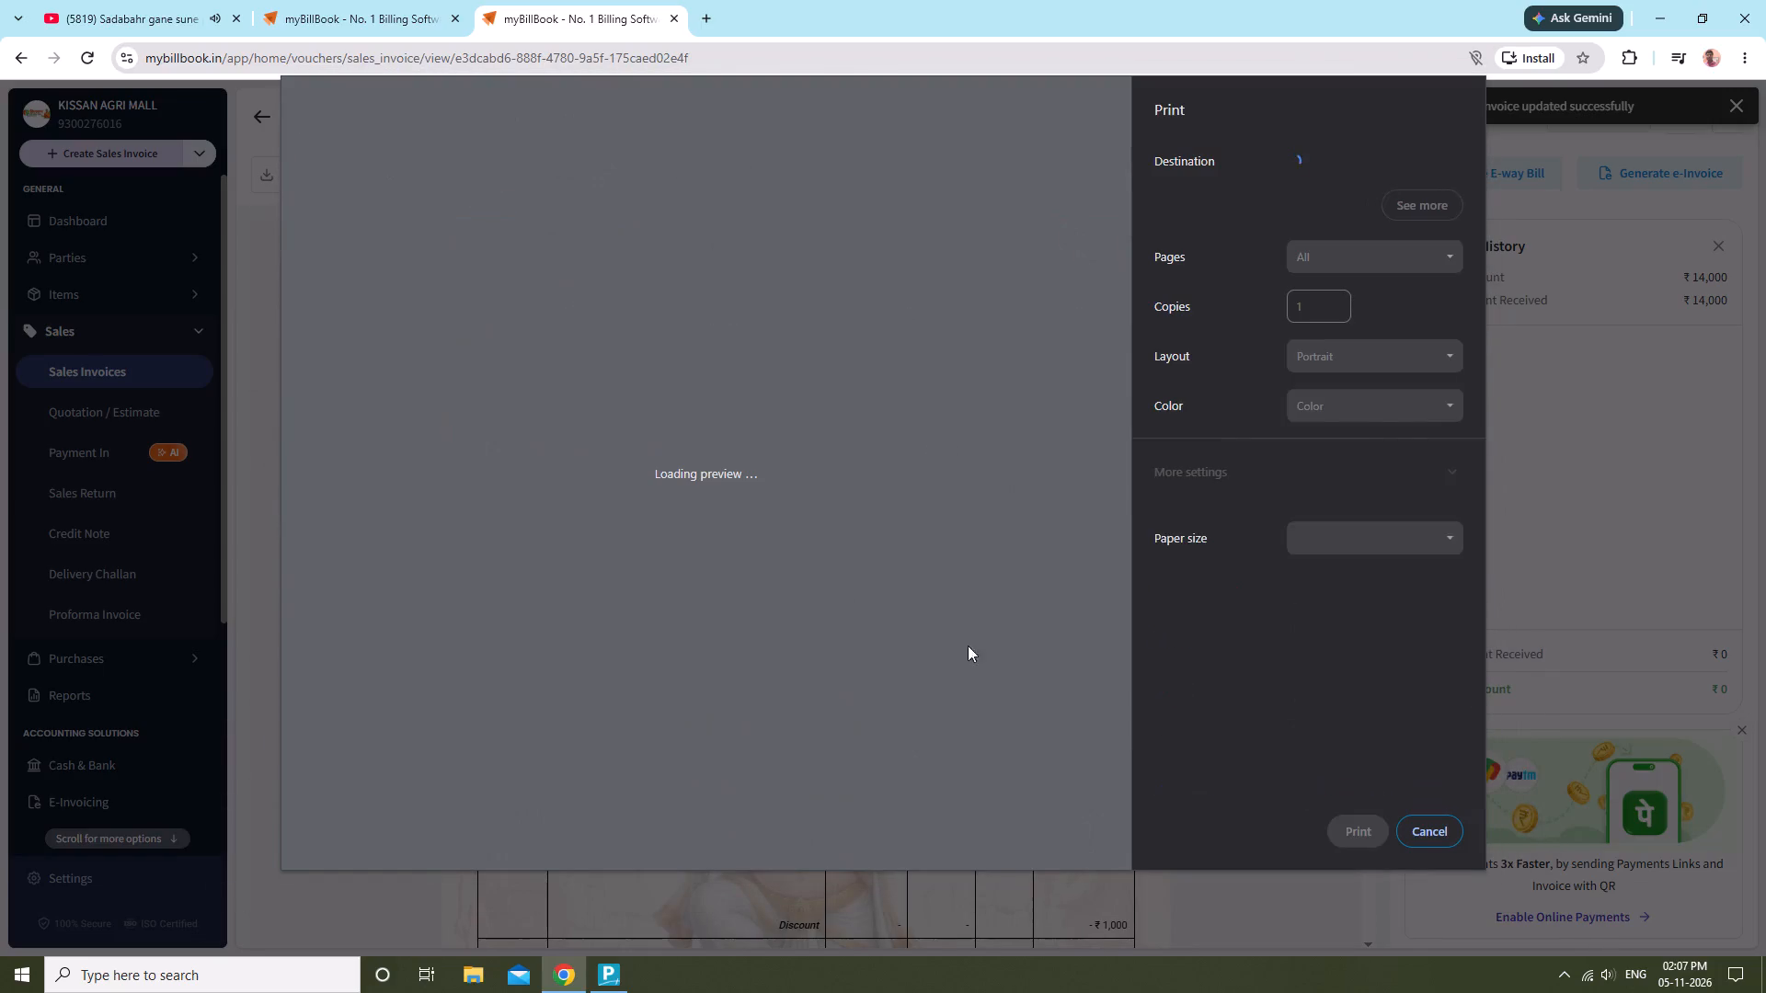
pyautogui.click(1347, 835)
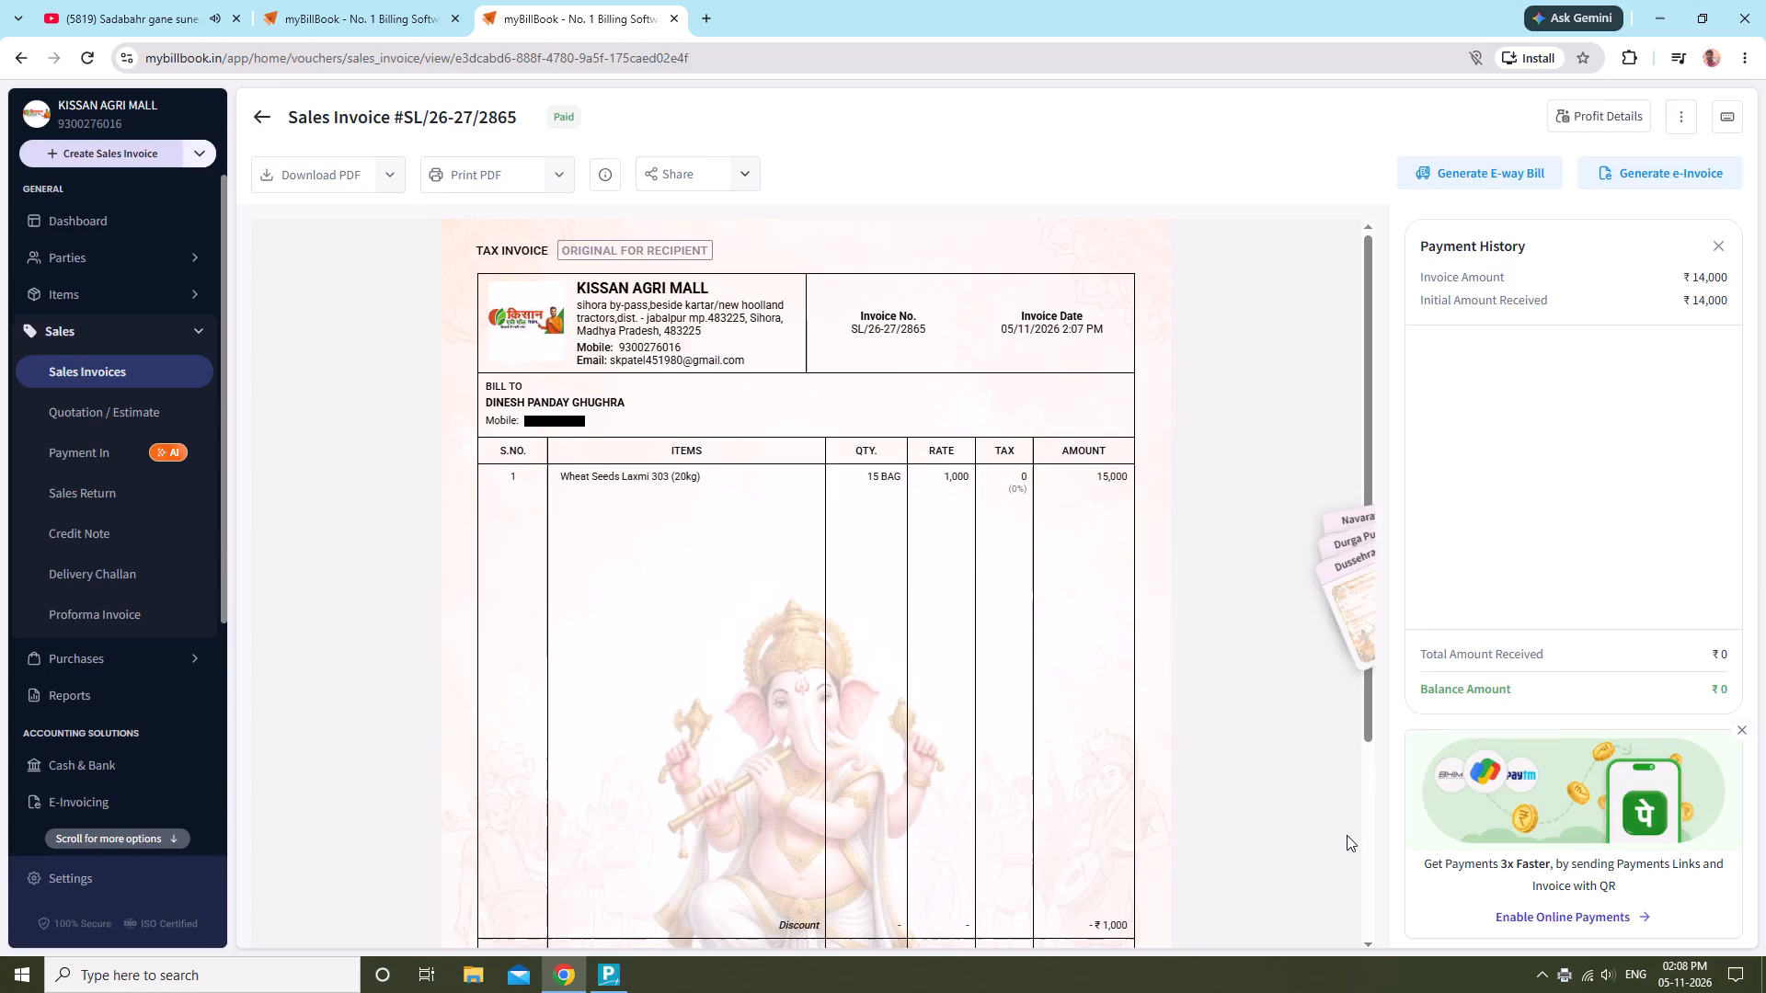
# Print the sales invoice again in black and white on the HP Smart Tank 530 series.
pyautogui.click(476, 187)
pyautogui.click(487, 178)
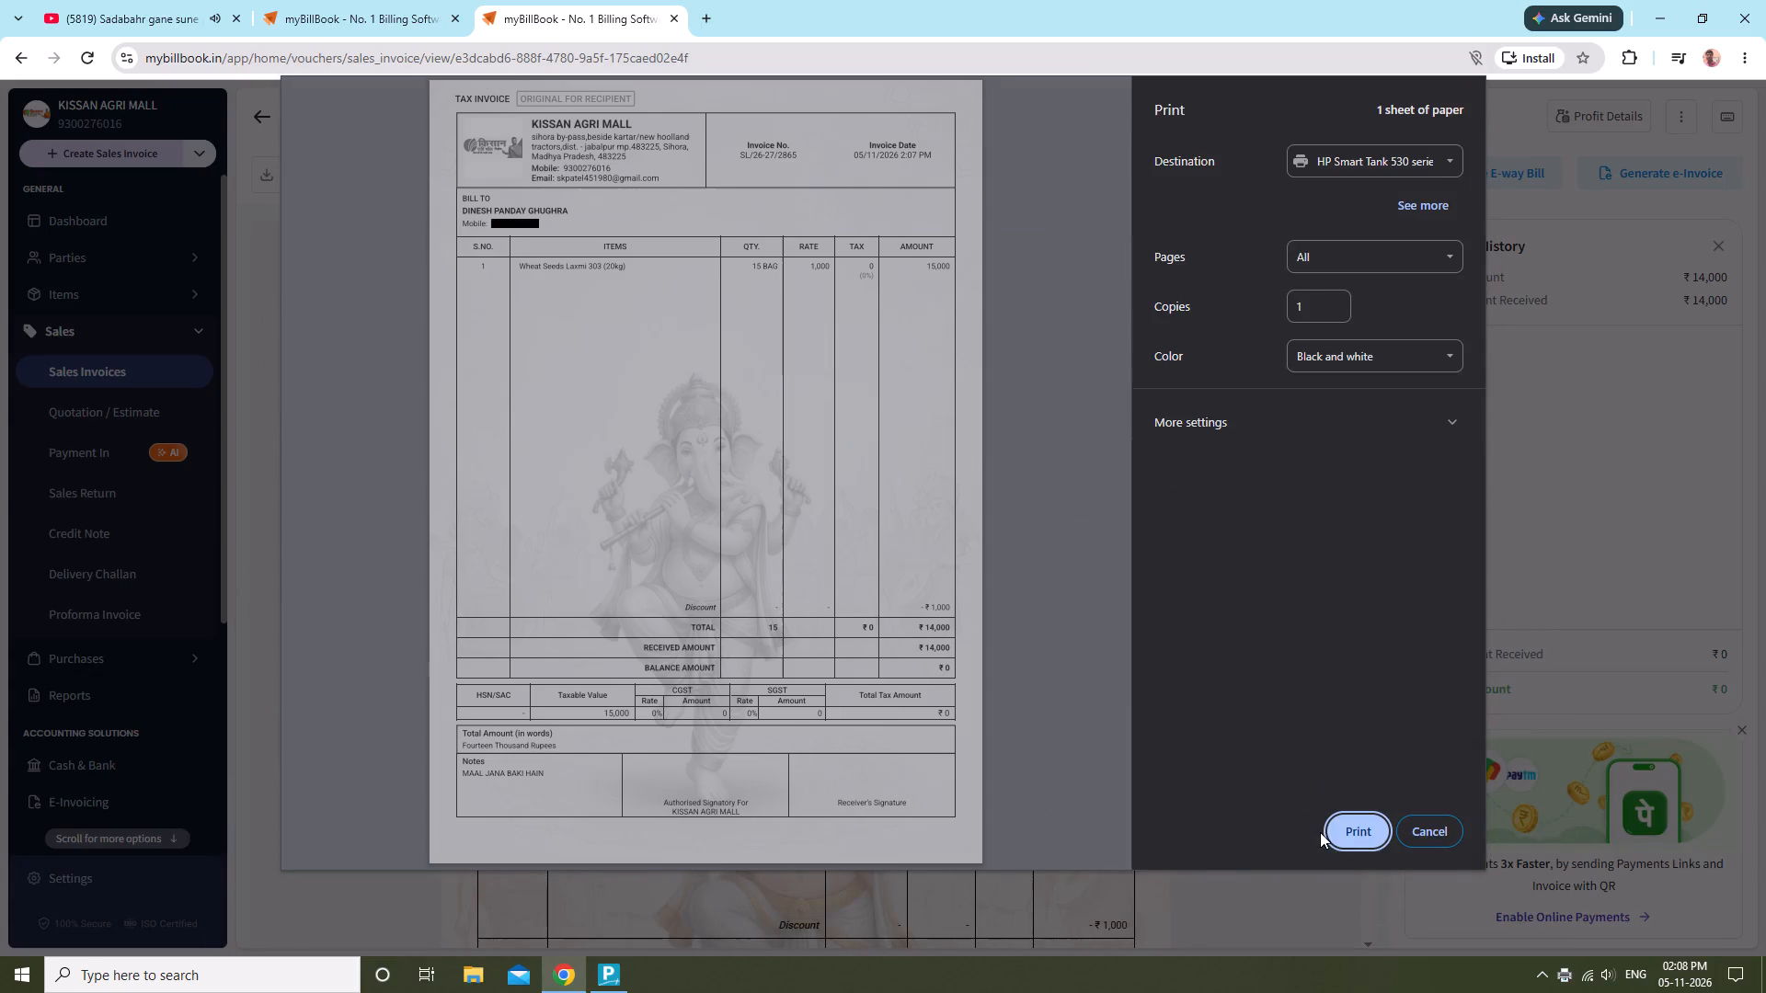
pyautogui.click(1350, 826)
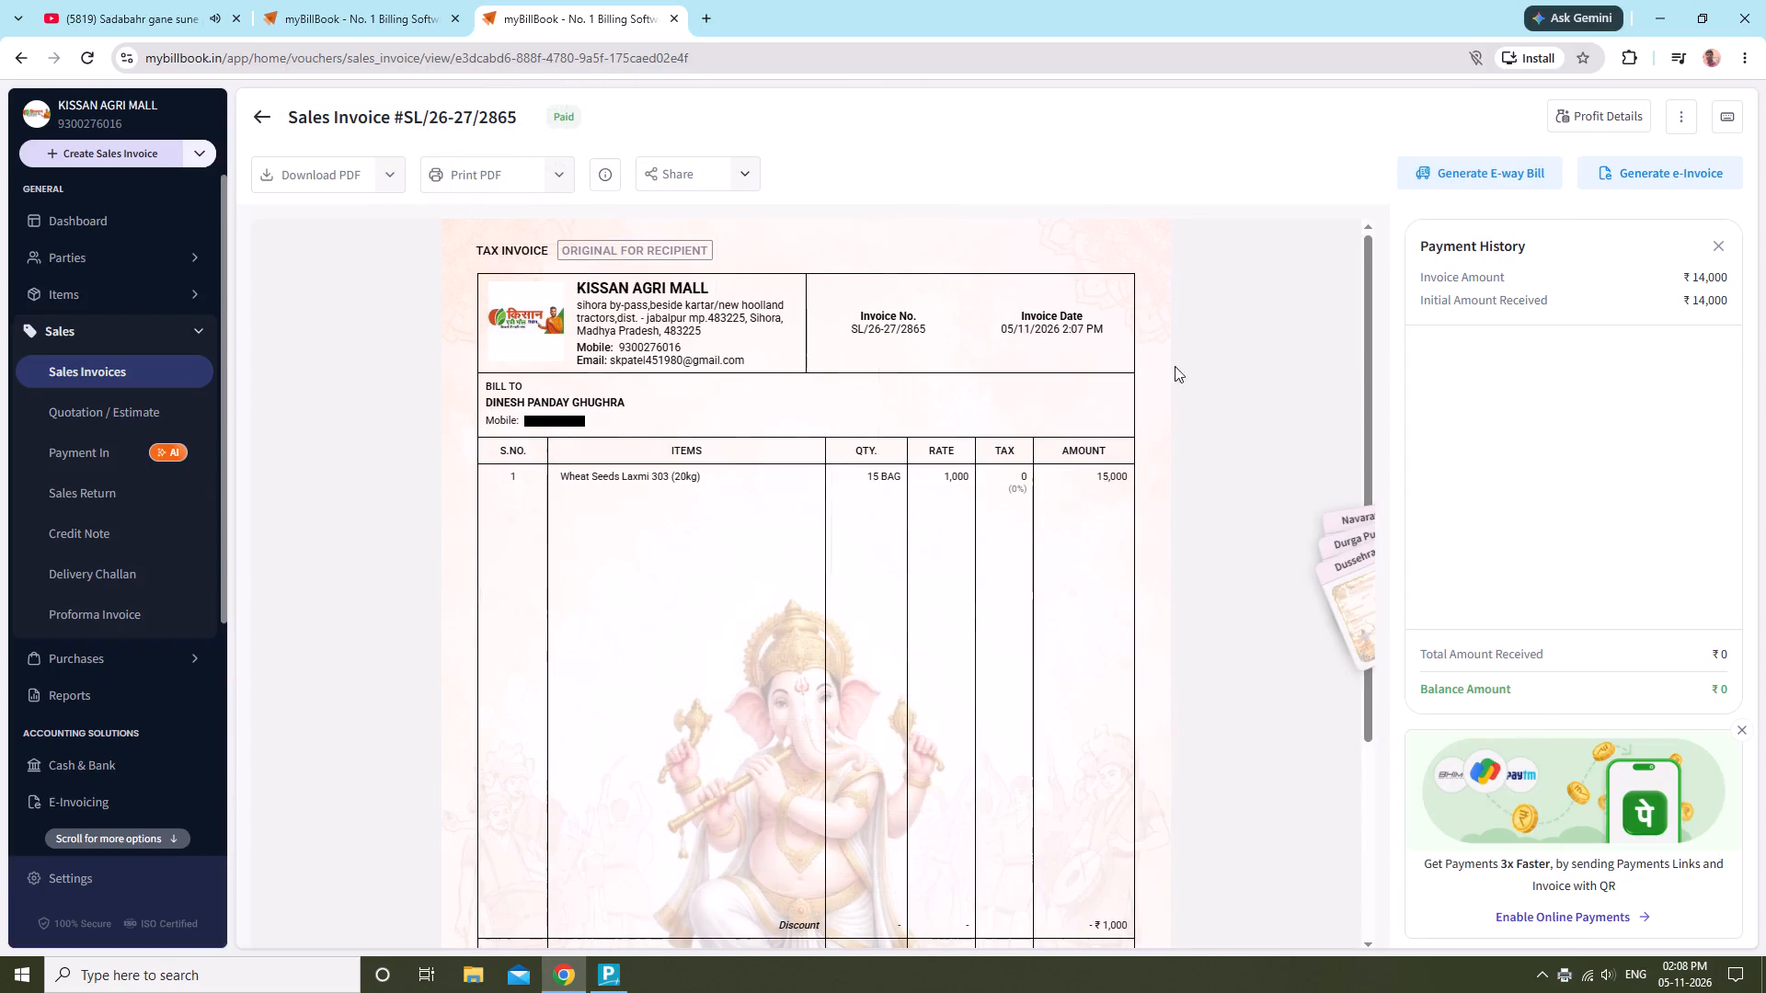
# Reopen sales invoice SL/26-27/2865 for editing.
pyautogui.click(1243, 389)
pyautogui.click(1685, 110)
pyautogui.click(1623, 164)
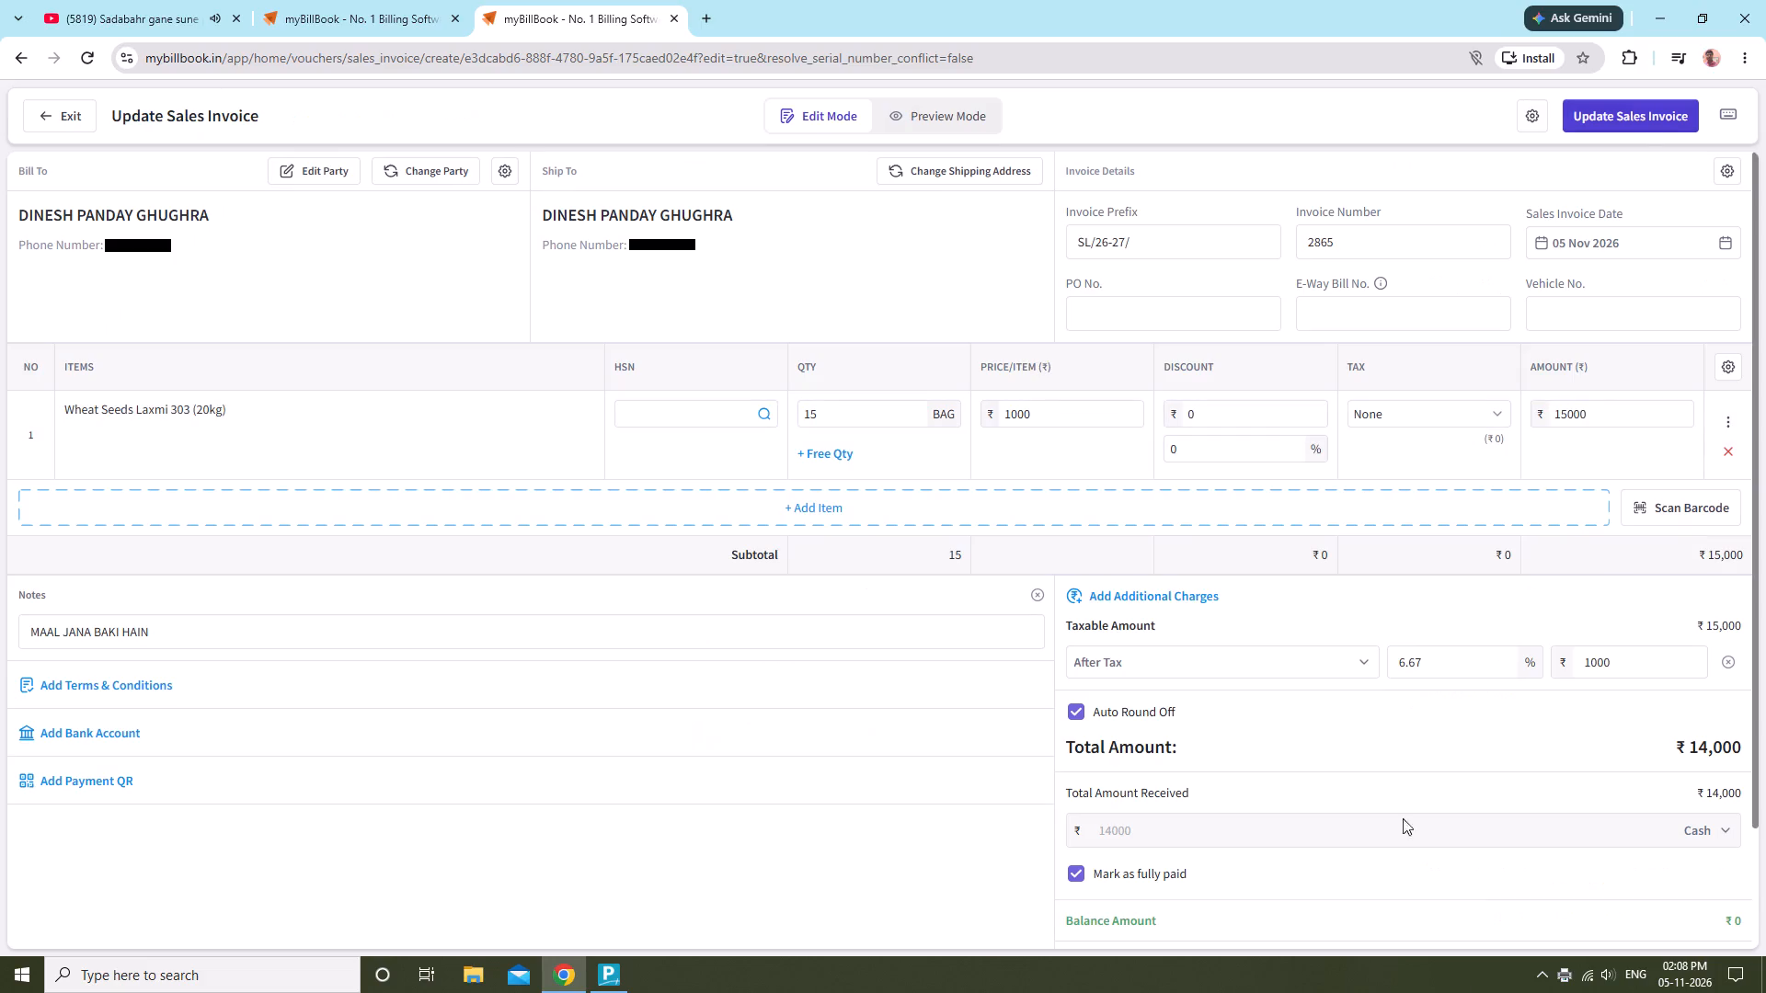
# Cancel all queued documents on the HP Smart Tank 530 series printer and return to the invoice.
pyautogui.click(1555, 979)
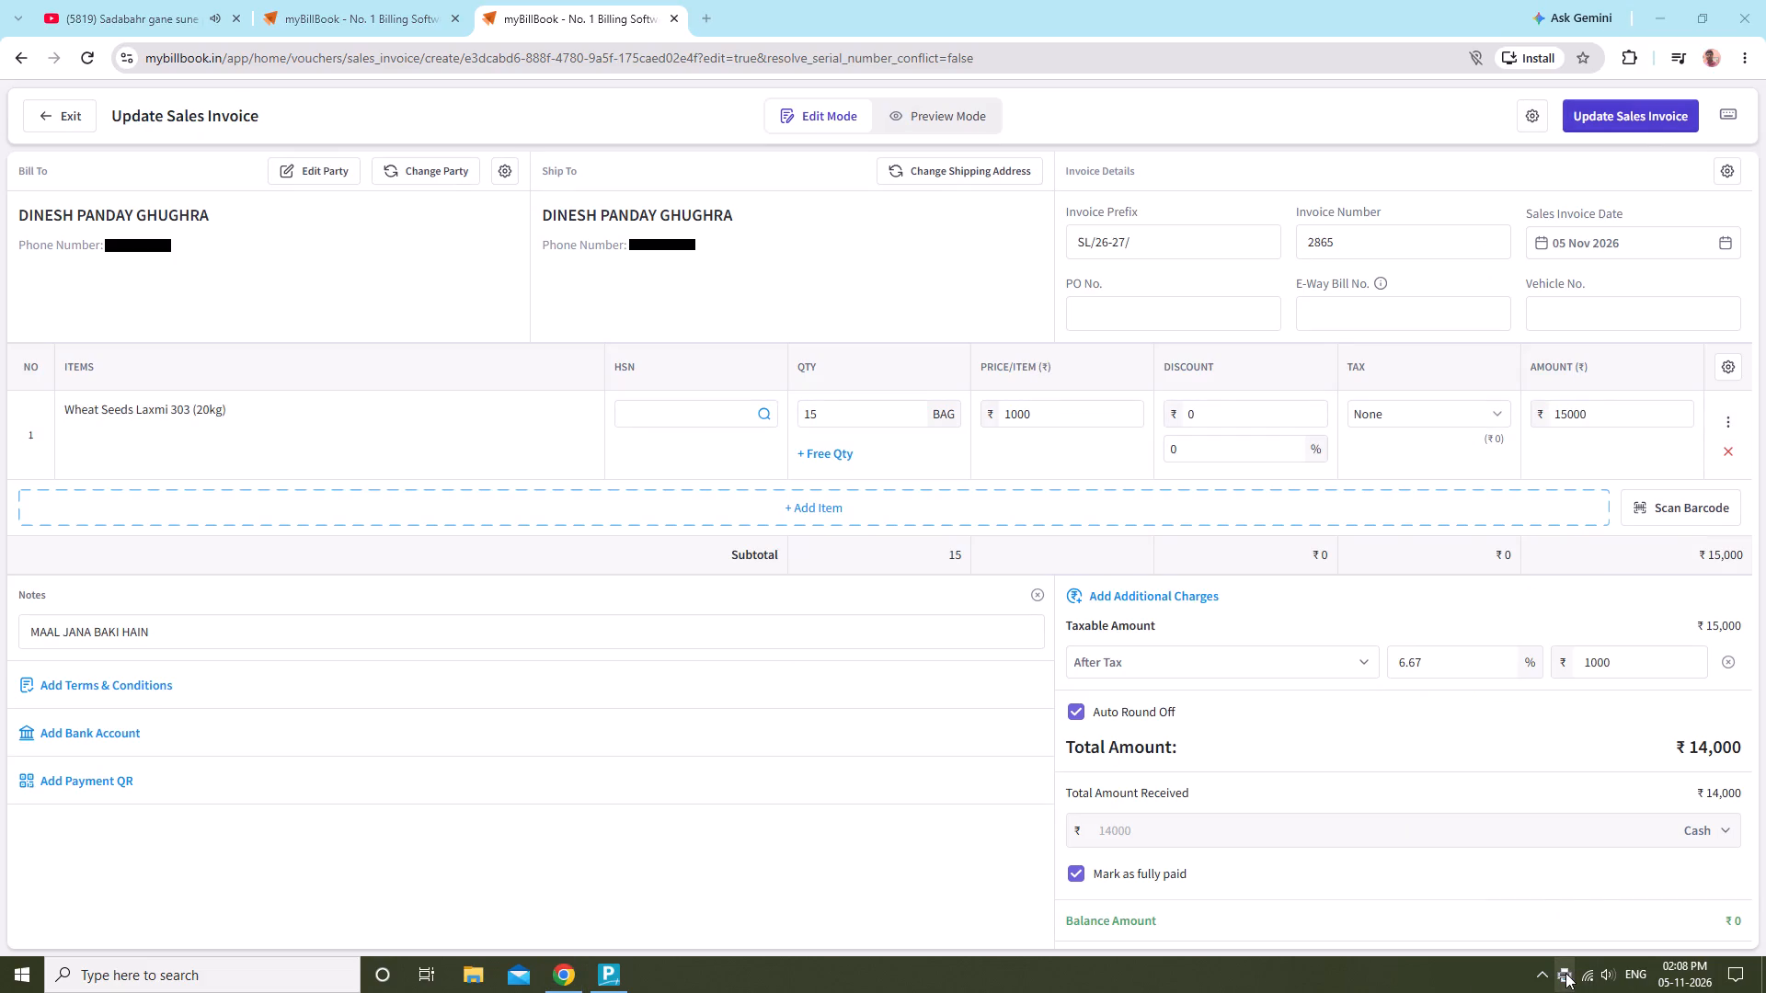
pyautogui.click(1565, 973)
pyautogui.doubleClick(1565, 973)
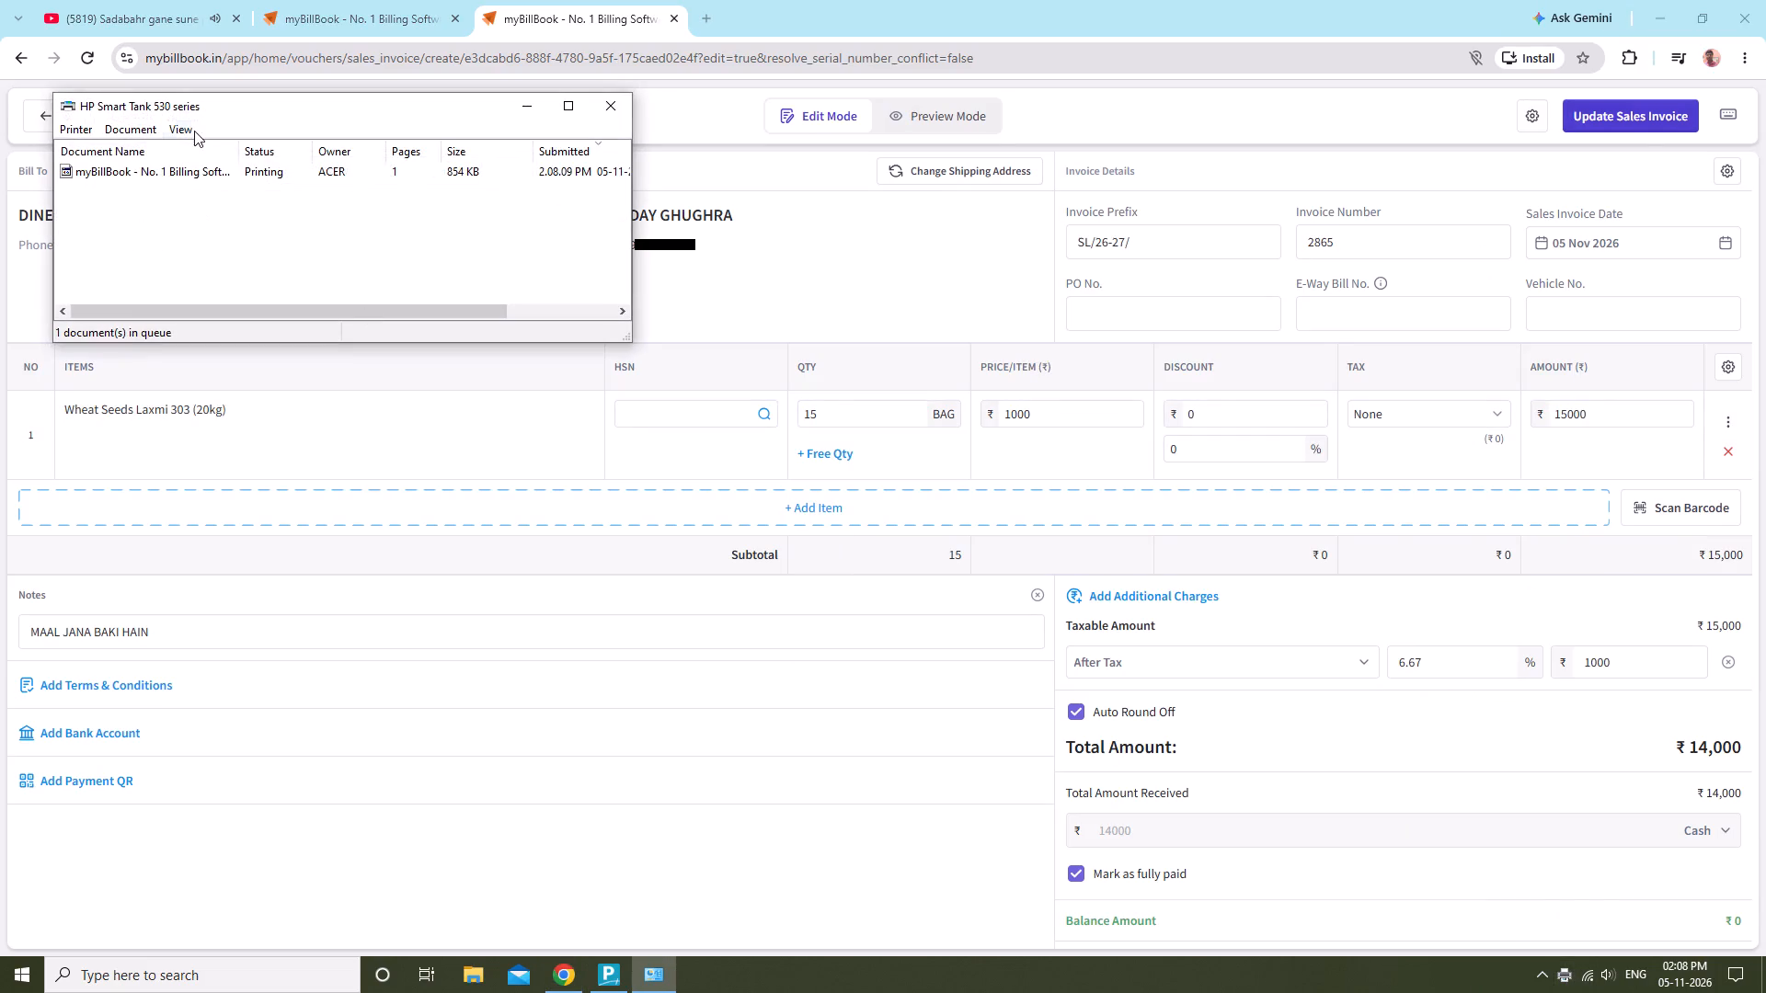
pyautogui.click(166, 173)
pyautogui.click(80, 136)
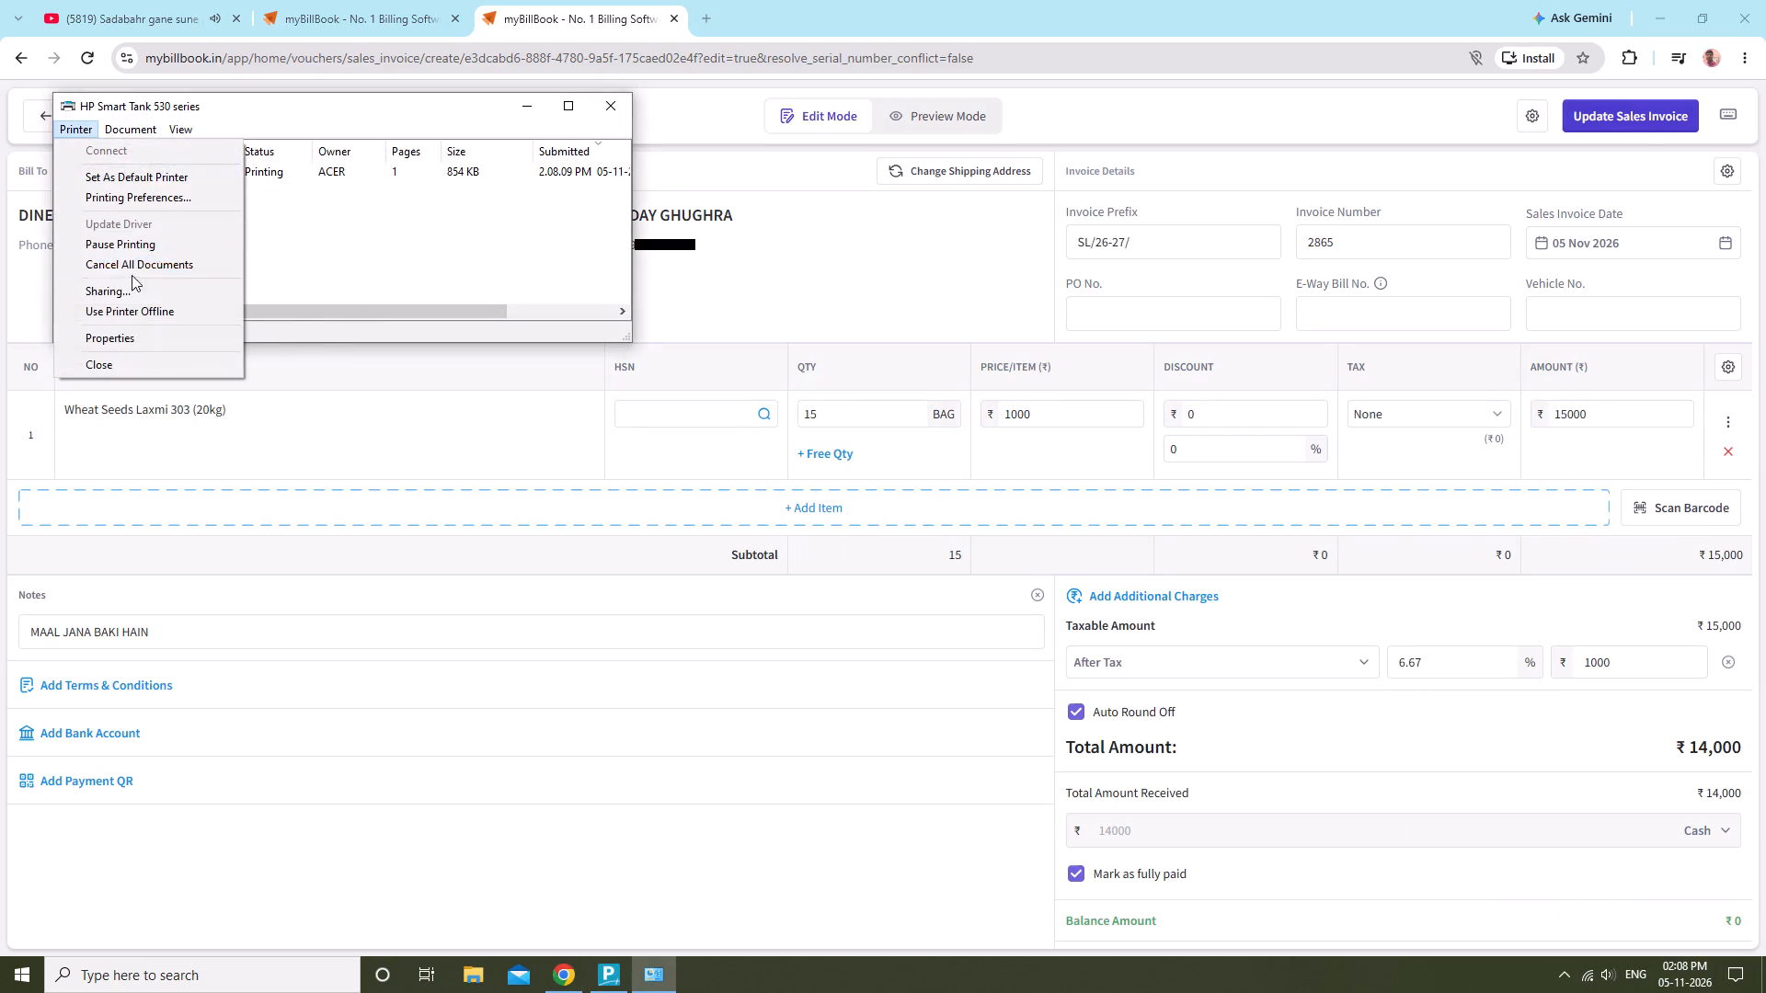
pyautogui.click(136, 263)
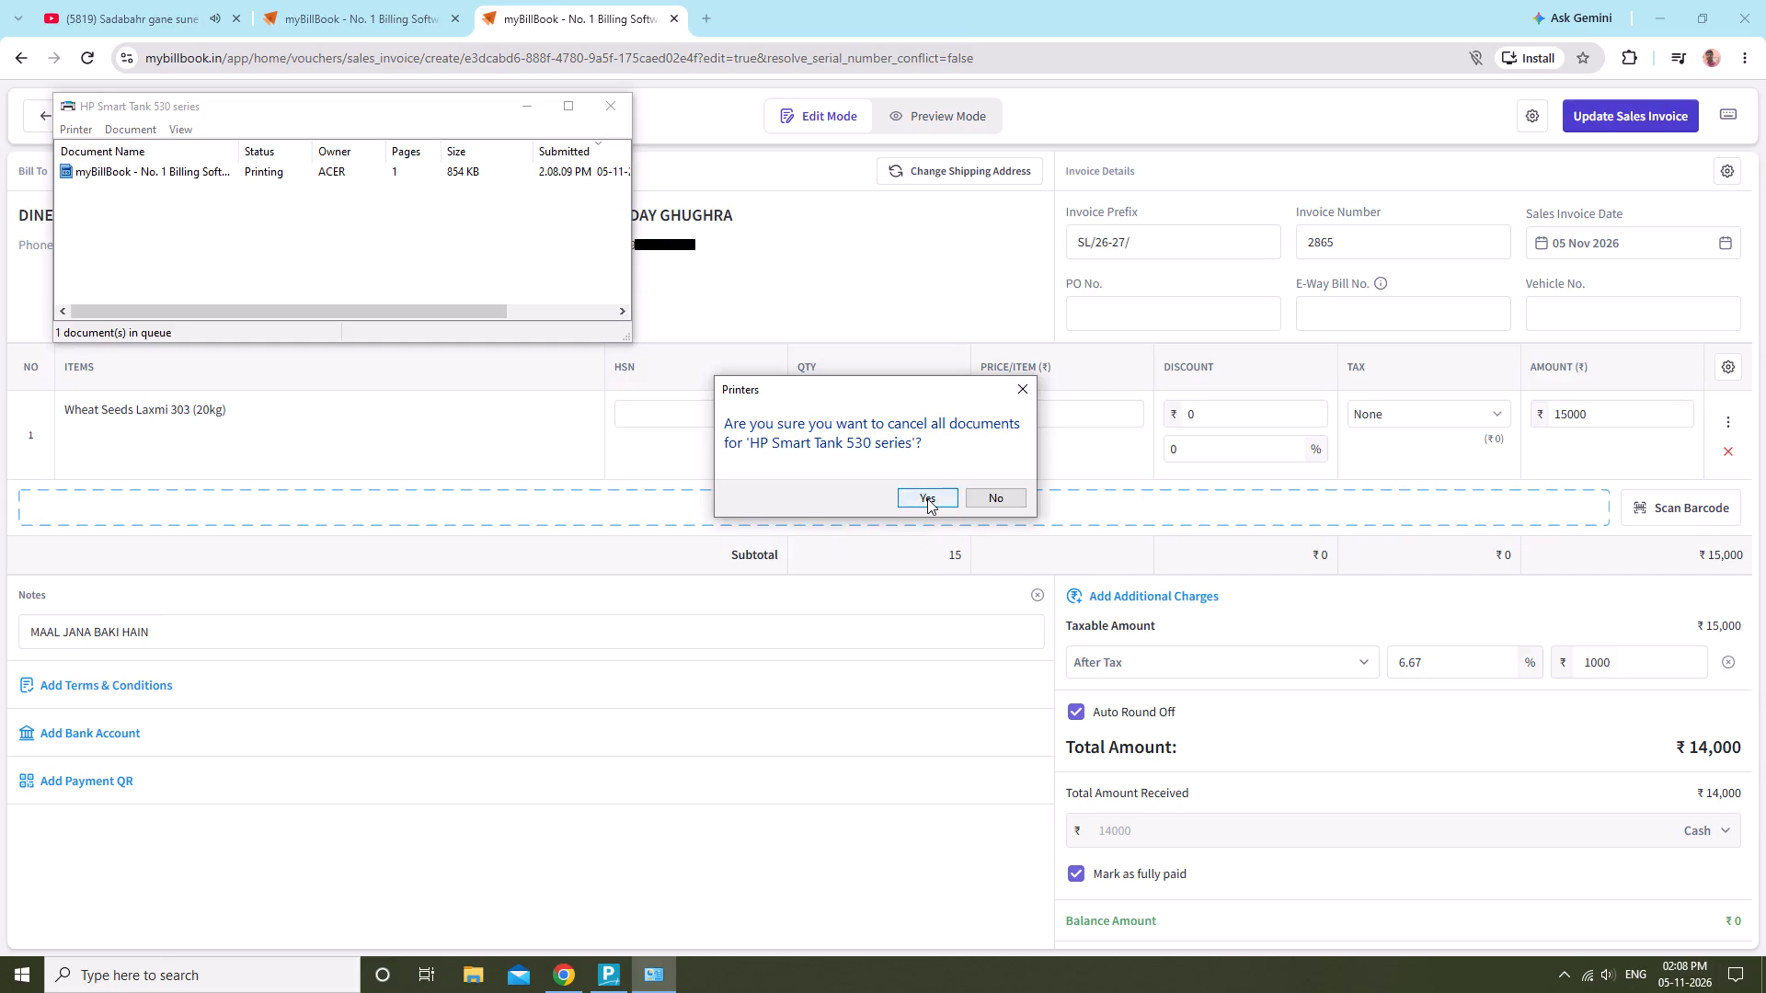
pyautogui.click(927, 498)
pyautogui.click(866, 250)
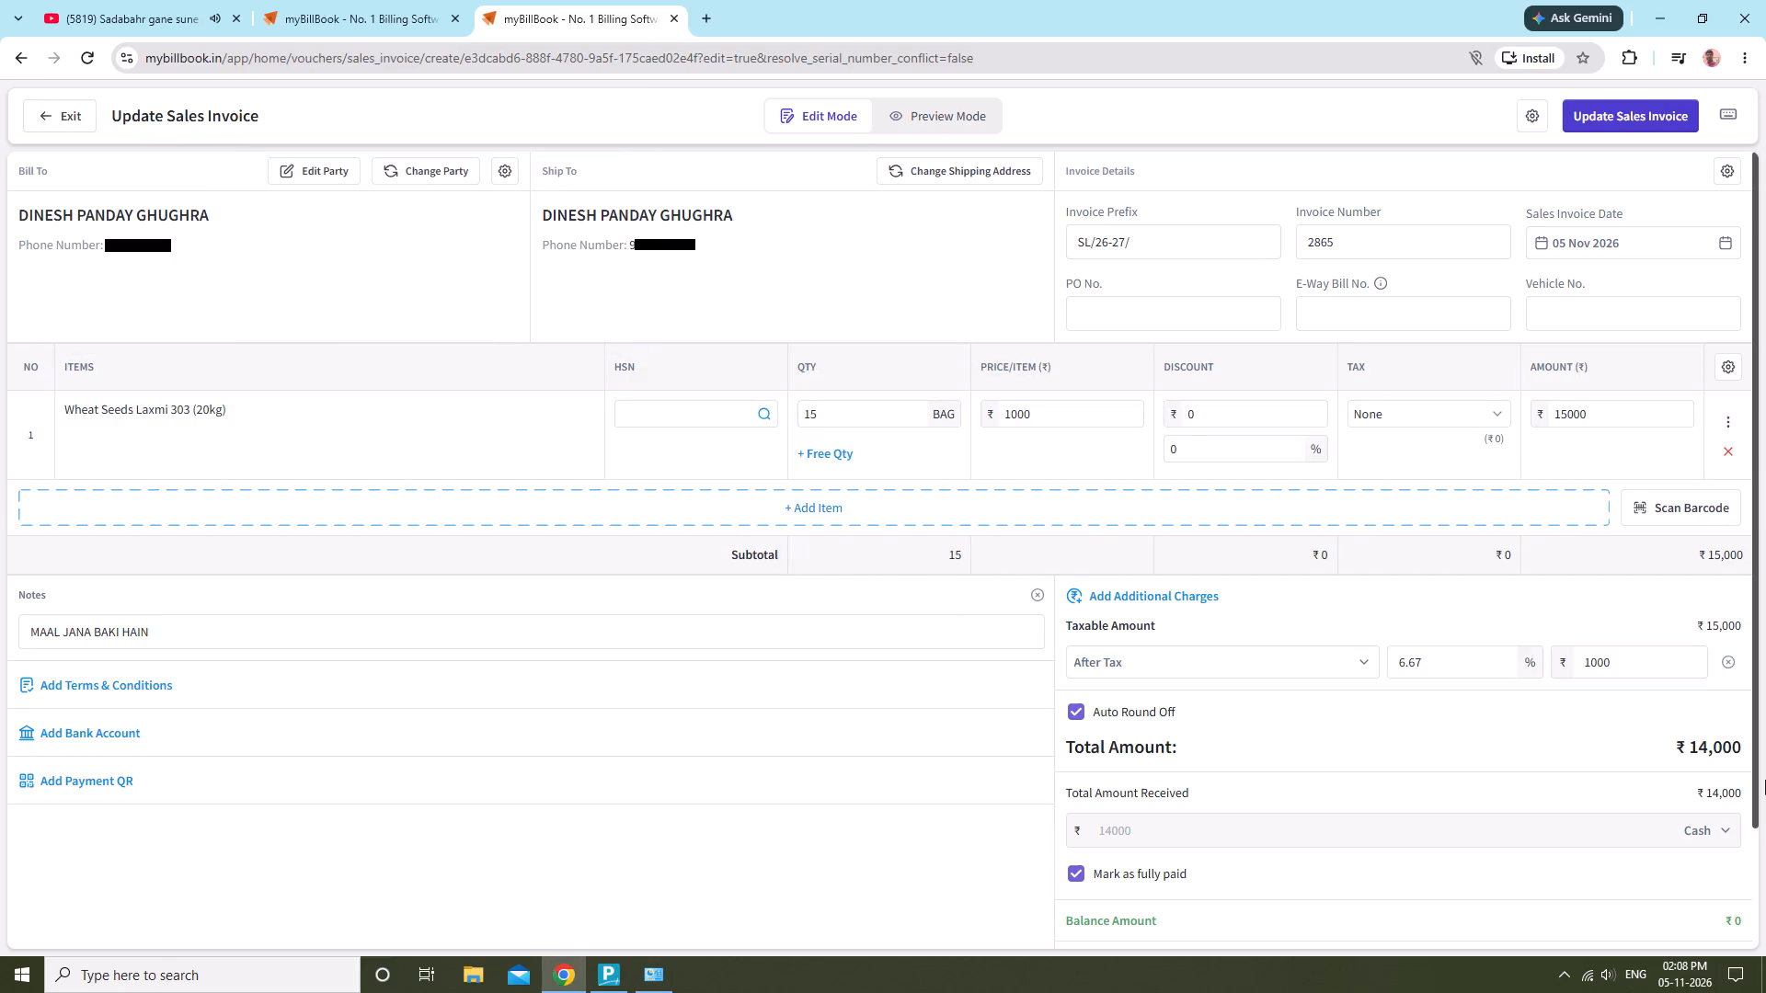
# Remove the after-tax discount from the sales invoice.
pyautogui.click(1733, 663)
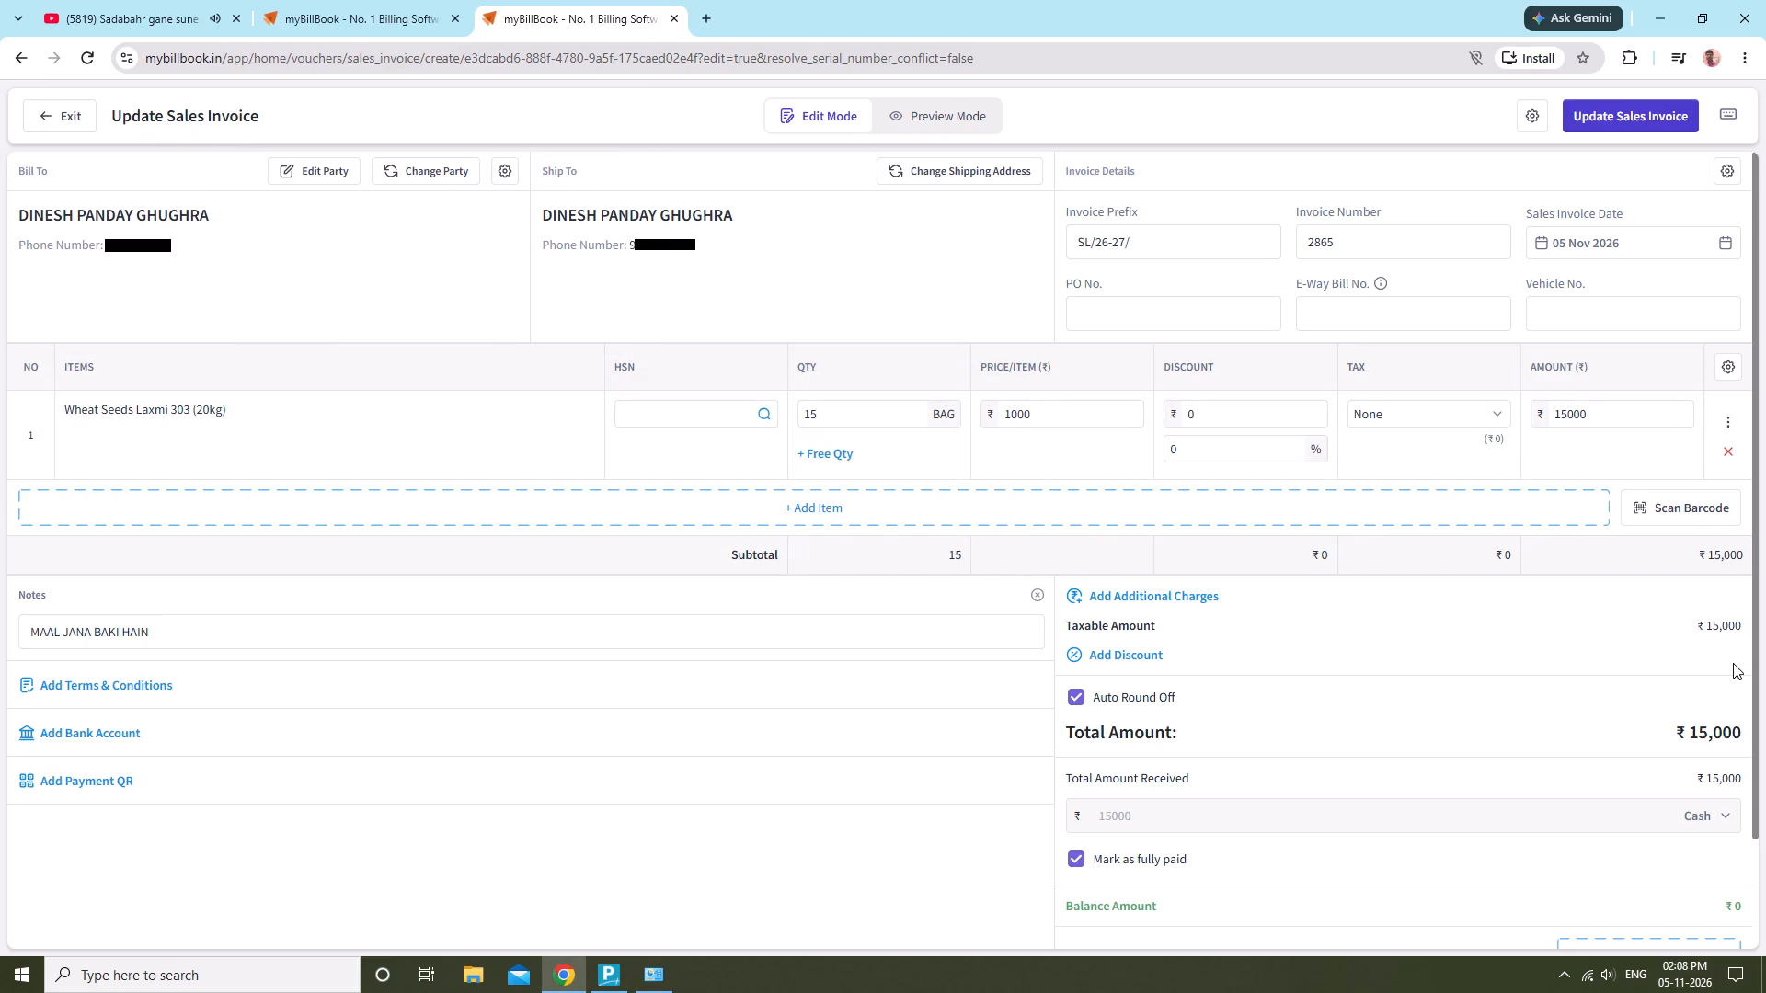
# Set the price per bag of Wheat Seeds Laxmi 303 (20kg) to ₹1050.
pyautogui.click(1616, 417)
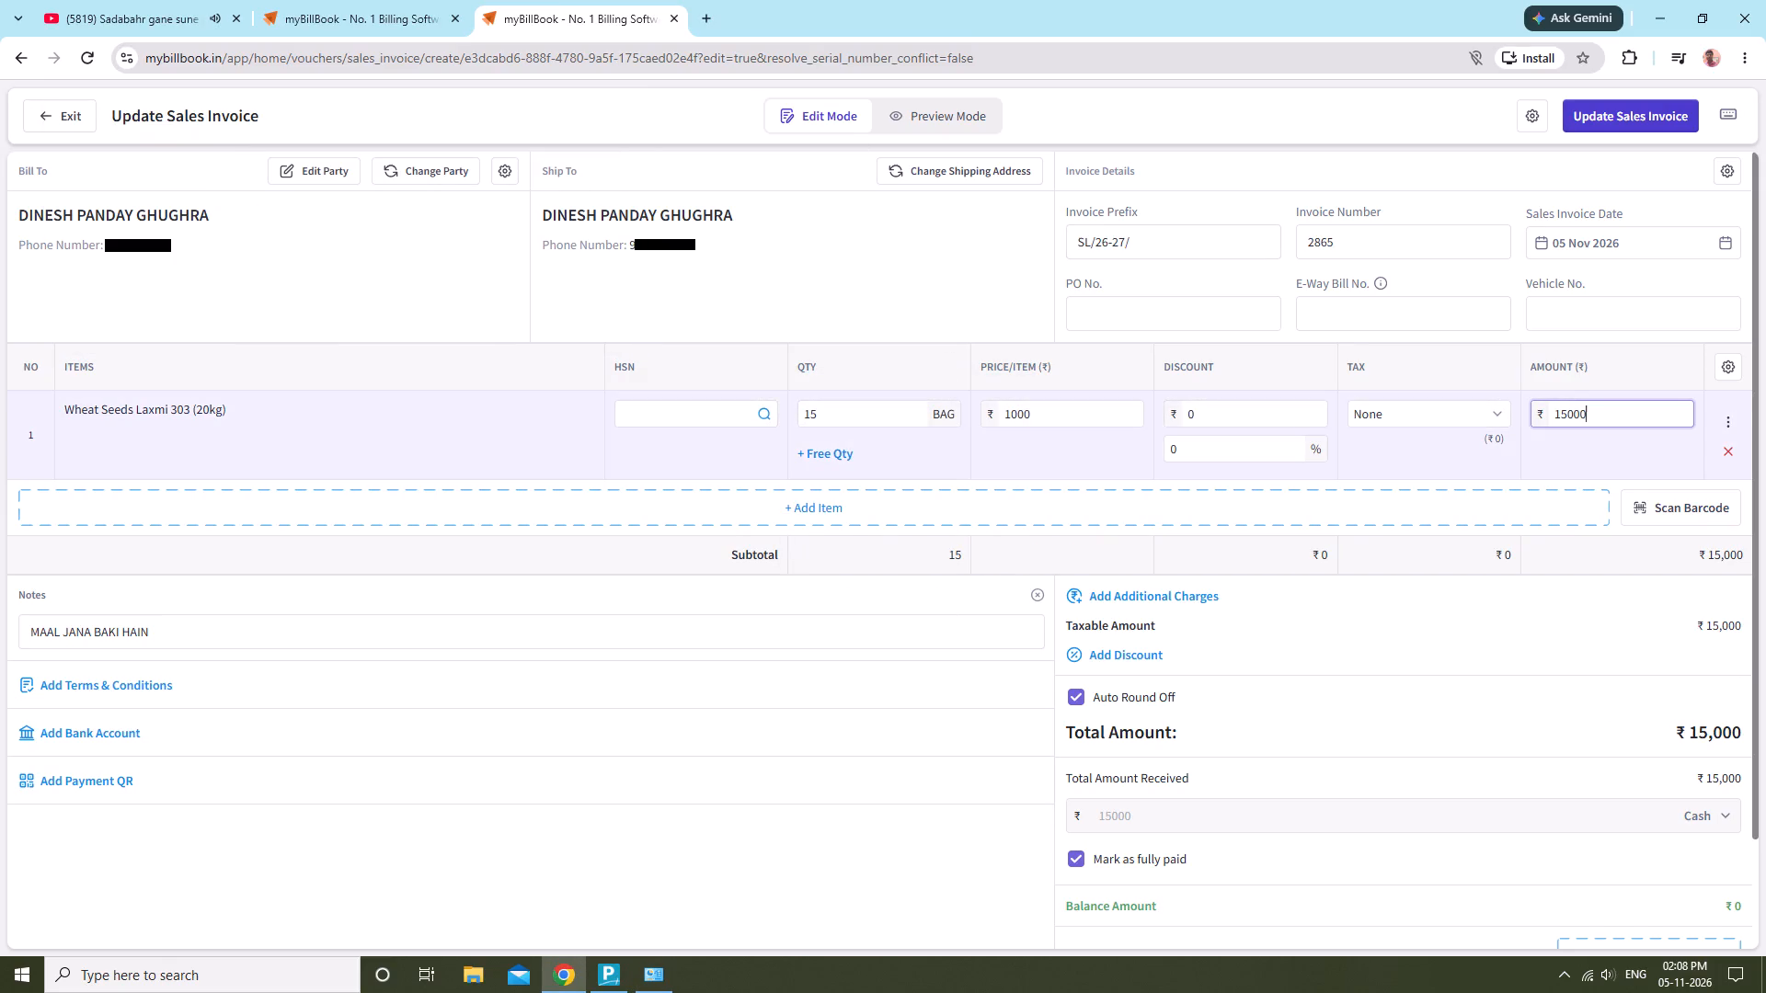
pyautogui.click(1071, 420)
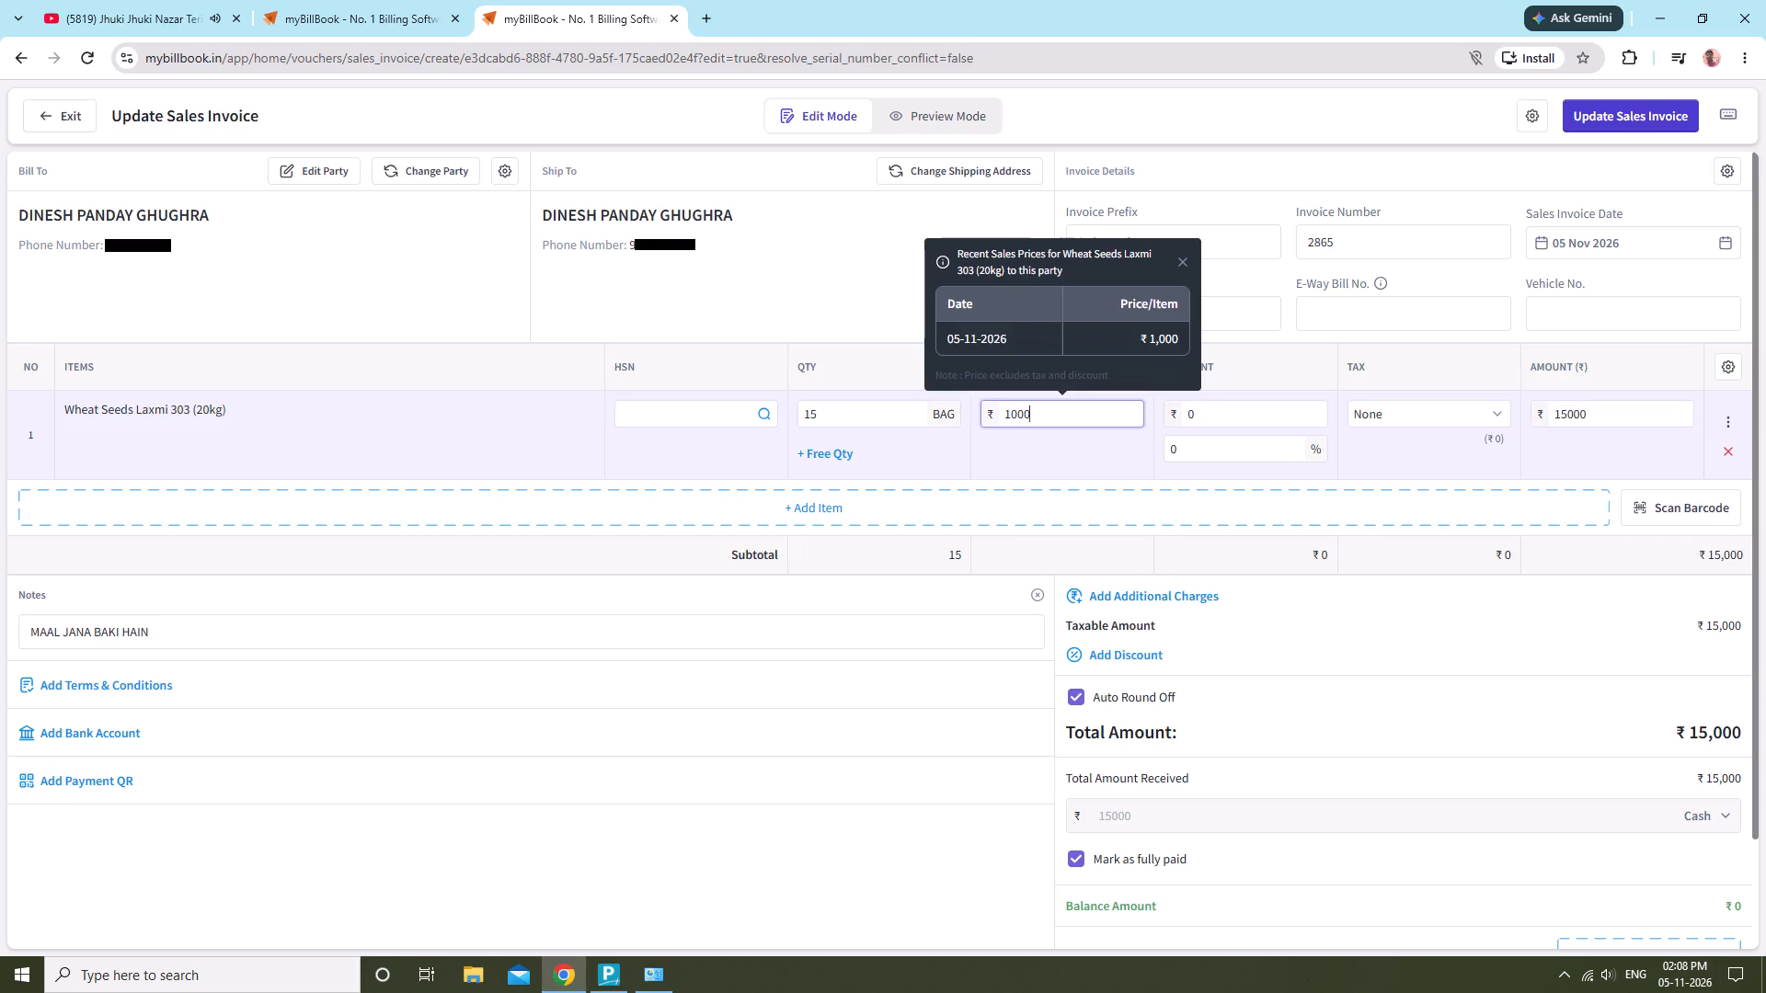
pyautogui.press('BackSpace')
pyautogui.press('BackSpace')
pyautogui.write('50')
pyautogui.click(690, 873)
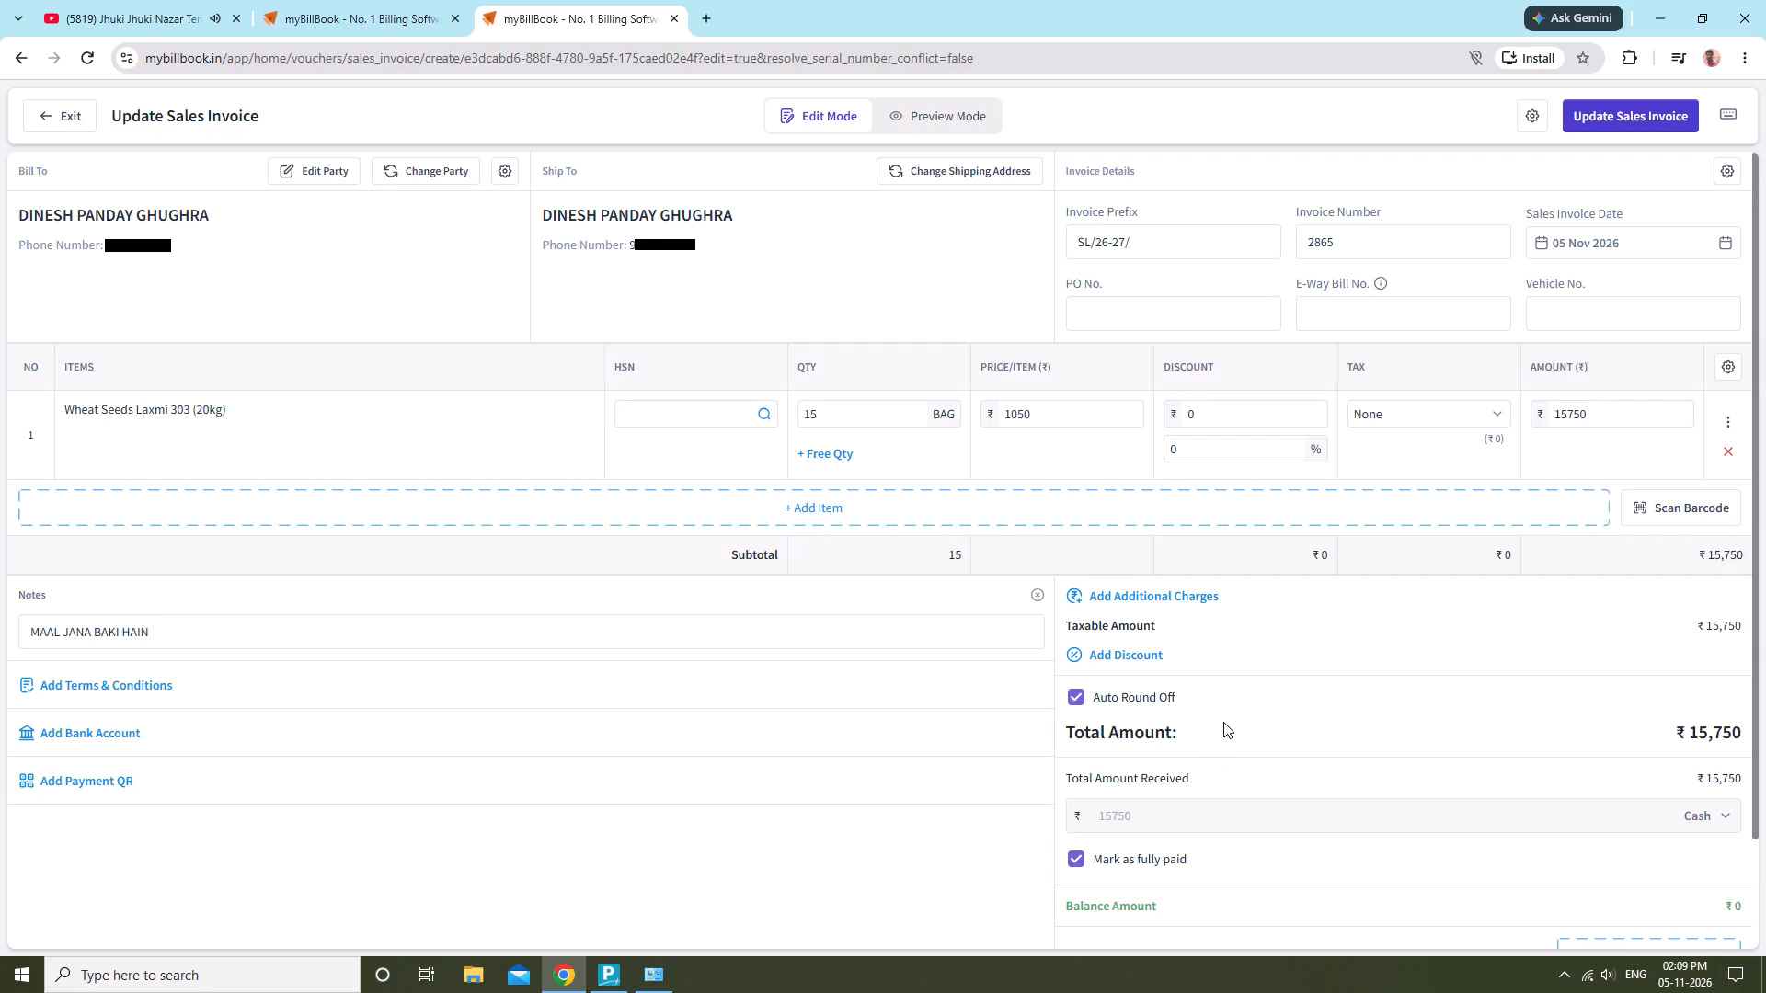
# Set the price per bag of Wheat Seeds Laxmi 303 (20kg) to ₹1100 and update the sales invoice.
pyautogui.click(1051, 417)
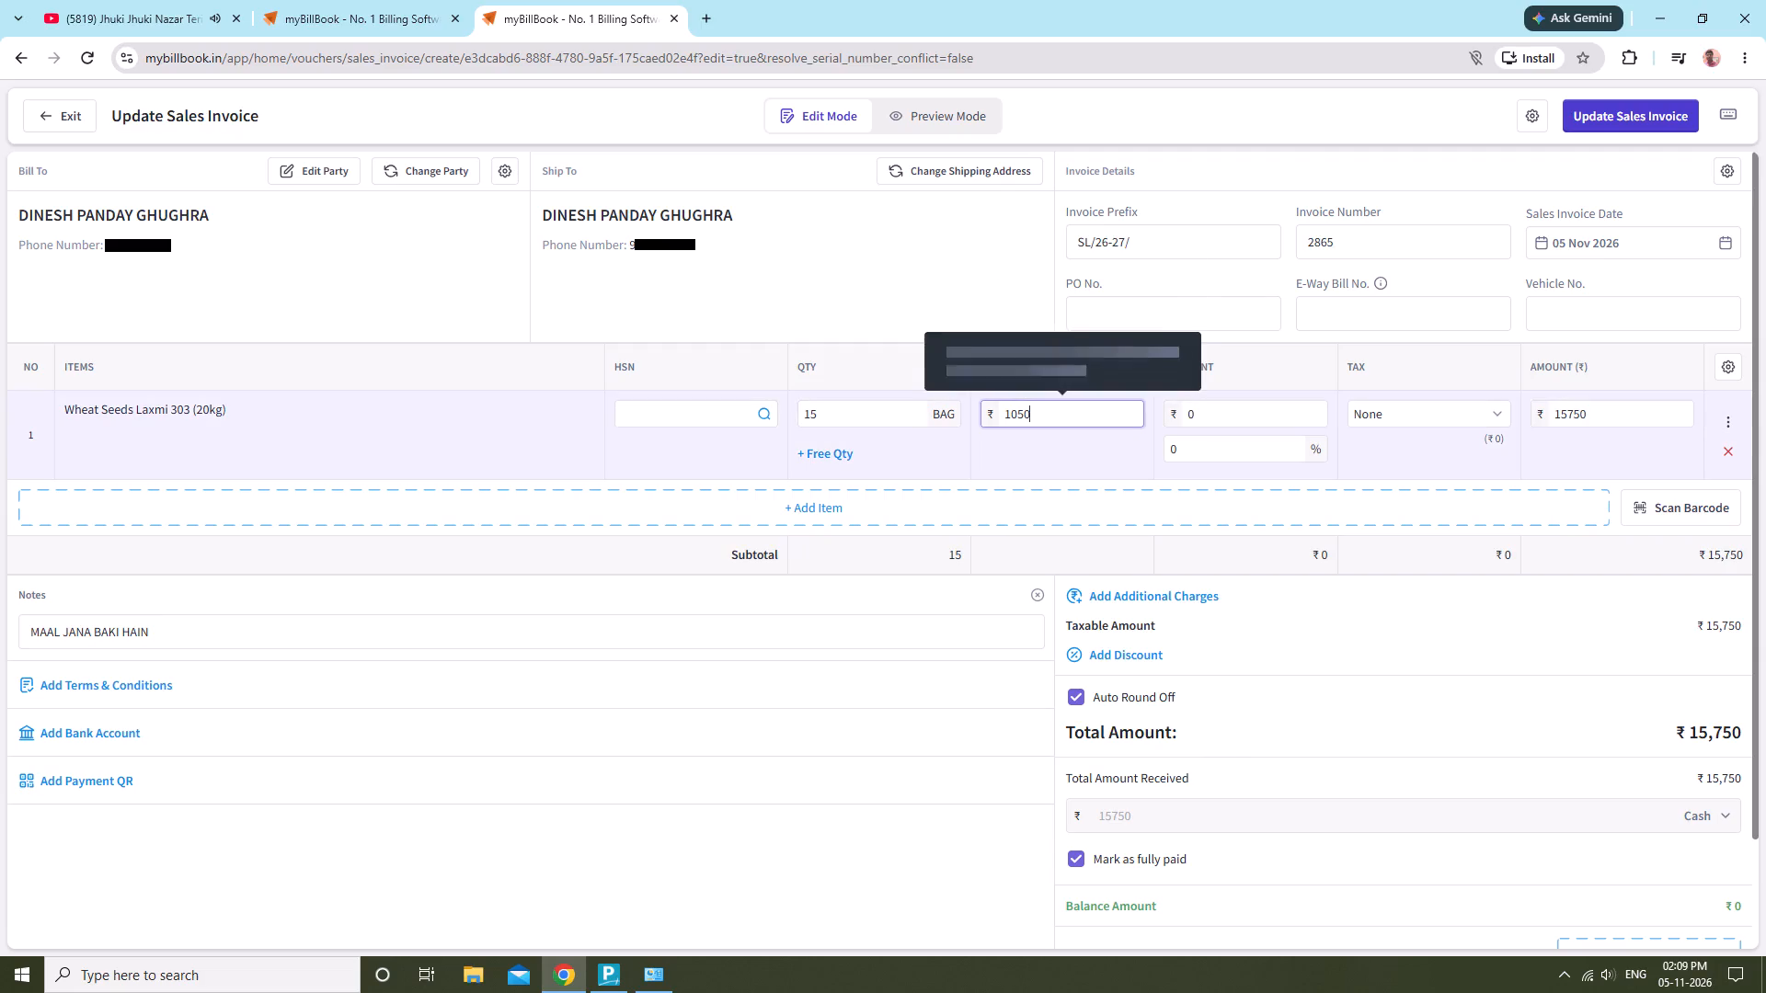
pyautogui.press('BackSpace')
pyautogui.press('BackSpace')
pyautogui.press('BackSpace')
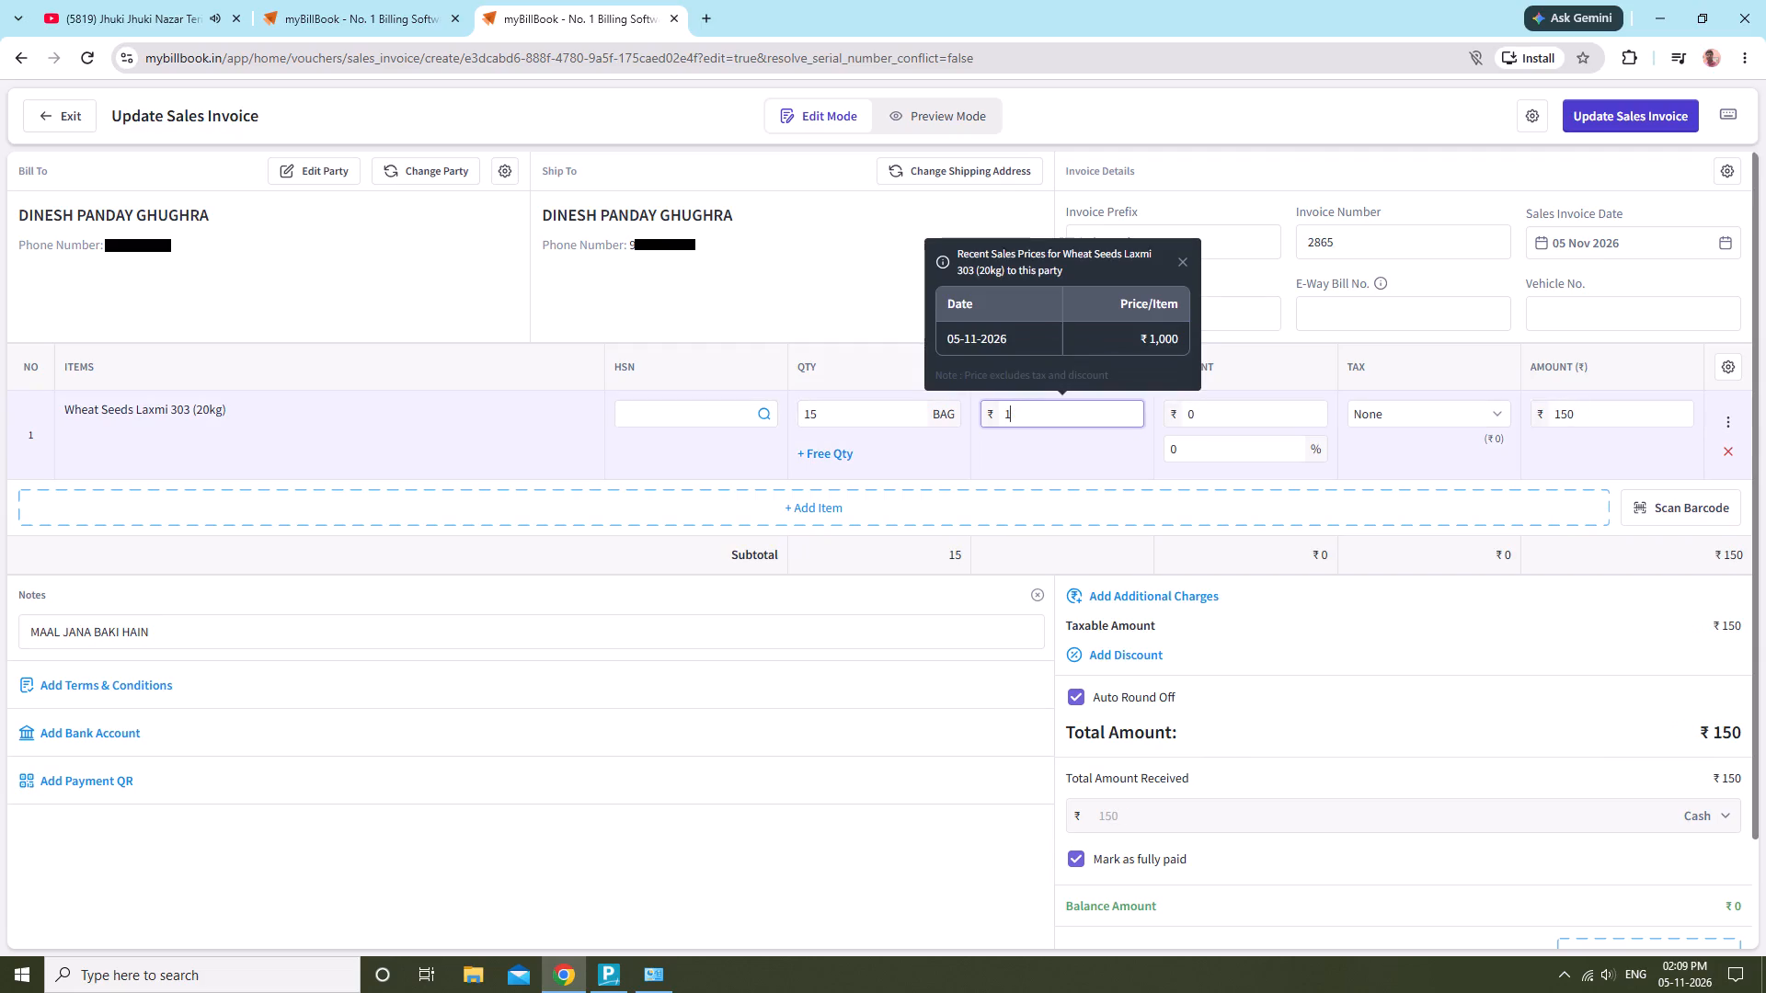
pyautogui.write('100')
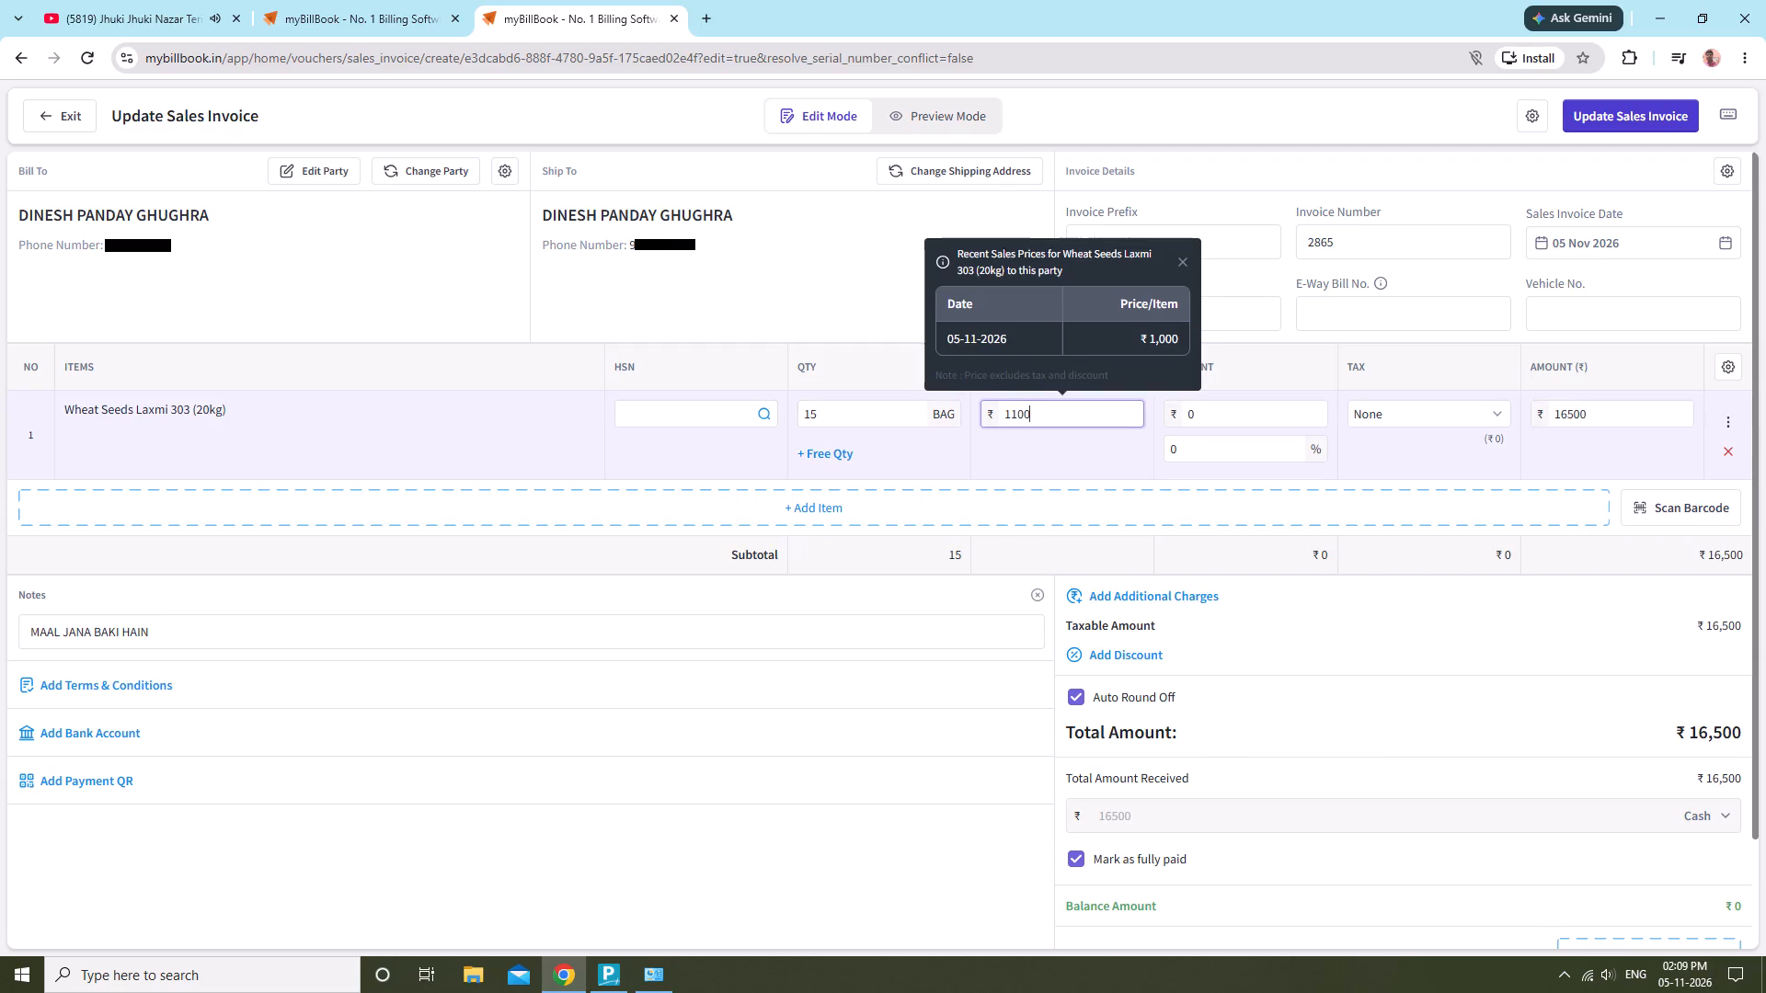
pyautogui.scroll(-3, 1471, 796)
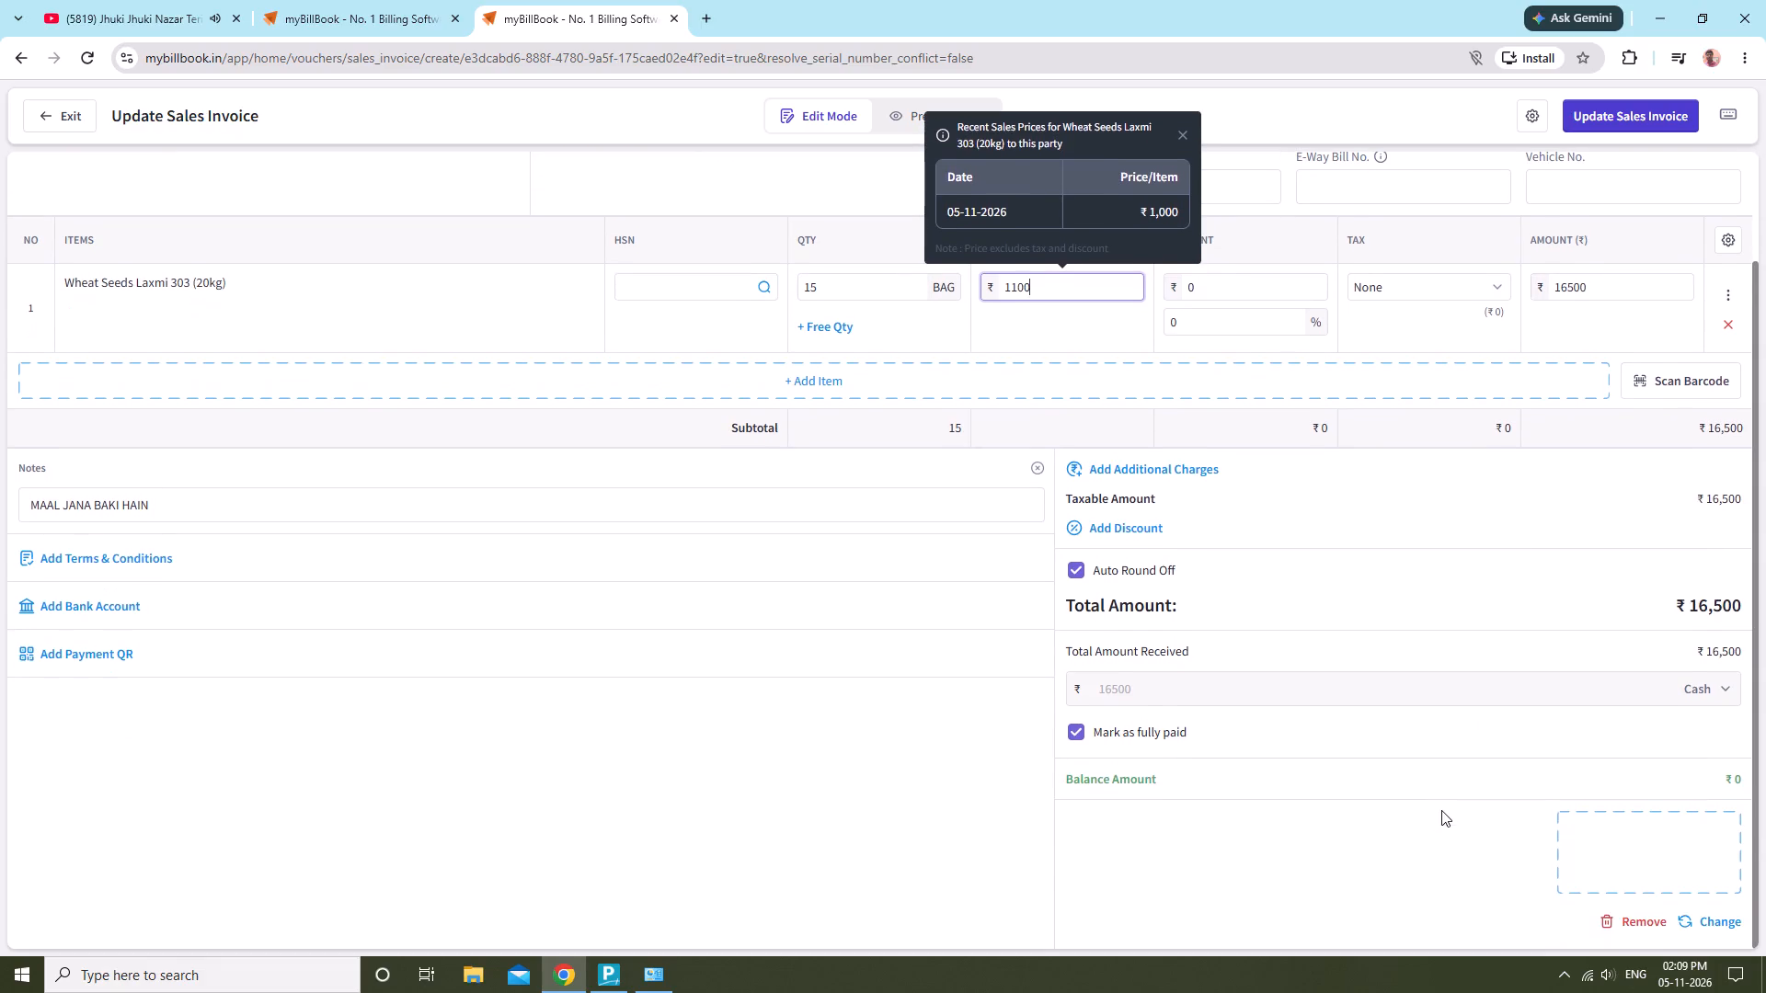
pyautogui.scroll(-2, 1441, 805)
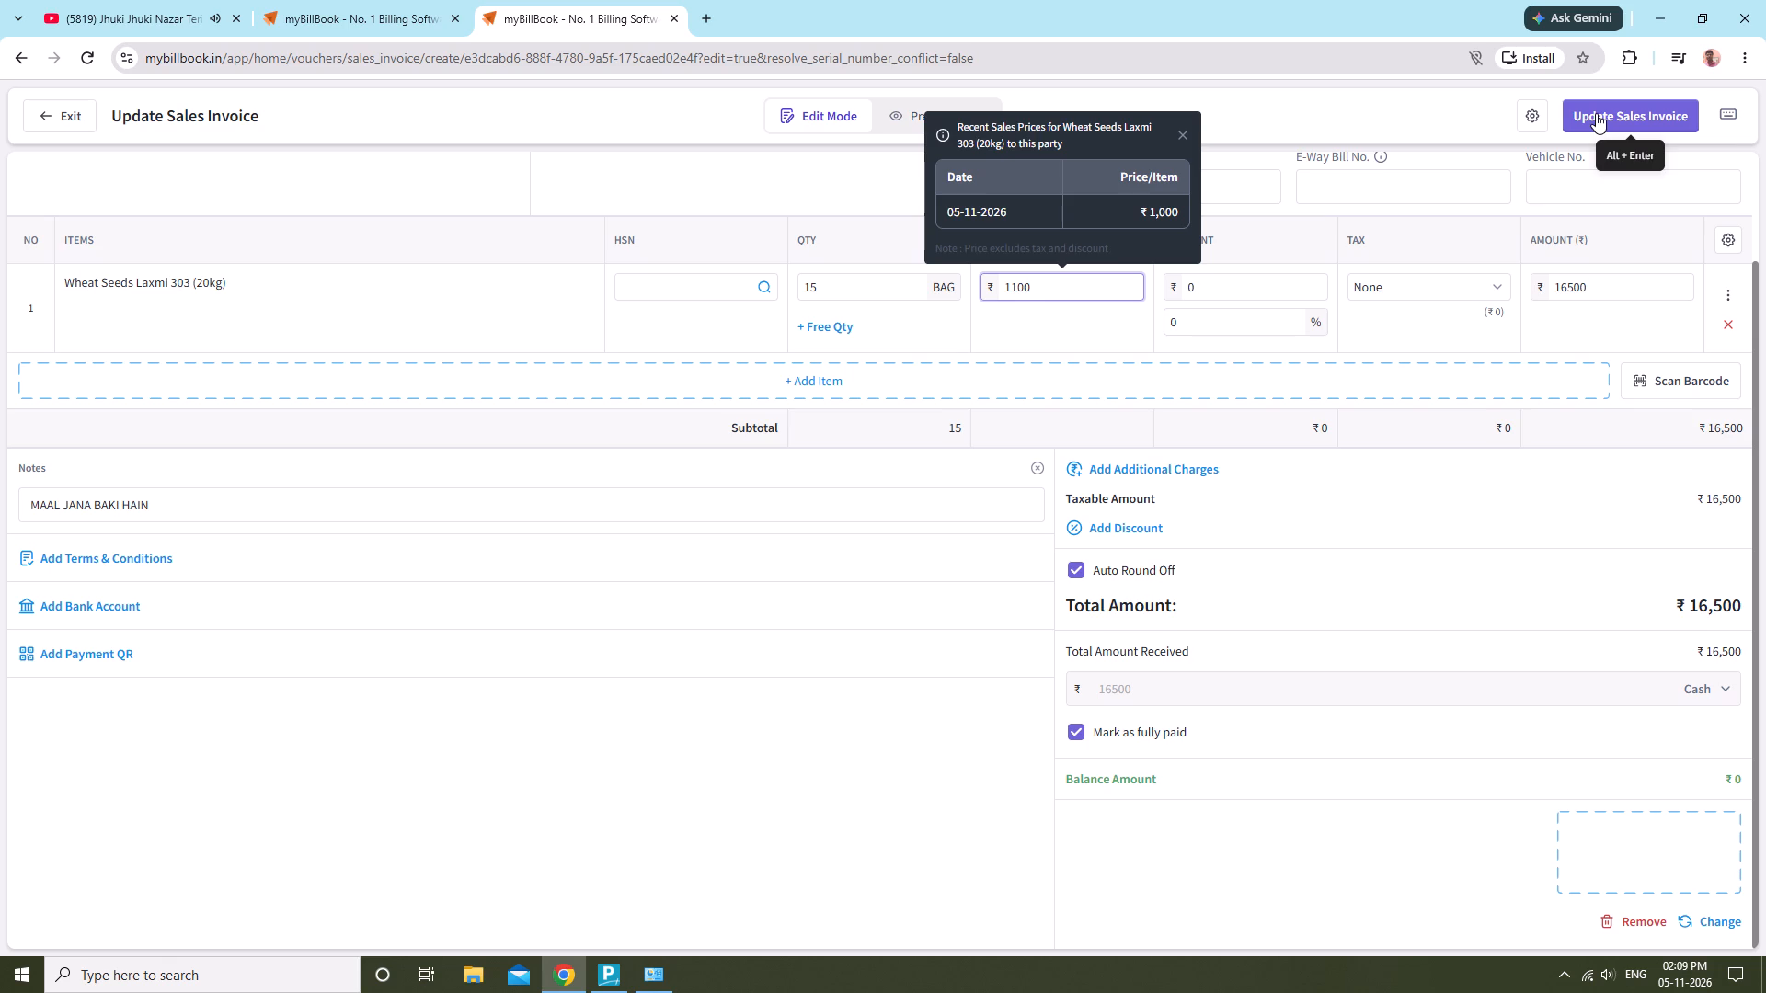
pyautogui.scroll(-4, 1627, 185)
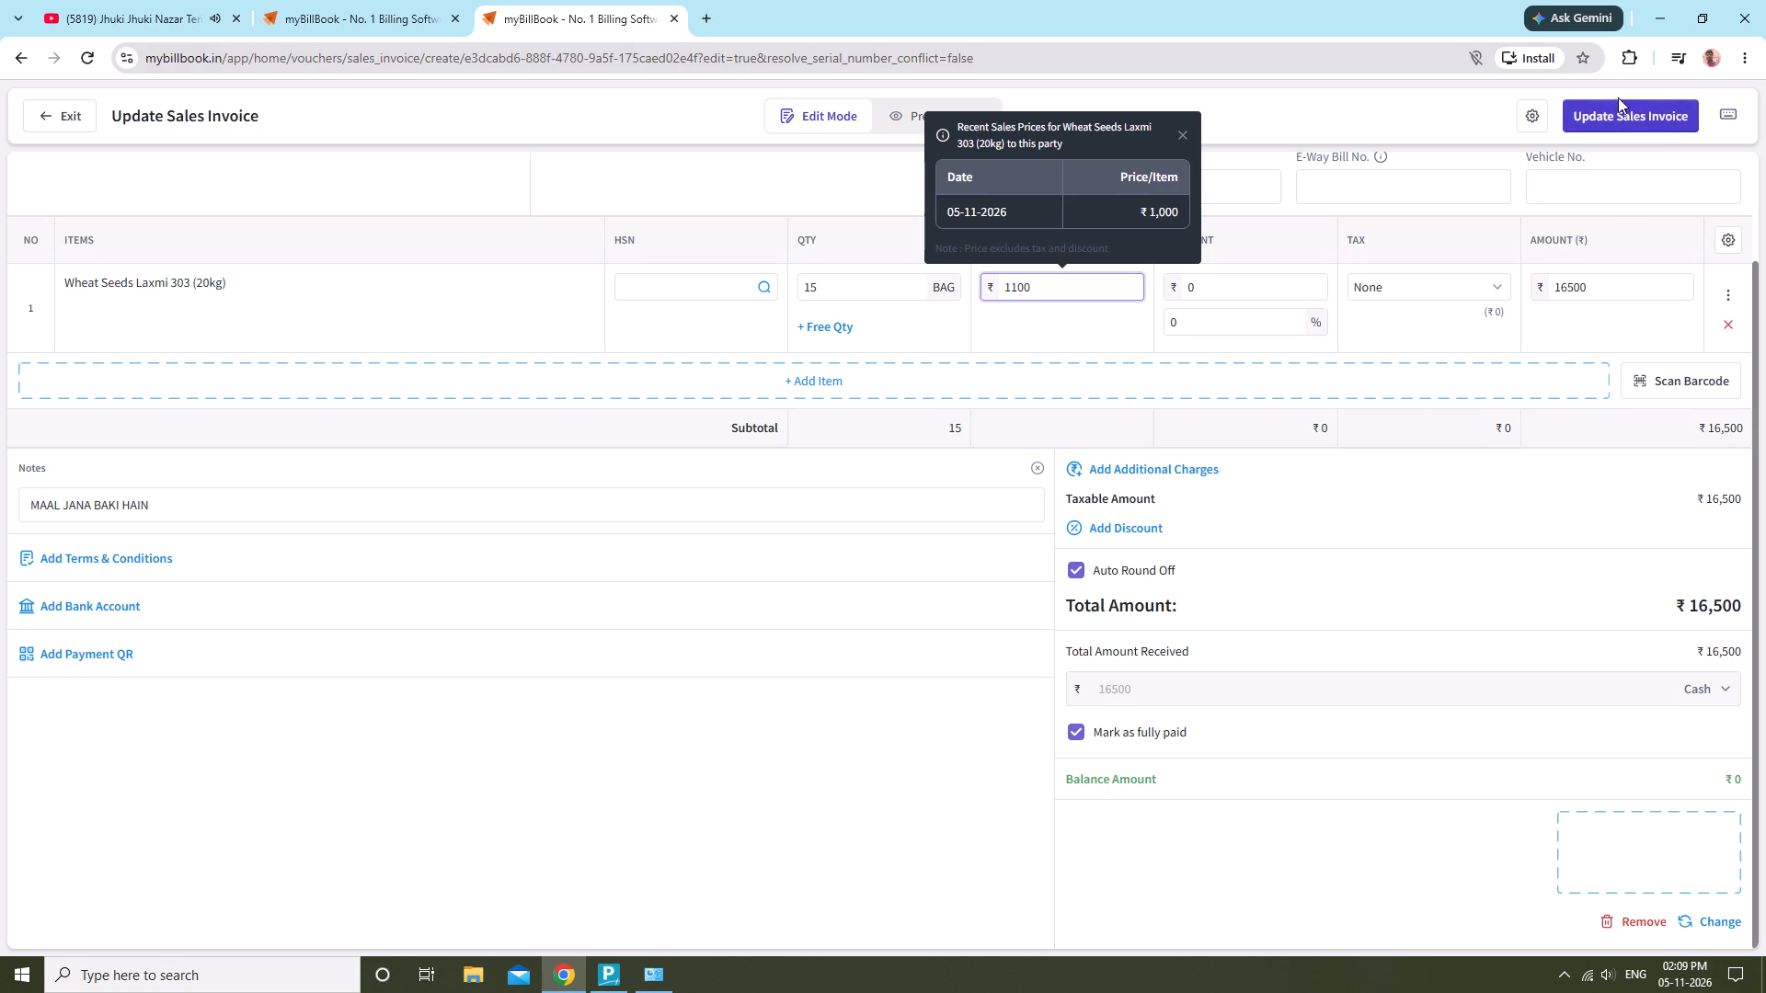
pyautogui.click(1622, 109)
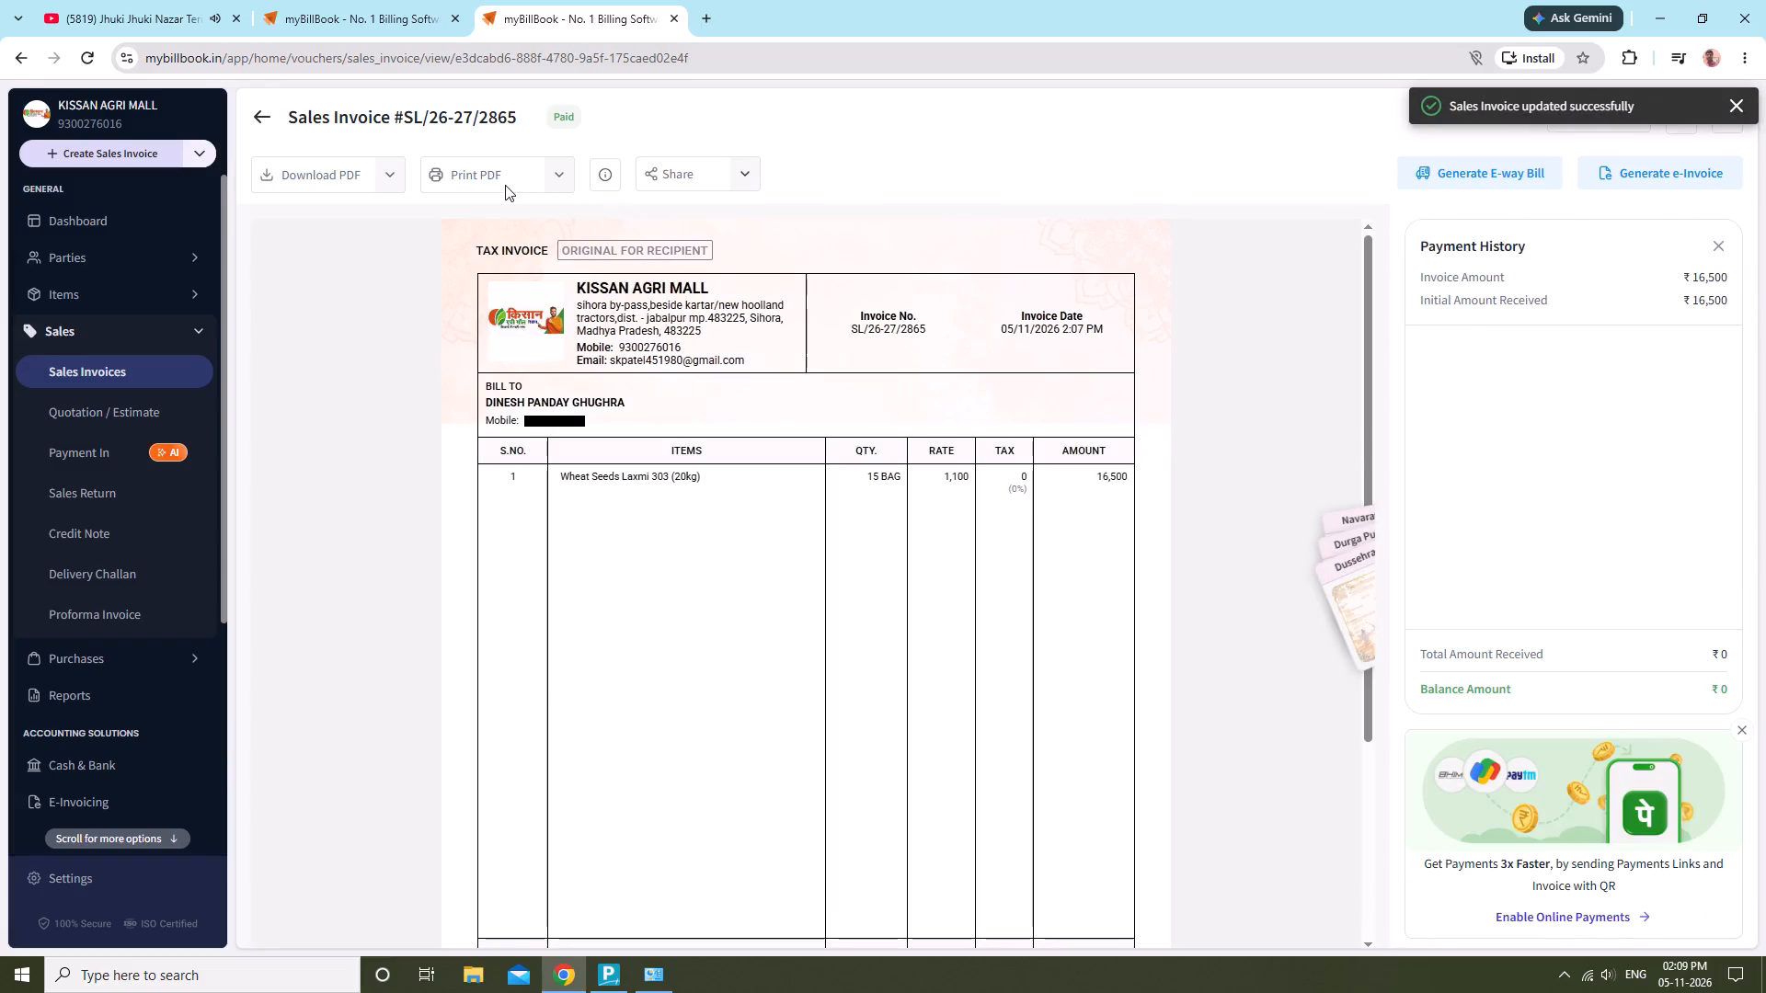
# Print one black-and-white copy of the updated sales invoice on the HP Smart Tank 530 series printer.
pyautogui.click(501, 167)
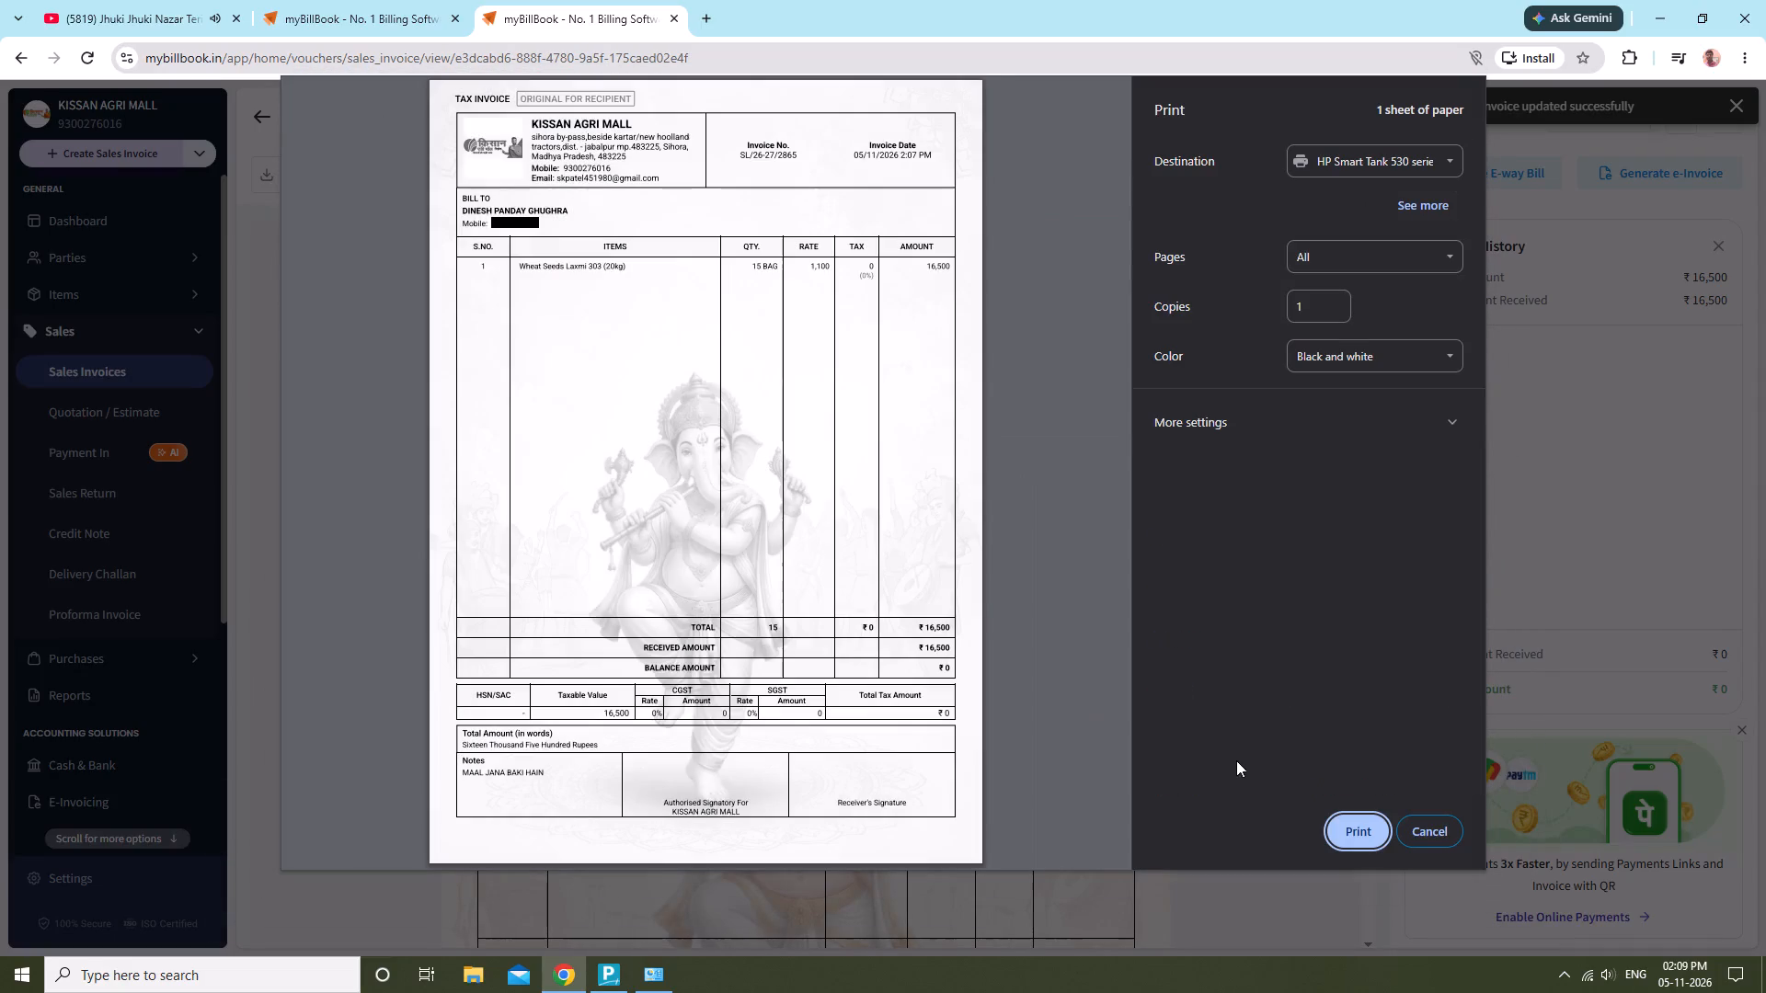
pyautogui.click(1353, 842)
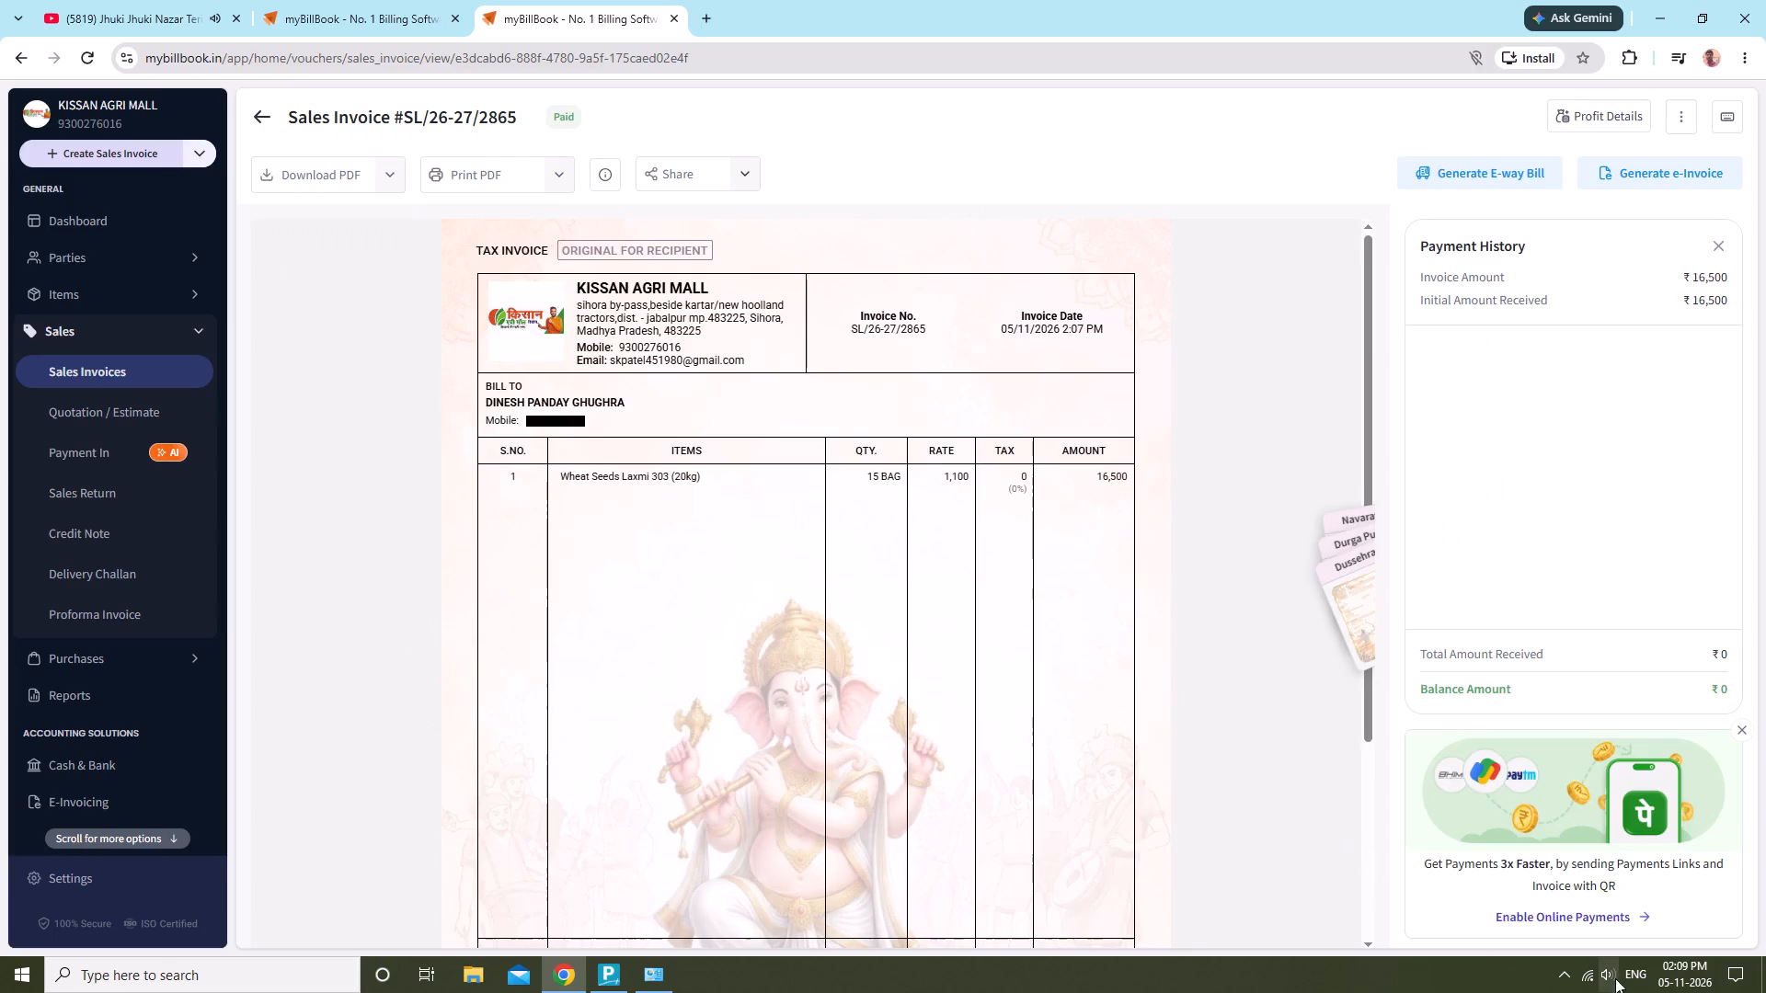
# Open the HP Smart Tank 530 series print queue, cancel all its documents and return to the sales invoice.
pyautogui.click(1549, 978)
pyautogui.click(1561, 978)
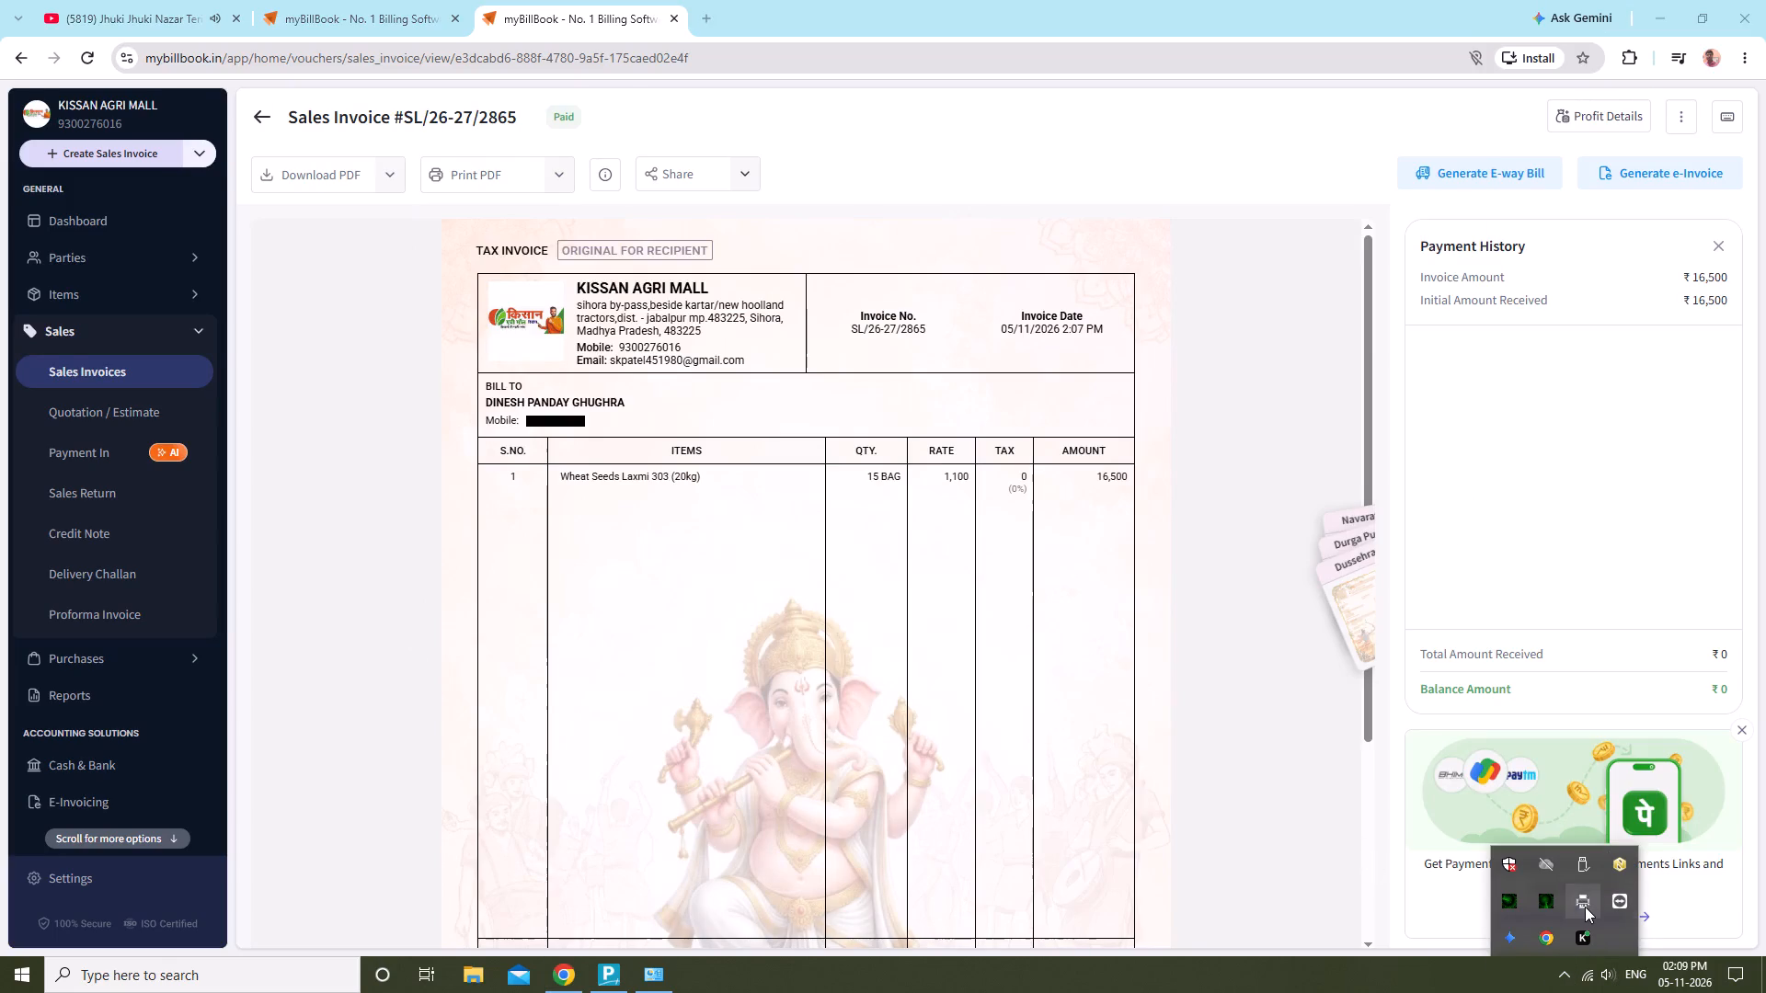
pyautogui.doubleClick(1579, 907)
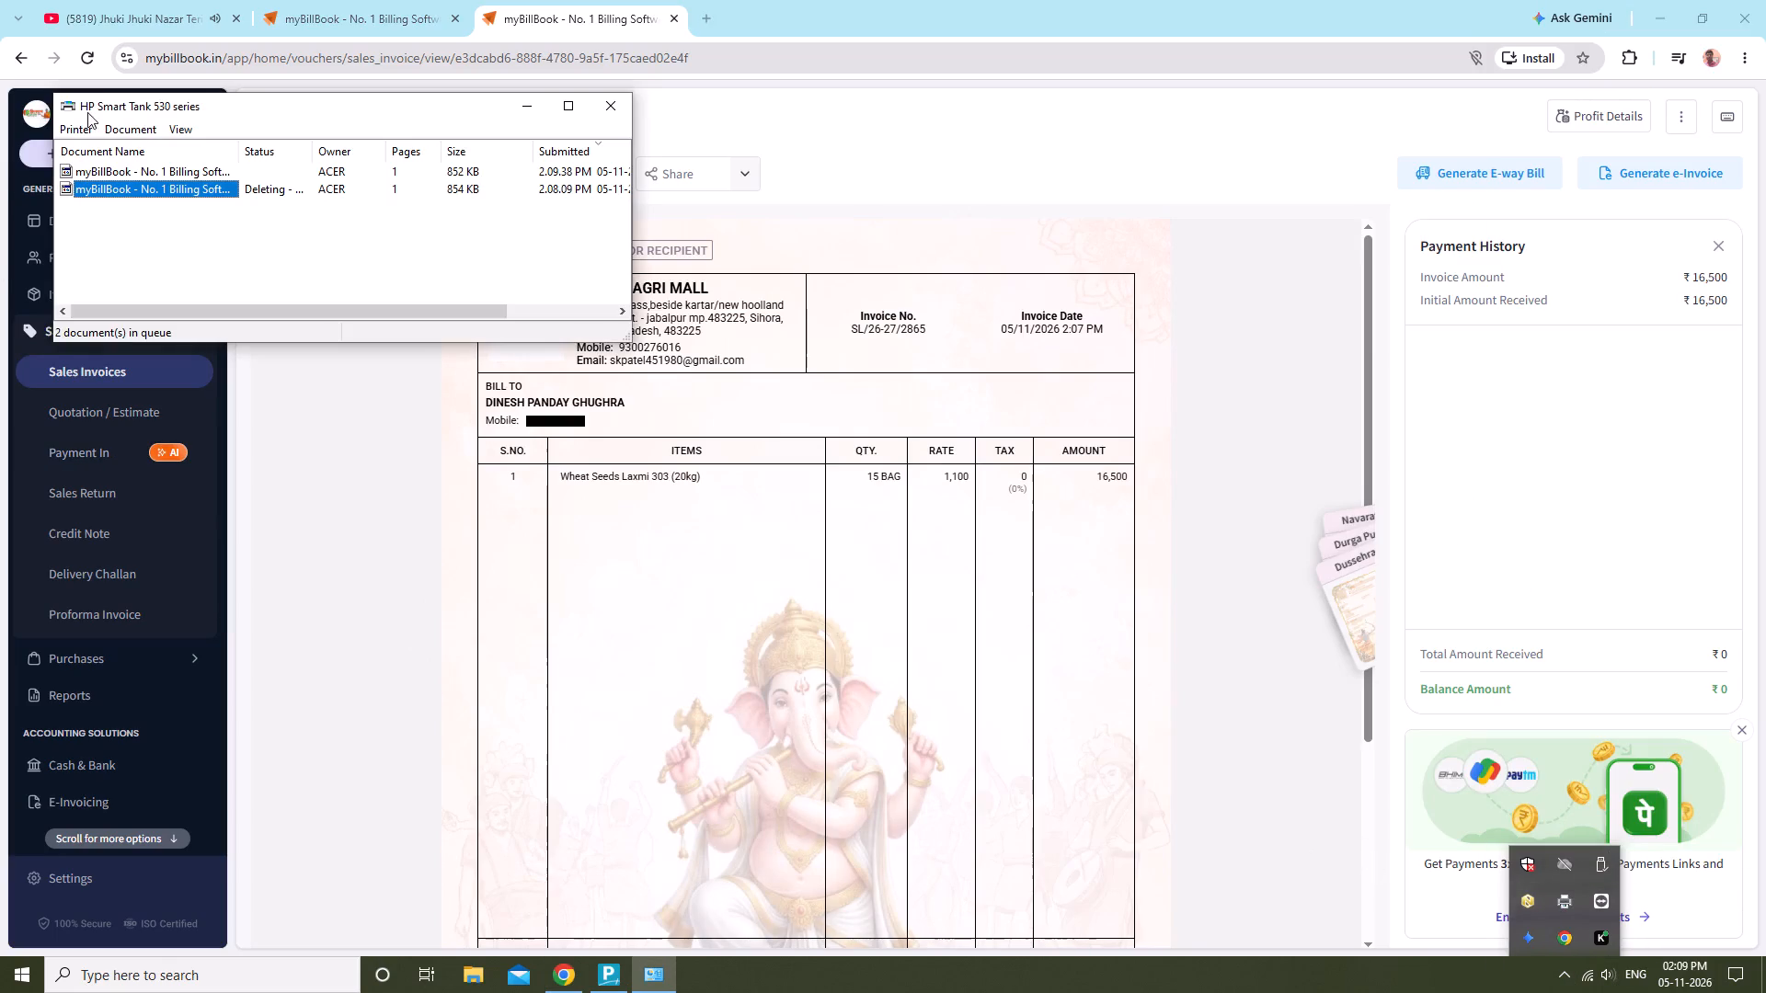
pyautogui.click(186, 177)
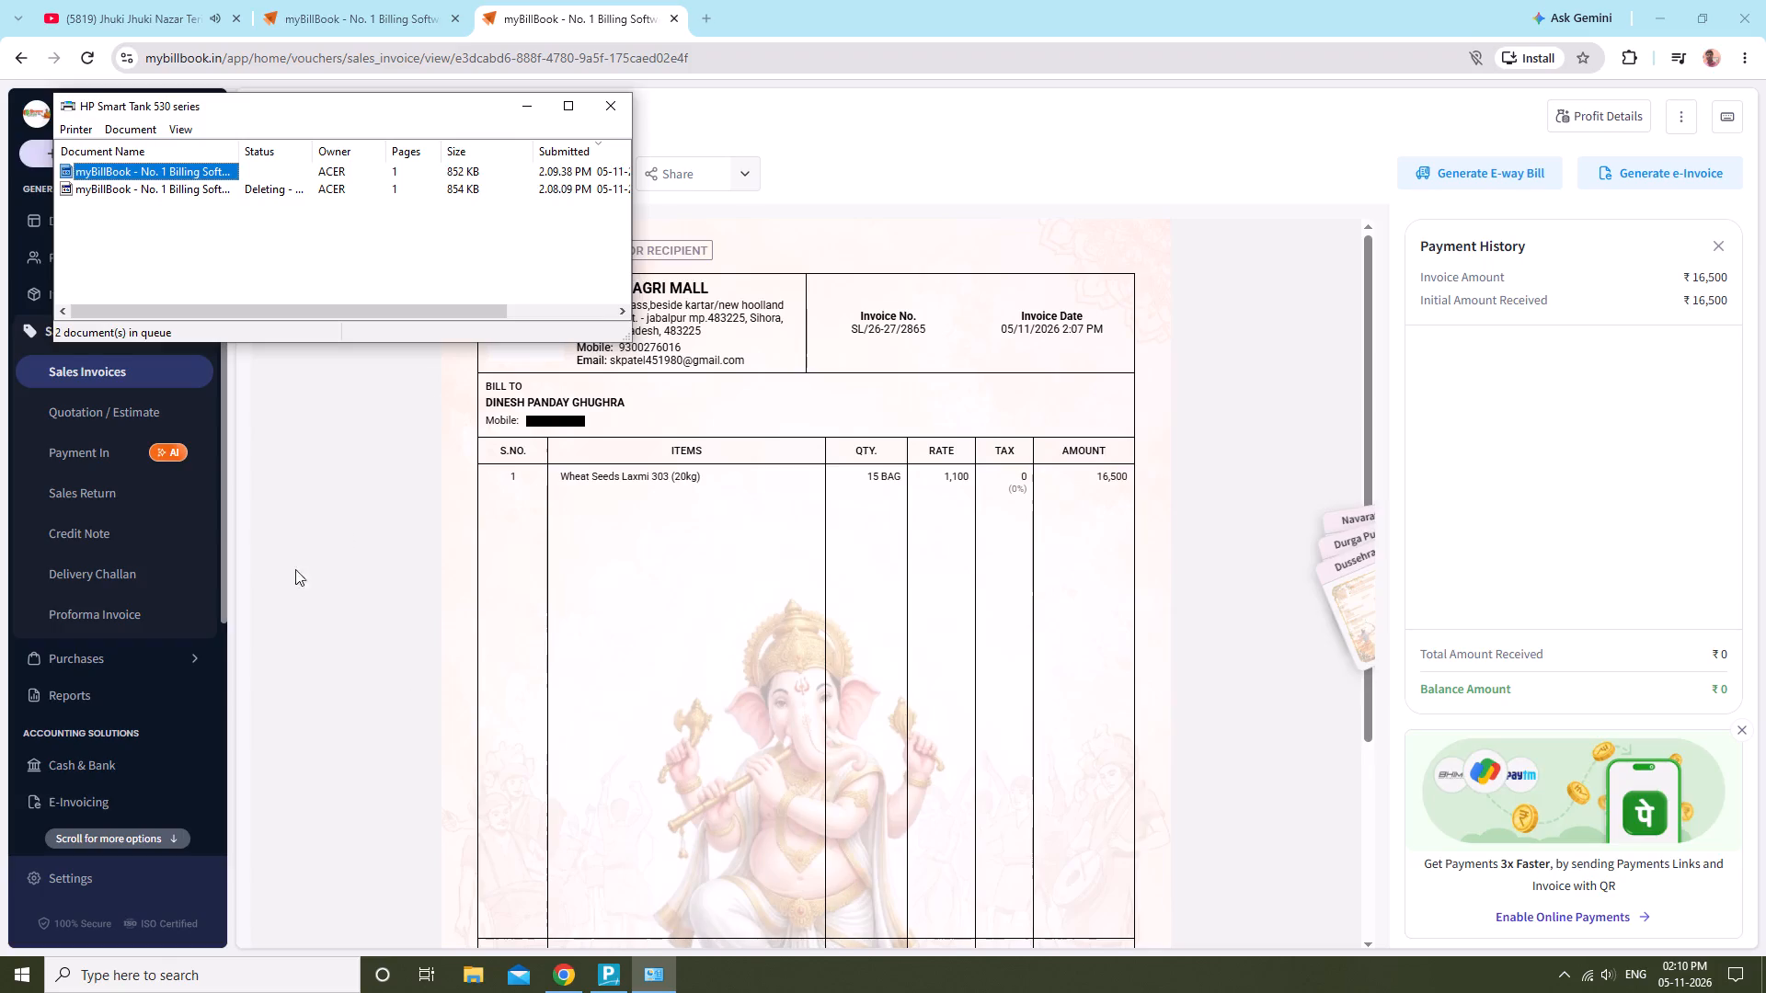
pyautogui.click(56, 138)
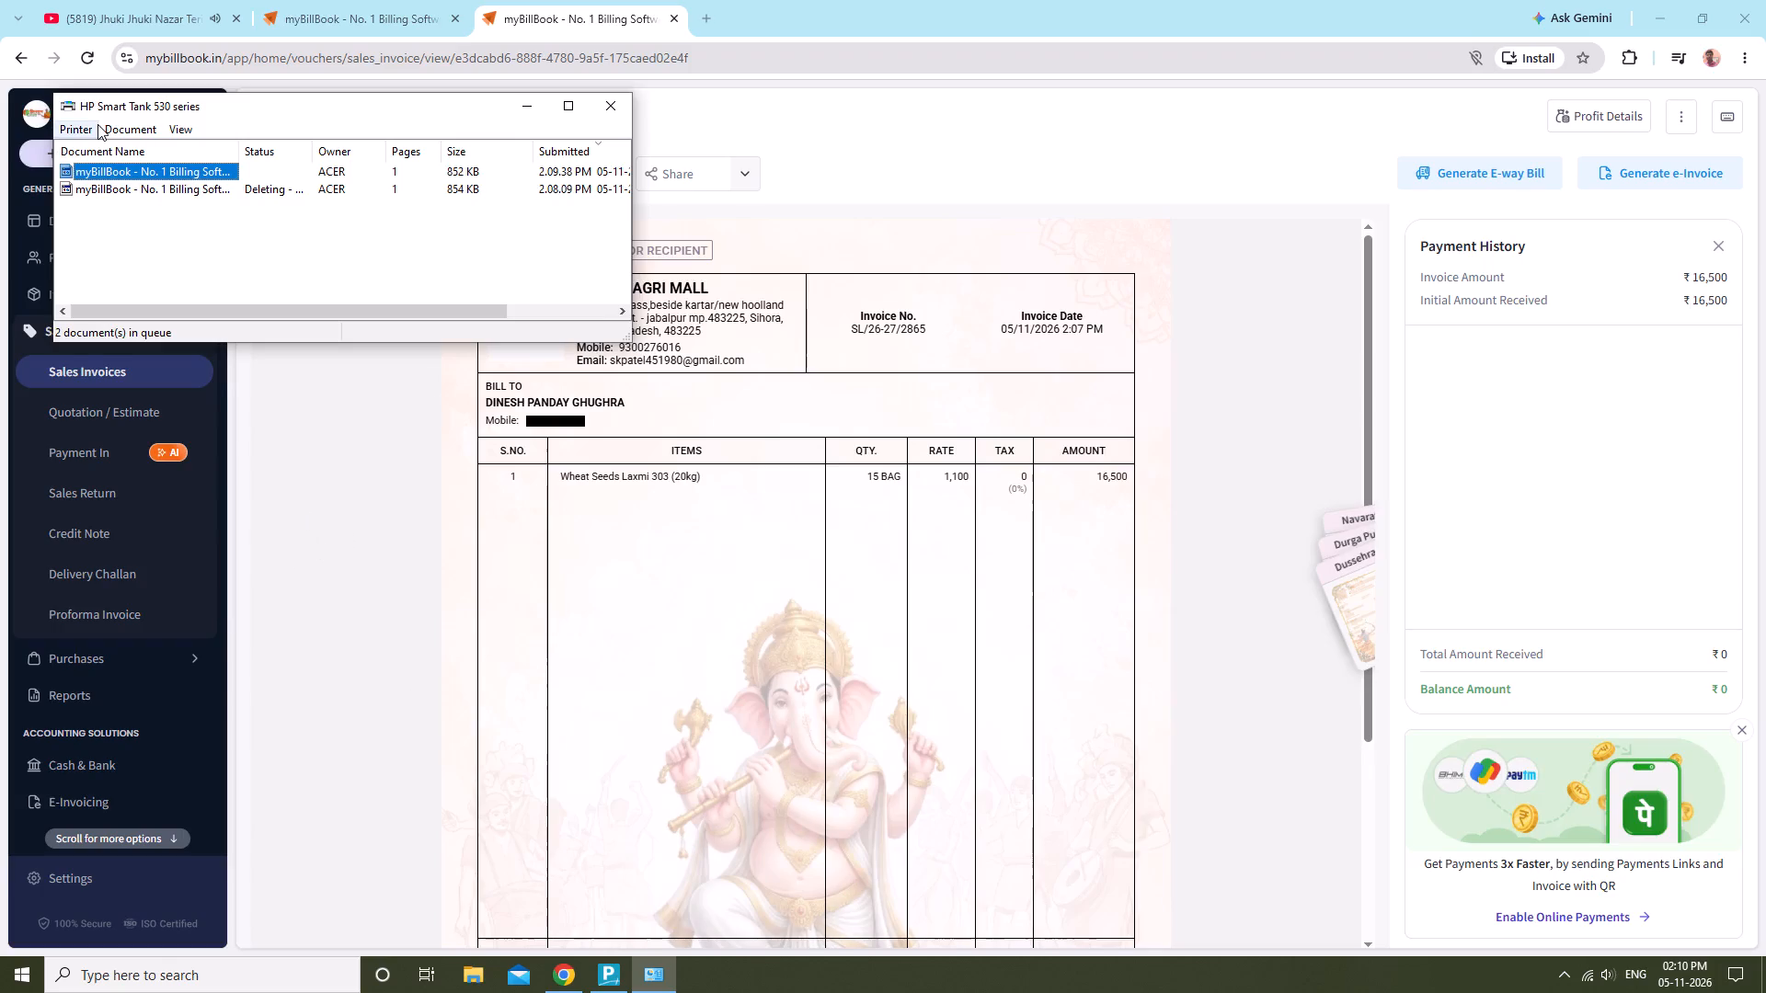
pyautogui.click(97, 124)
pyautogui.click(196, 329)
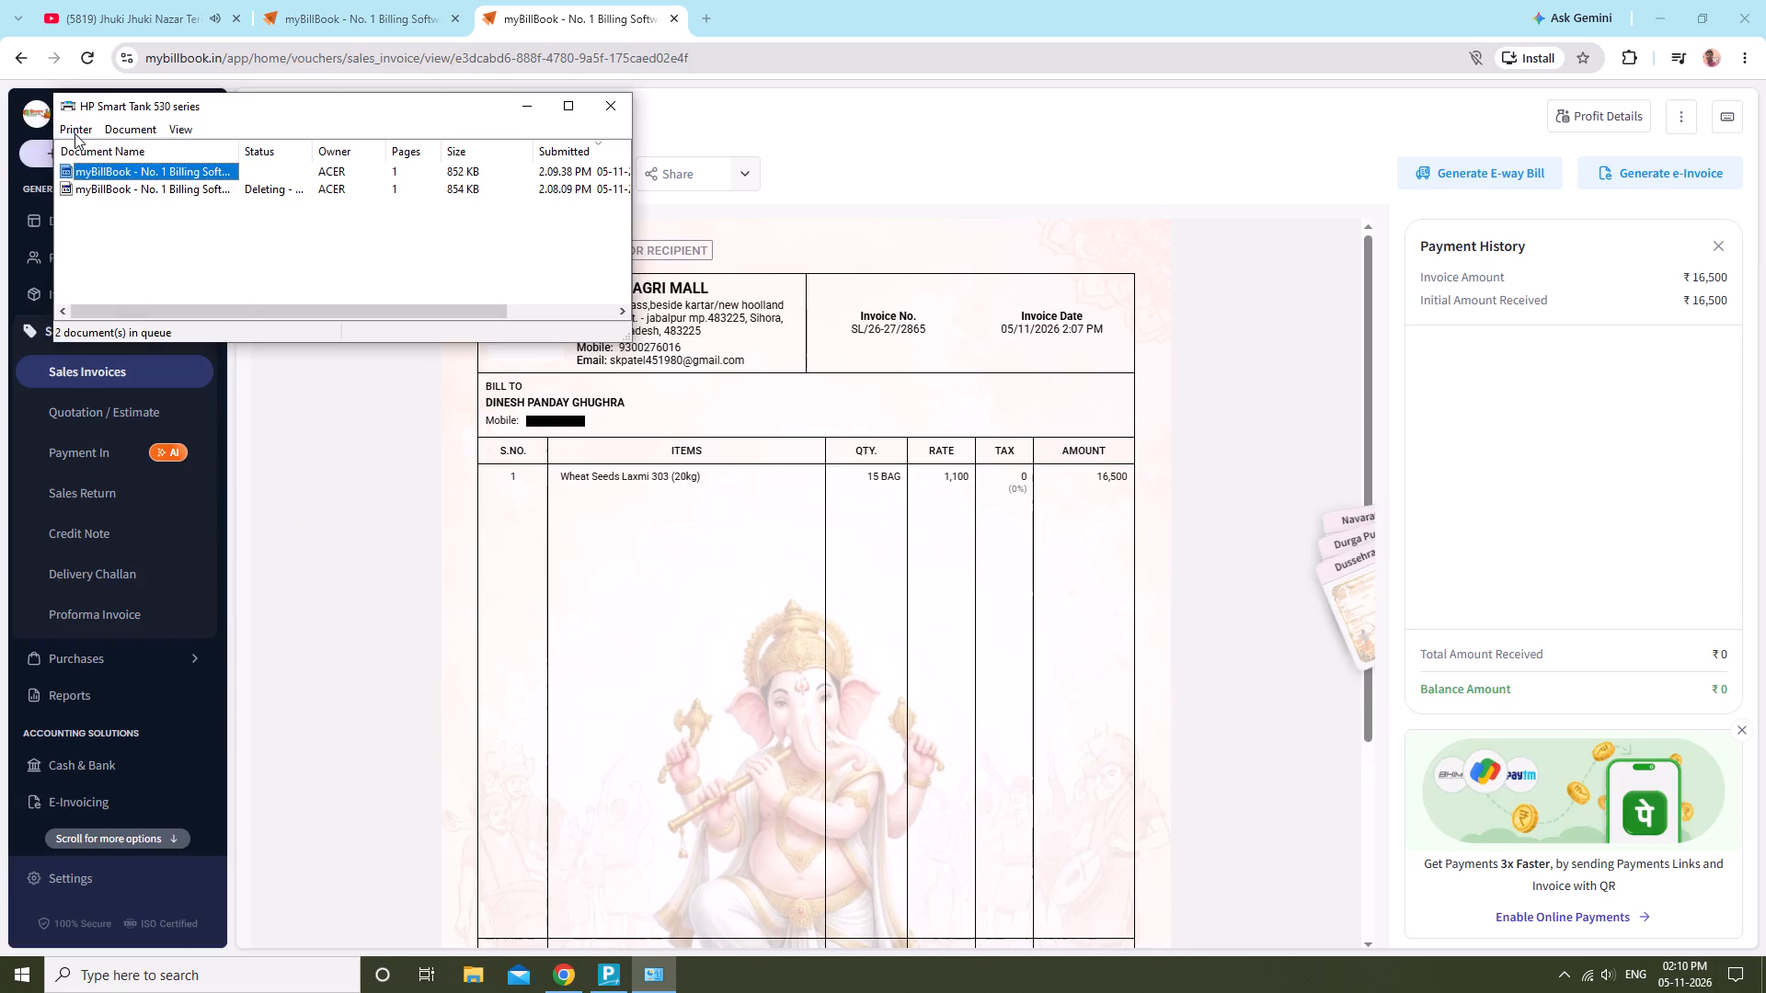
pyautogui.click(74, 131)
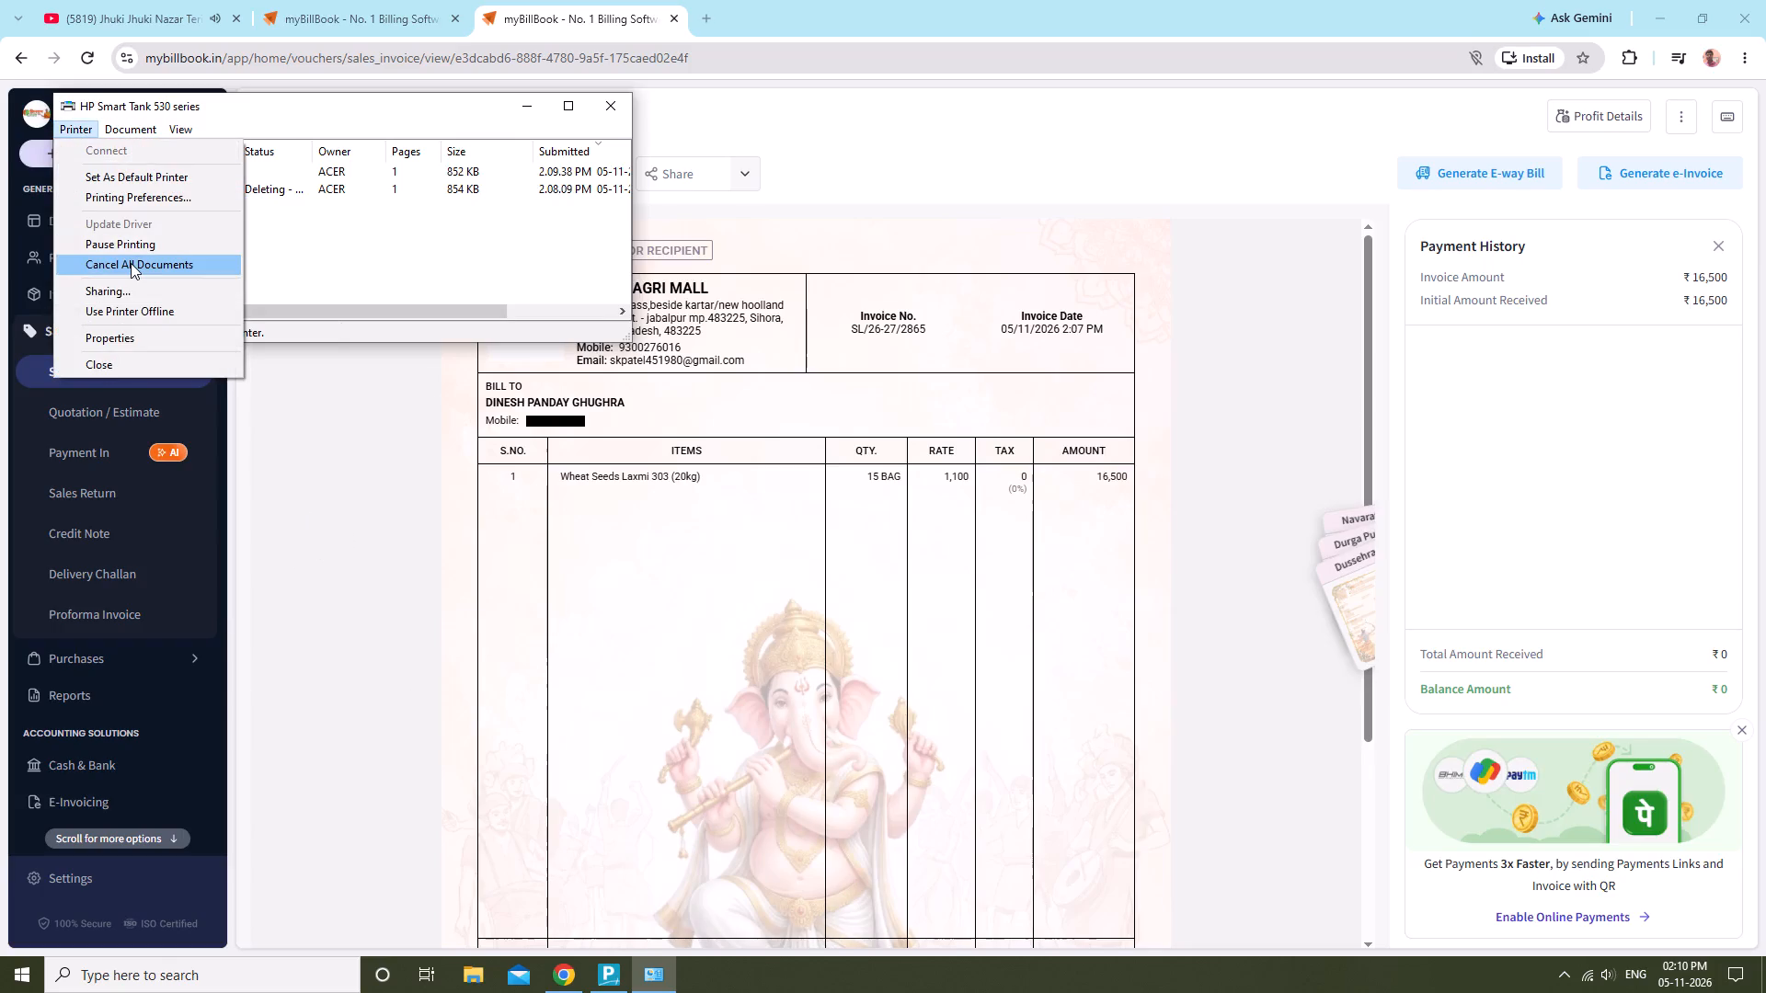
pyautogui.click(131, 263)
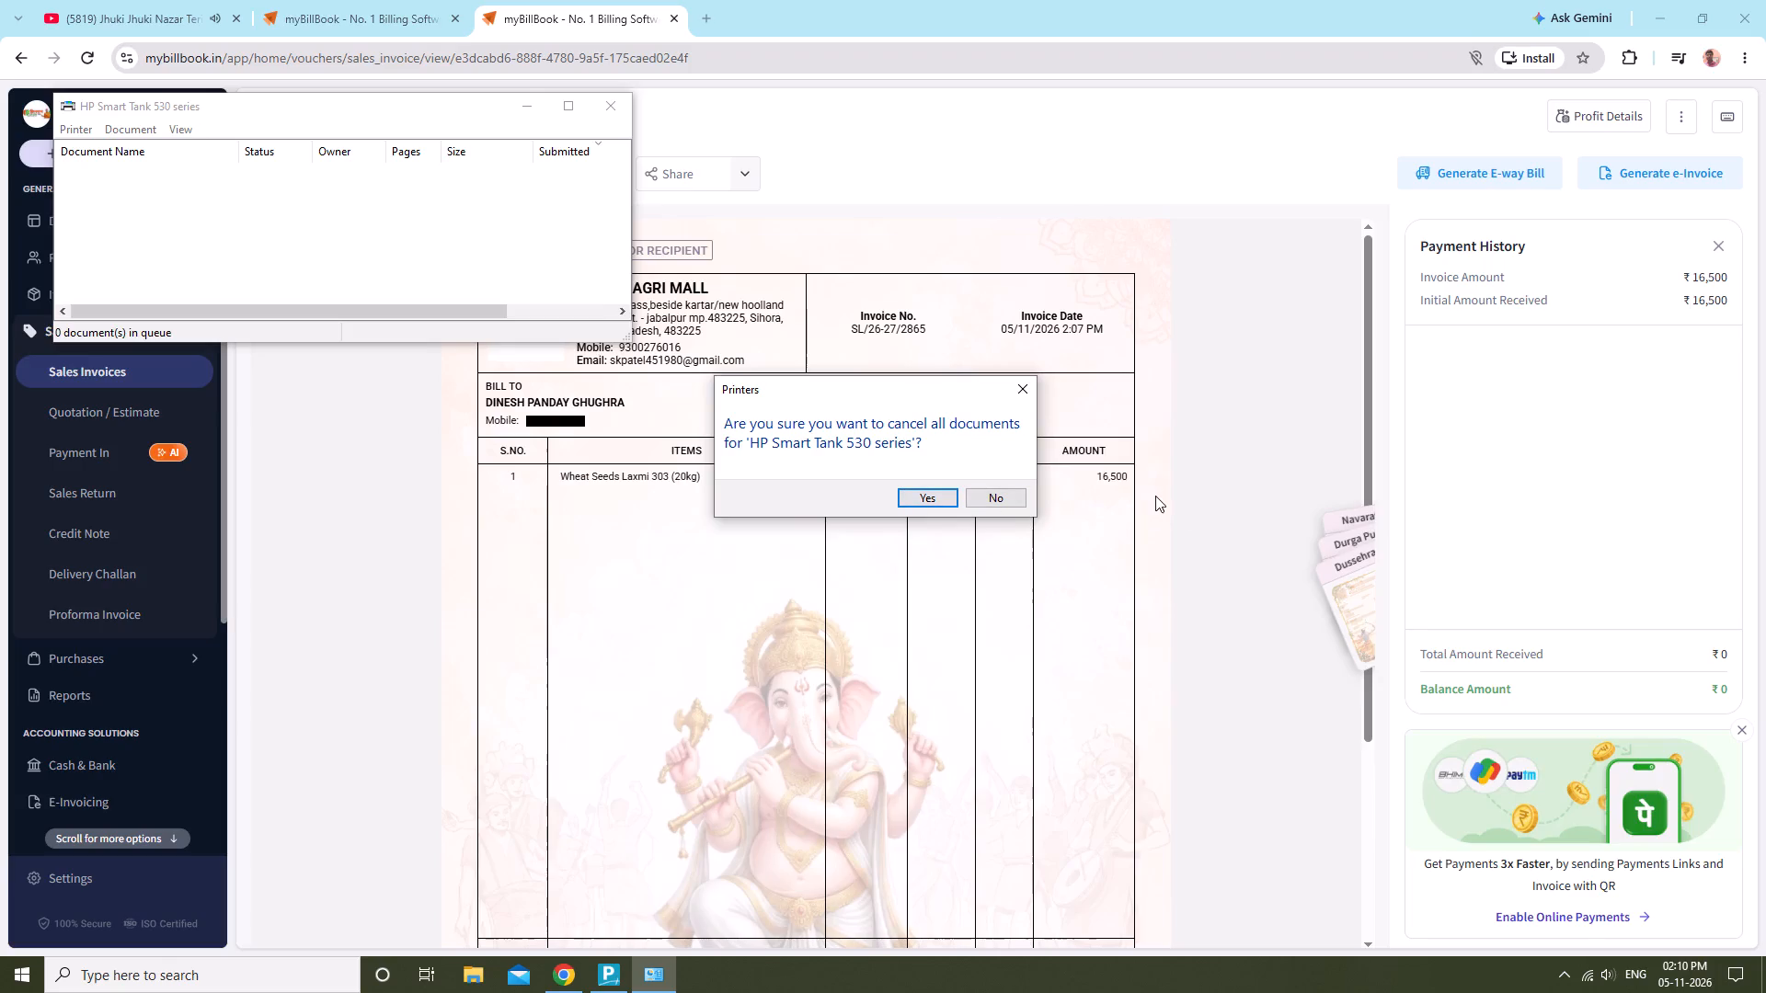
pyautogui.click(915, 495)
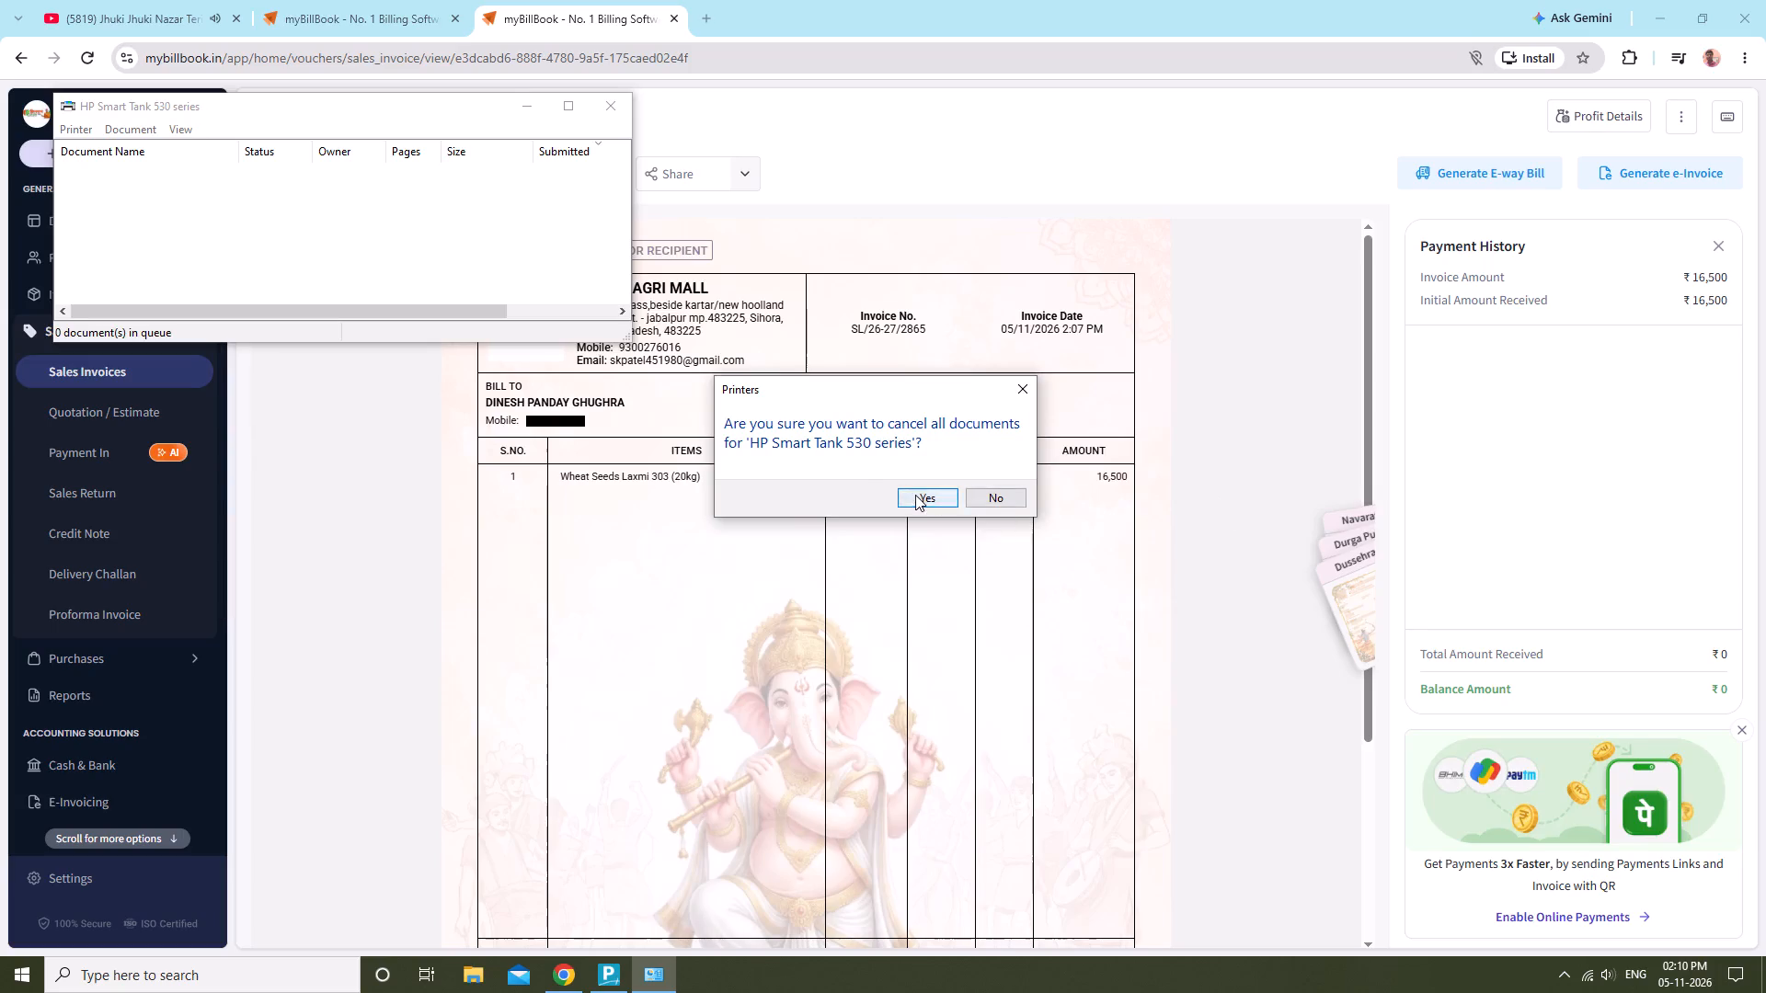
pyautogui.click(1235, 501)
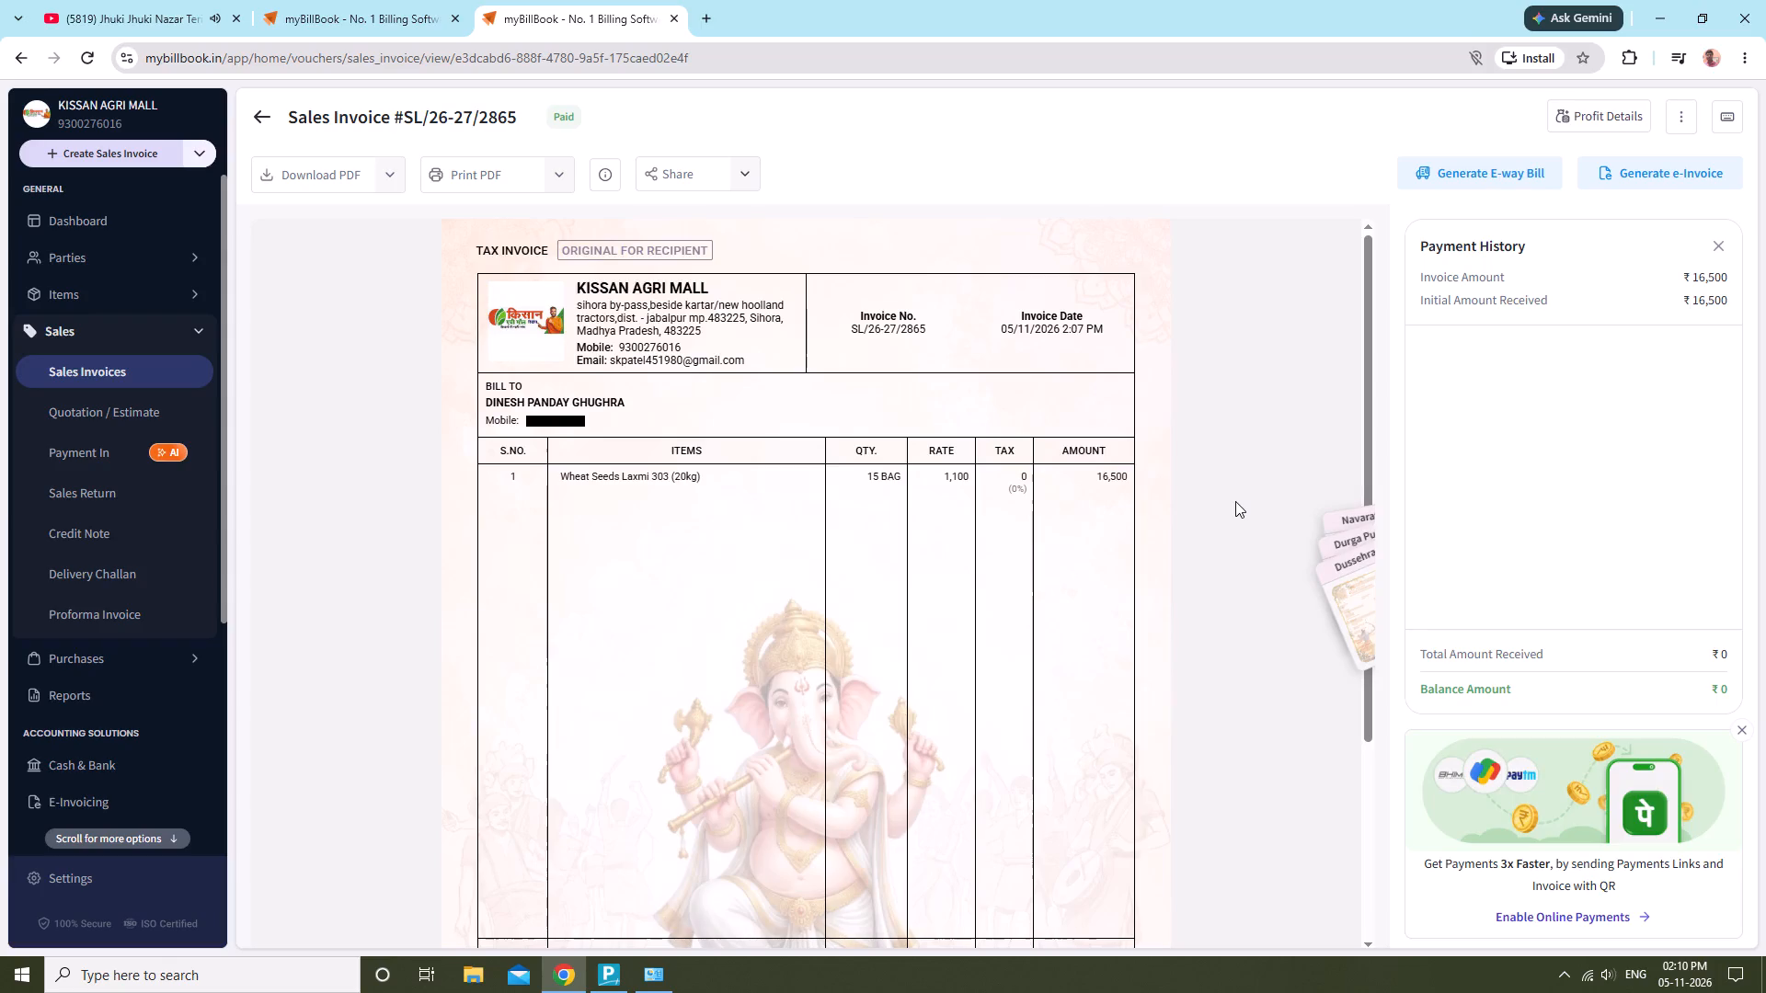
# Edit the sales invoice to price Wheat Seeds Laxmi 303 (20kg) at ₹1040 per bag and update it.
pyautogui.click(1680, 116)
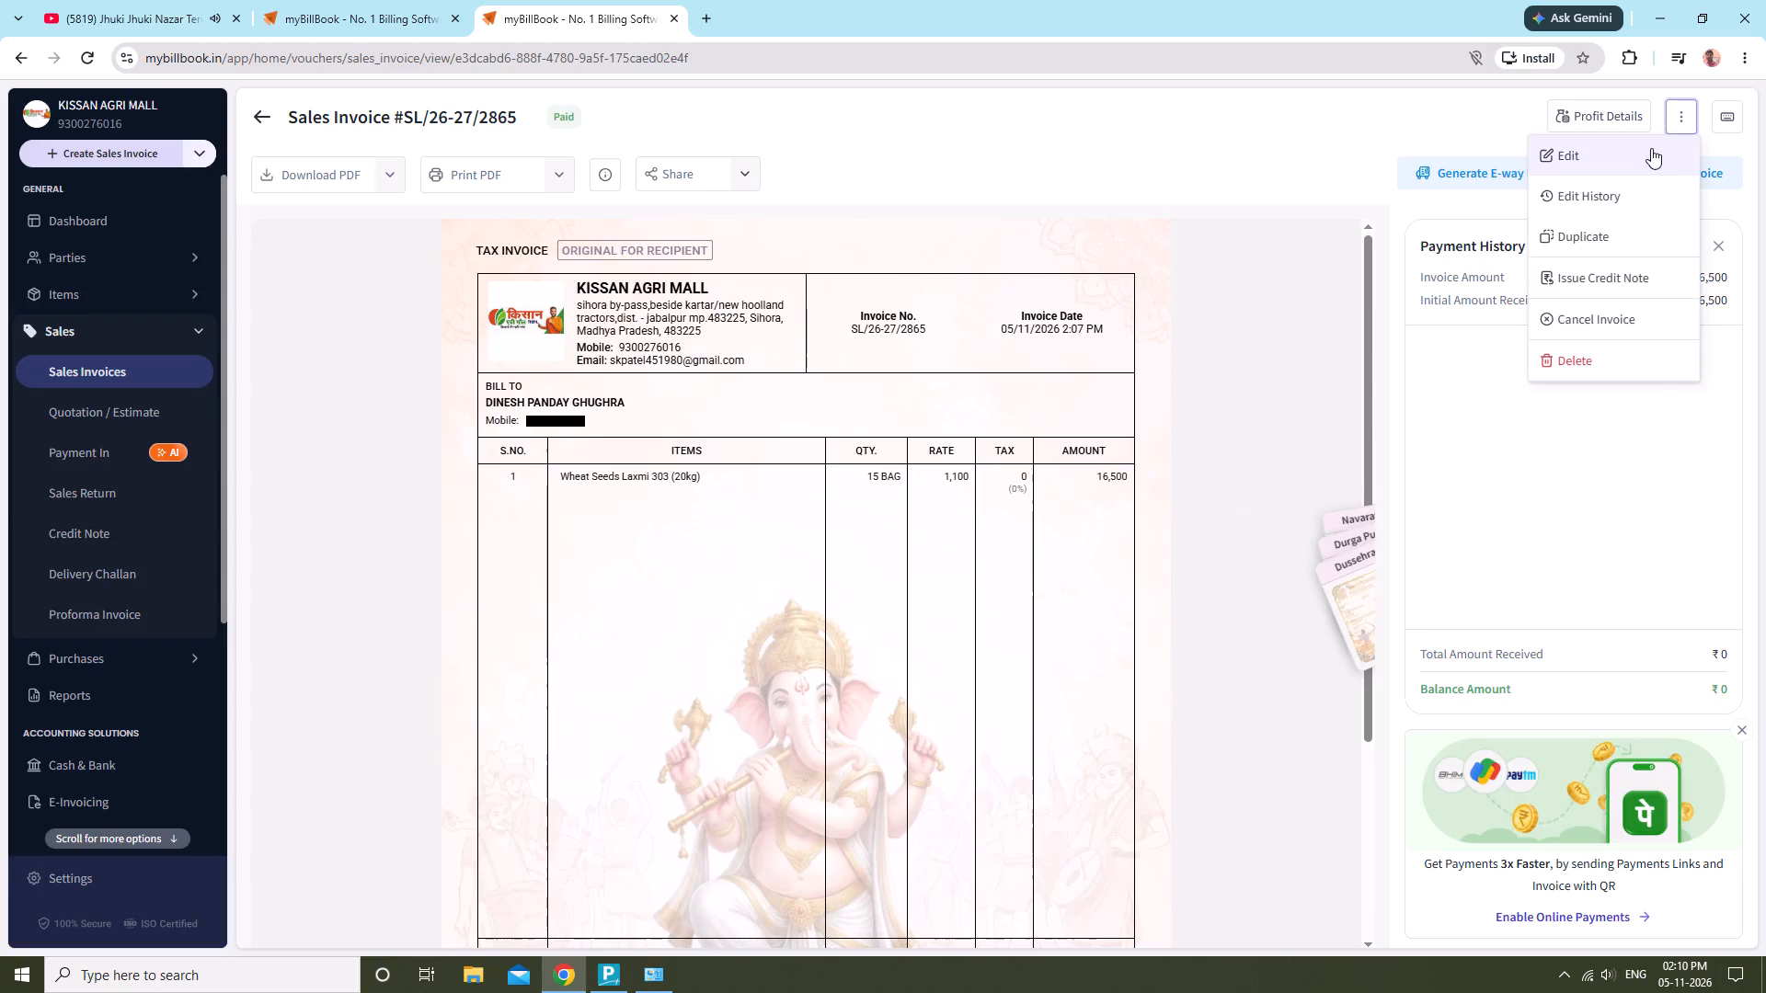
pyautogui.click(1651, 148)
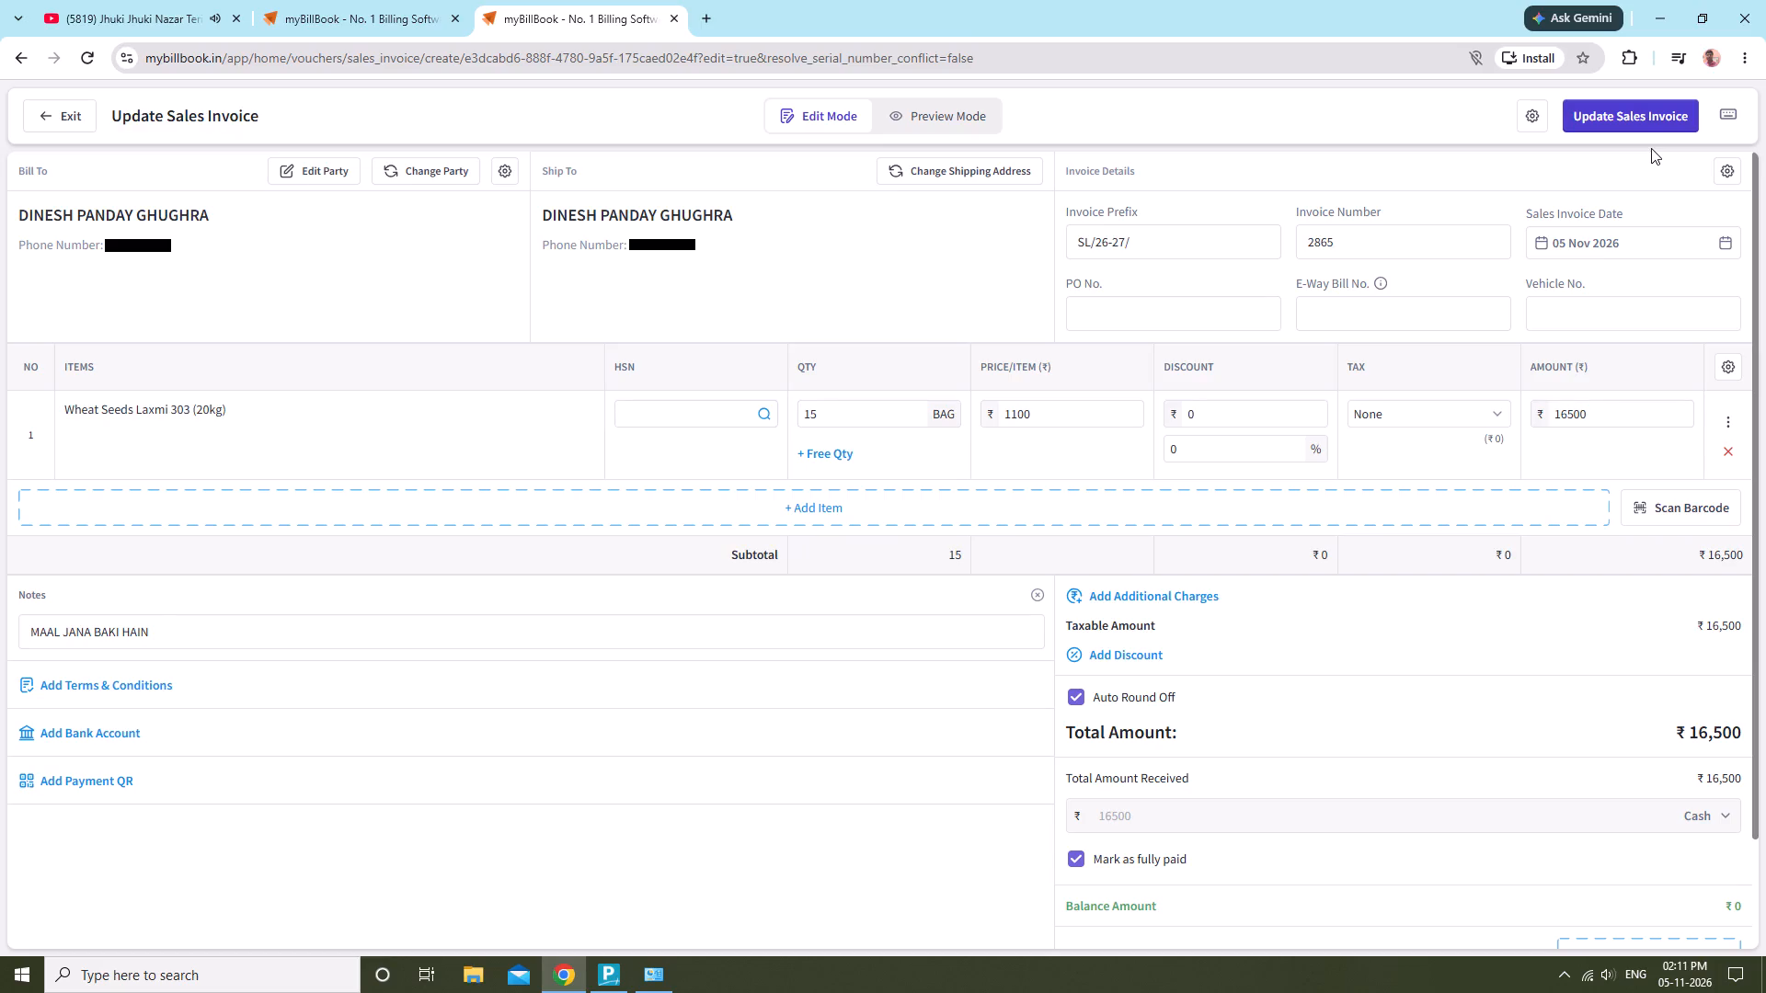
pyautogui.click(1070, 419)
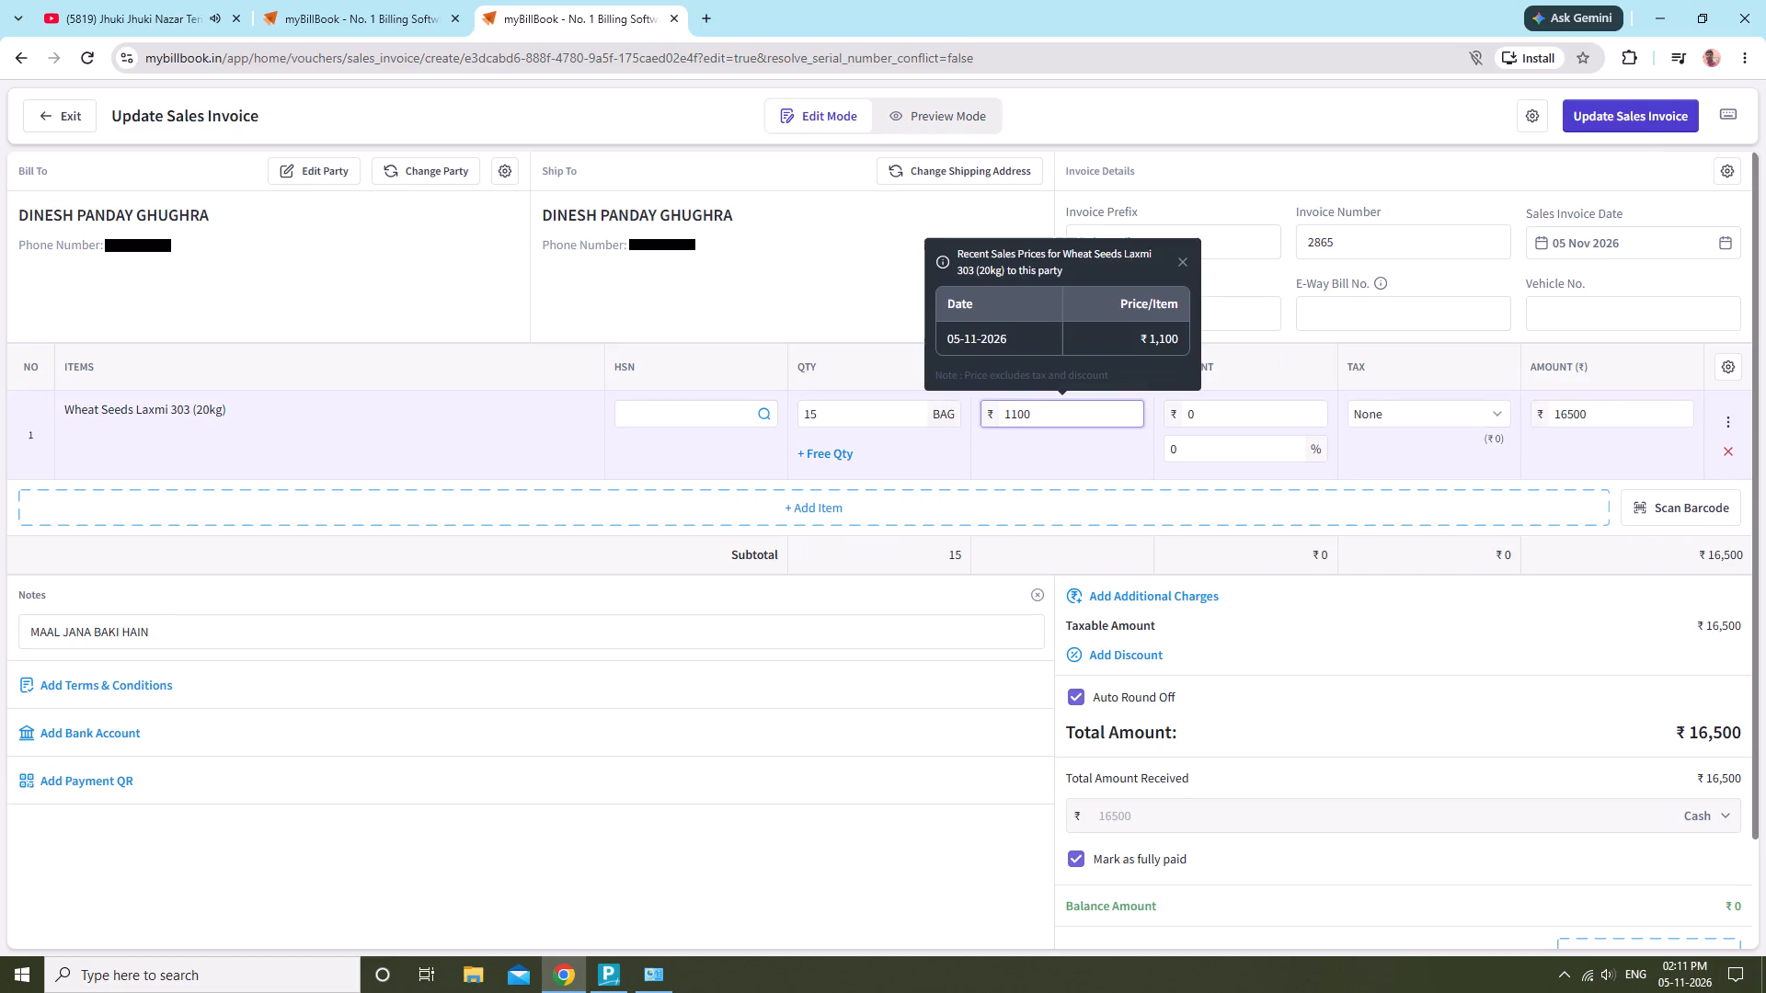
pyautogui.press('BackSpace')
pyautogui.press('BackSpace')
pyautogui.press('BackSpace')
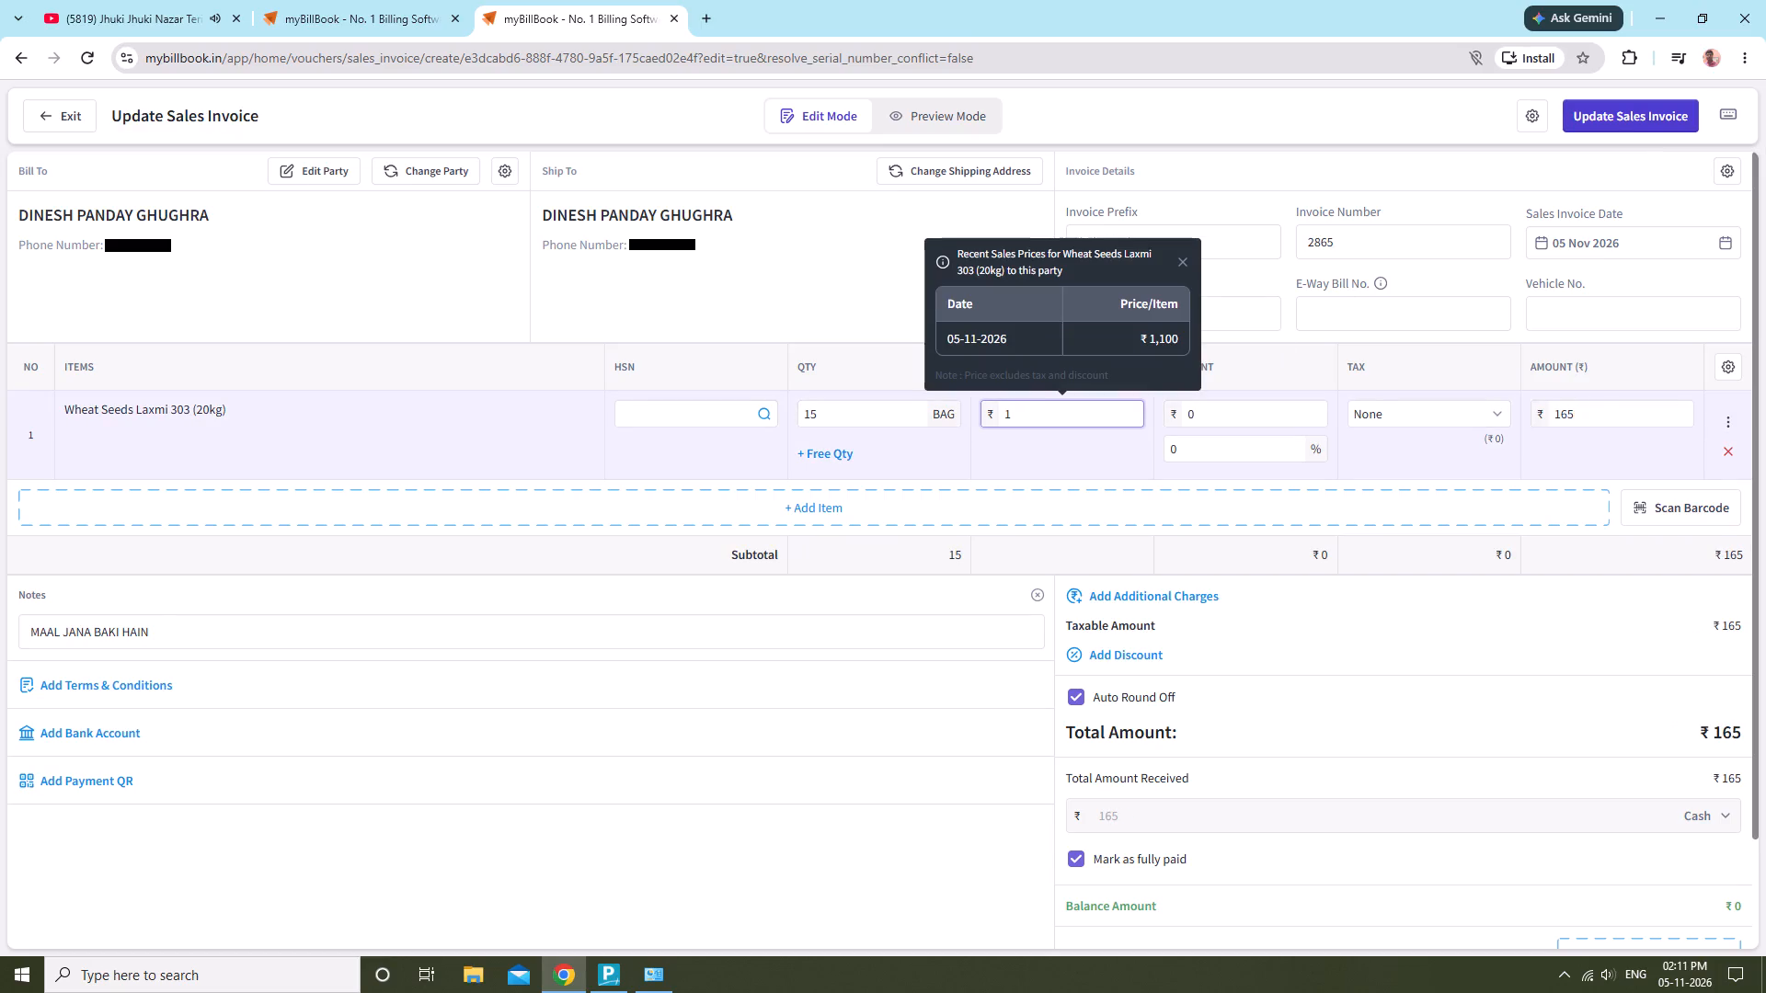
pyautogui.write('04')
pyautogui.press('0')
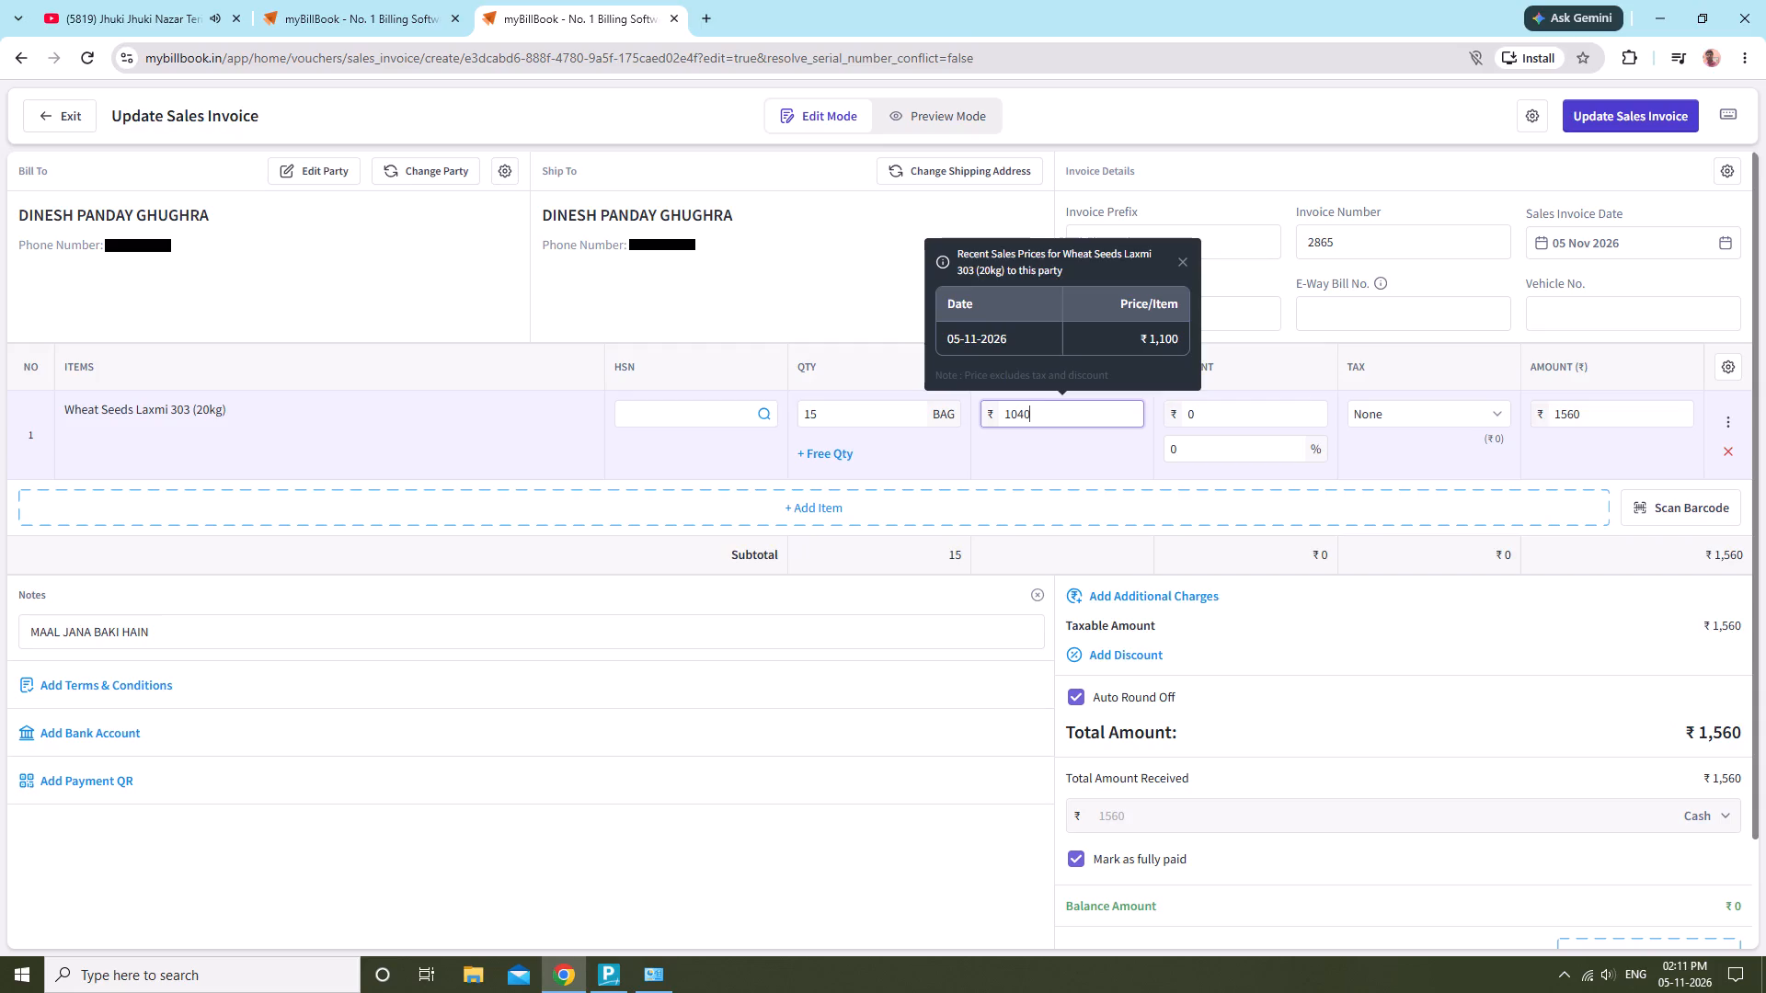
pyautogui.scroll(-2, 1119, 712)
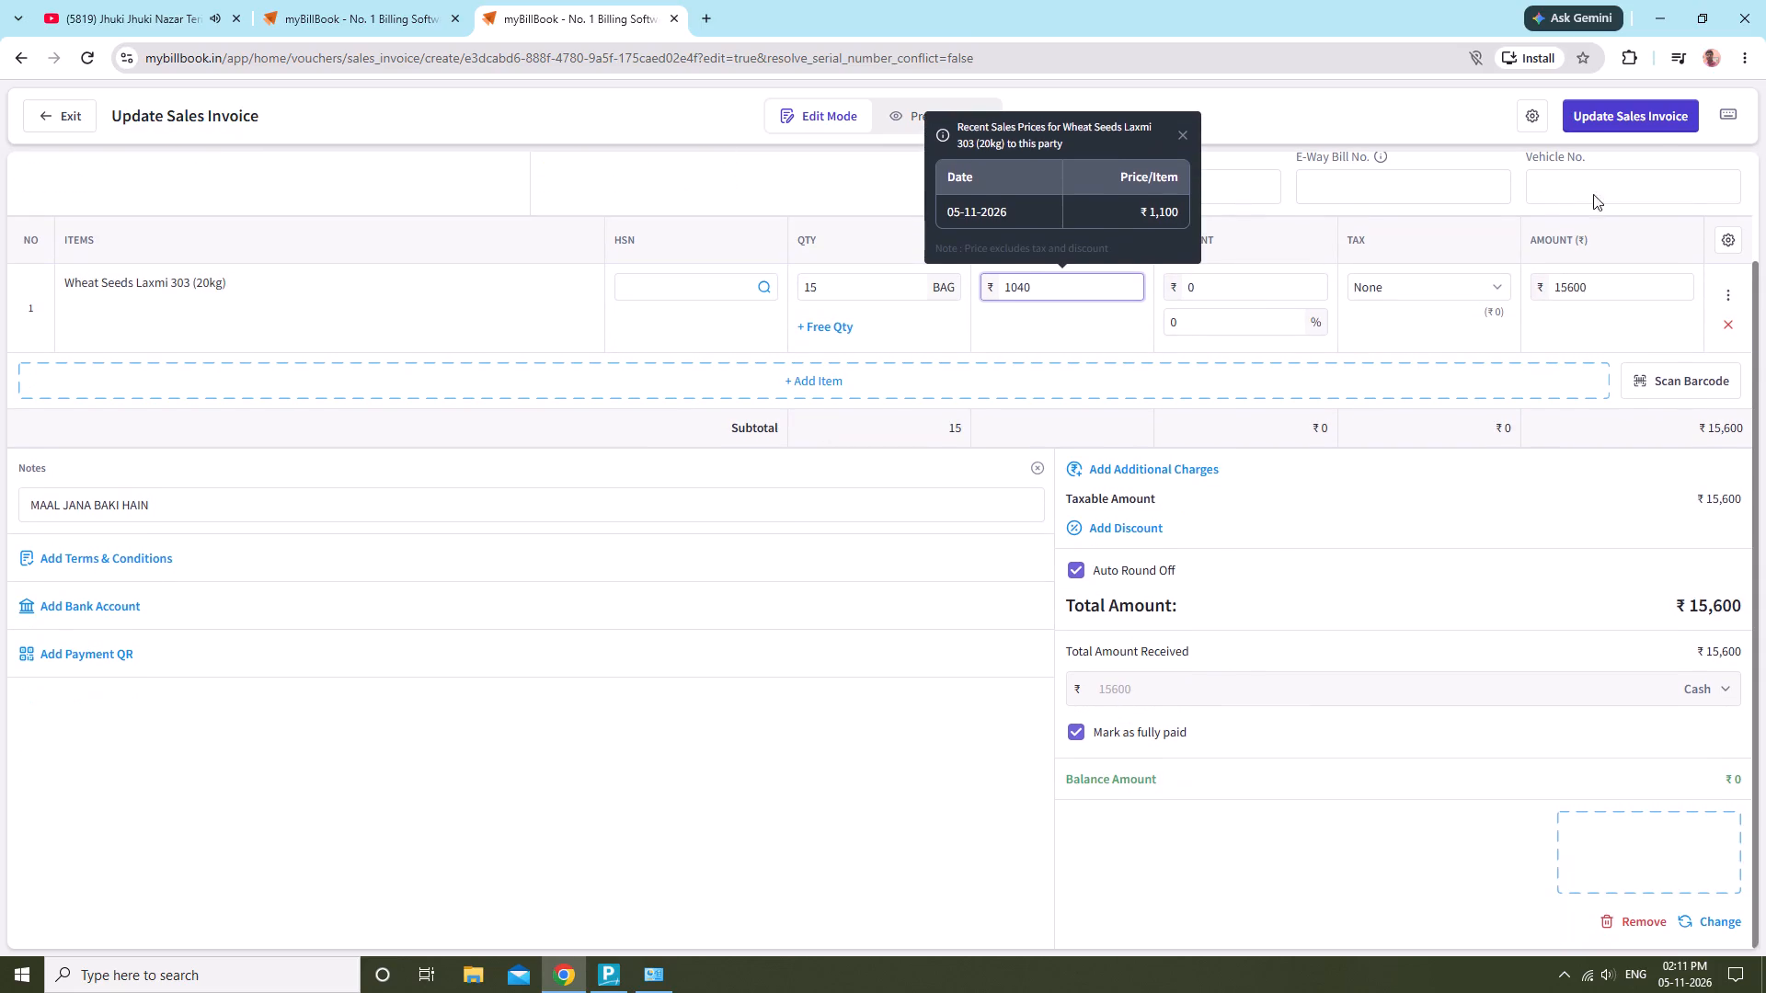
pyautogui.click(1629, 118)
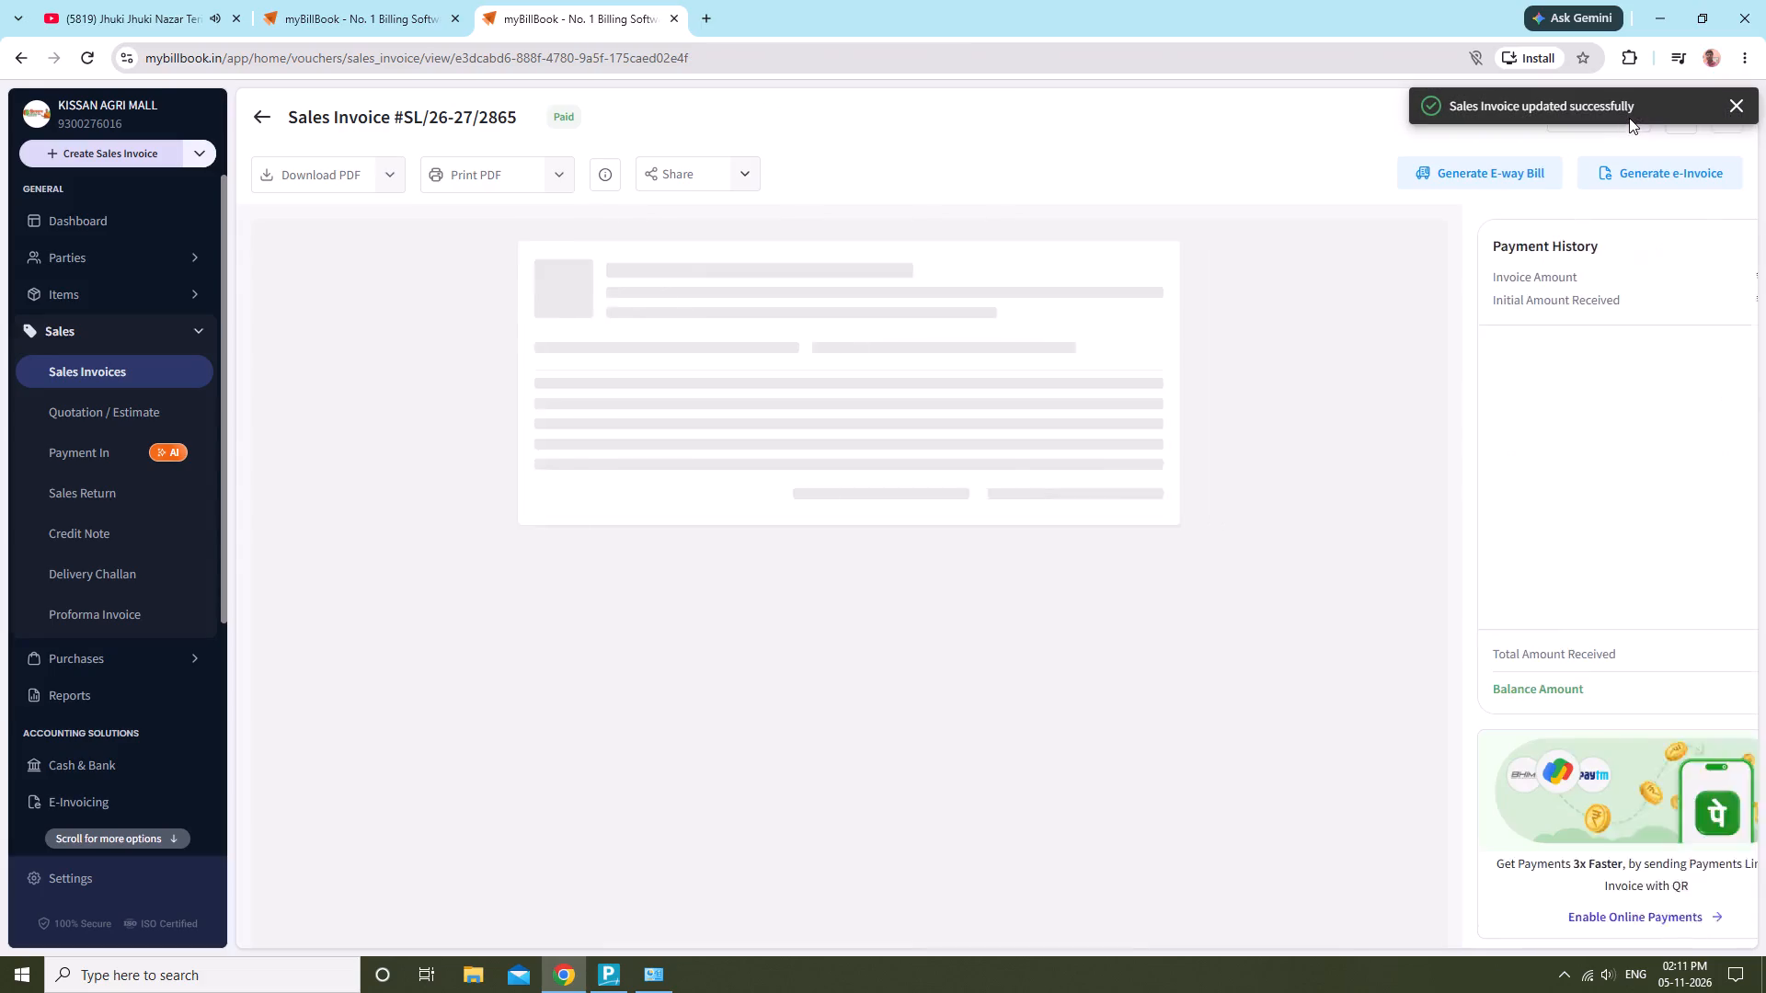
# Print one black-and-white copy of the corrected sales invoice on the HP Smart Tank 530 series printer.
pyautogui.click(468, 181)
pyautogui.click(1342, 820)
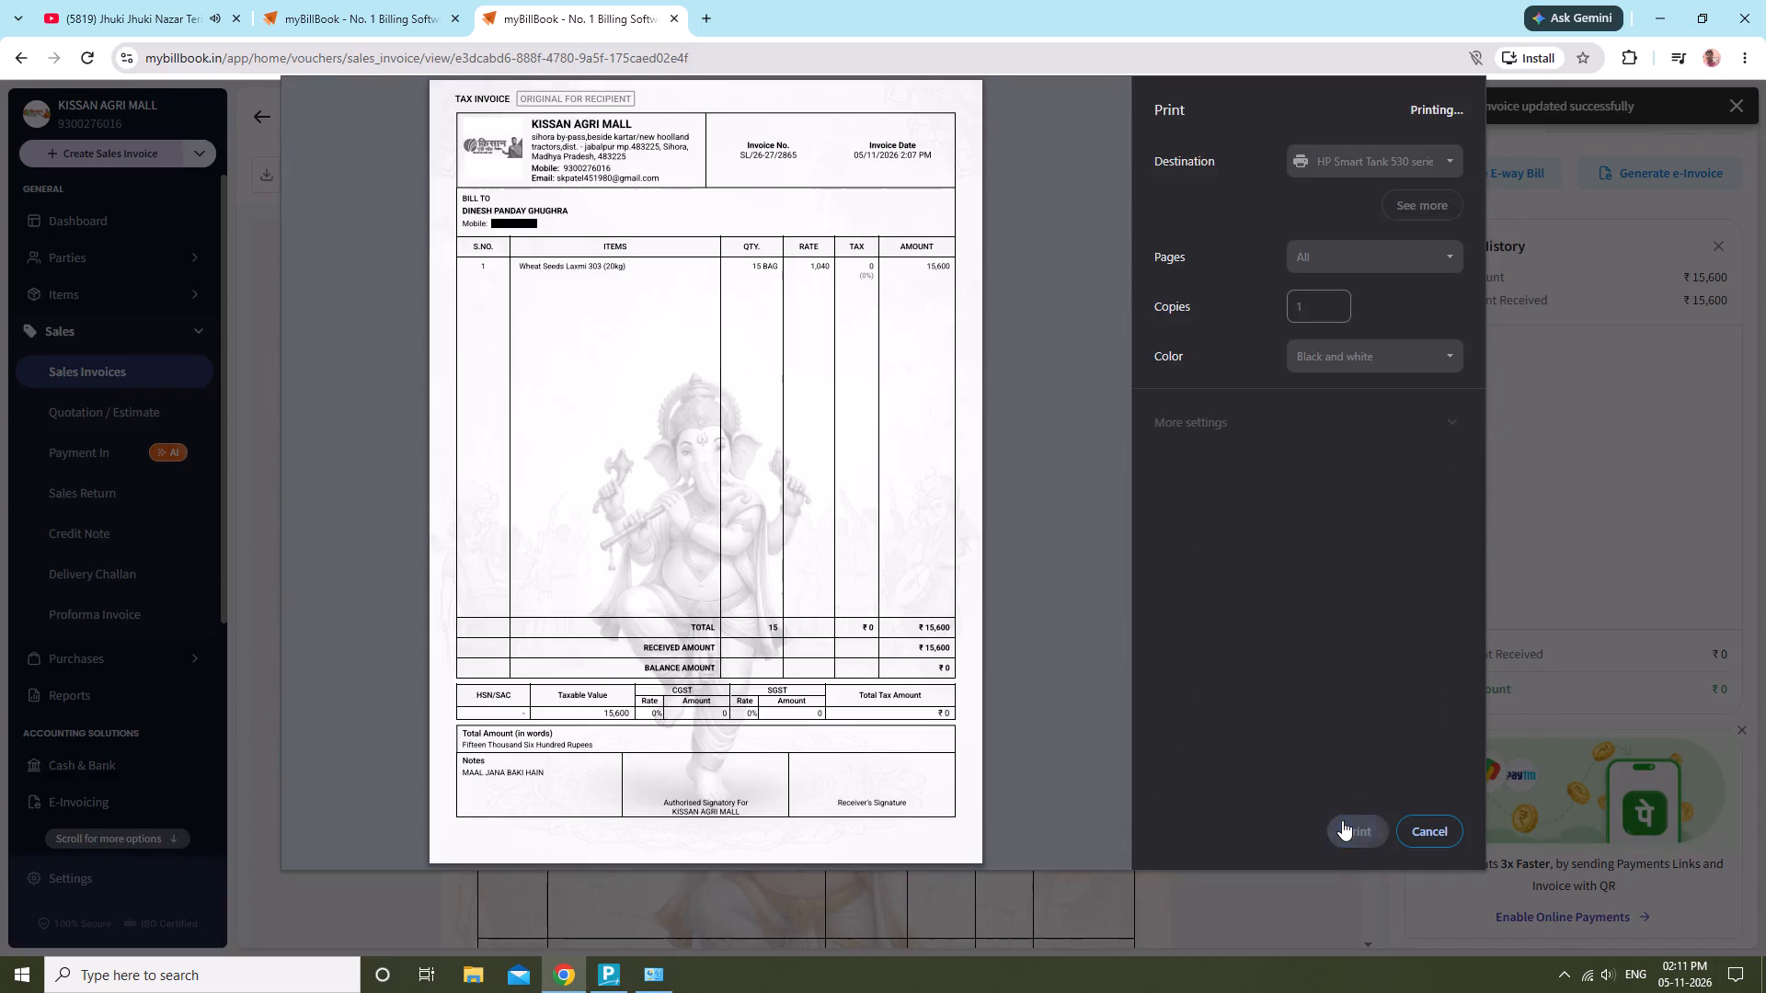
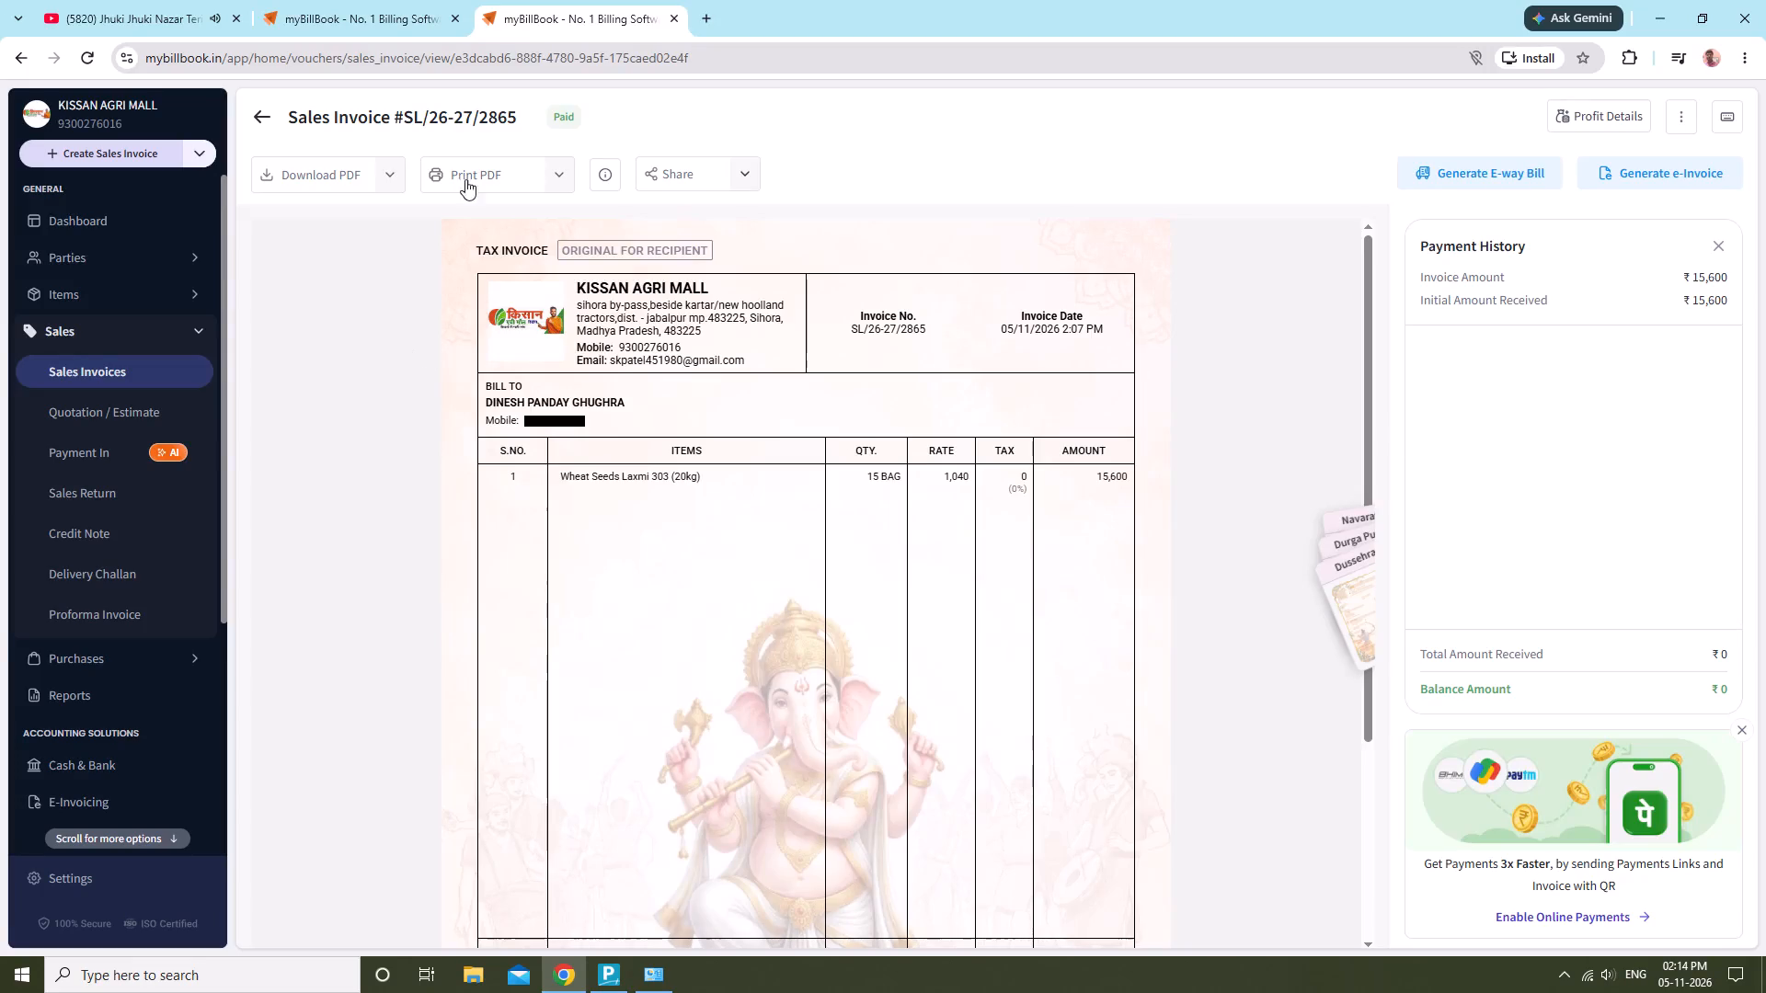
# Print another black-and-white copy of the sales invoice on the HP Smart Tank 530 series printer.
pyautogui.click(517, 157)
pyautogui.click(524, 173)
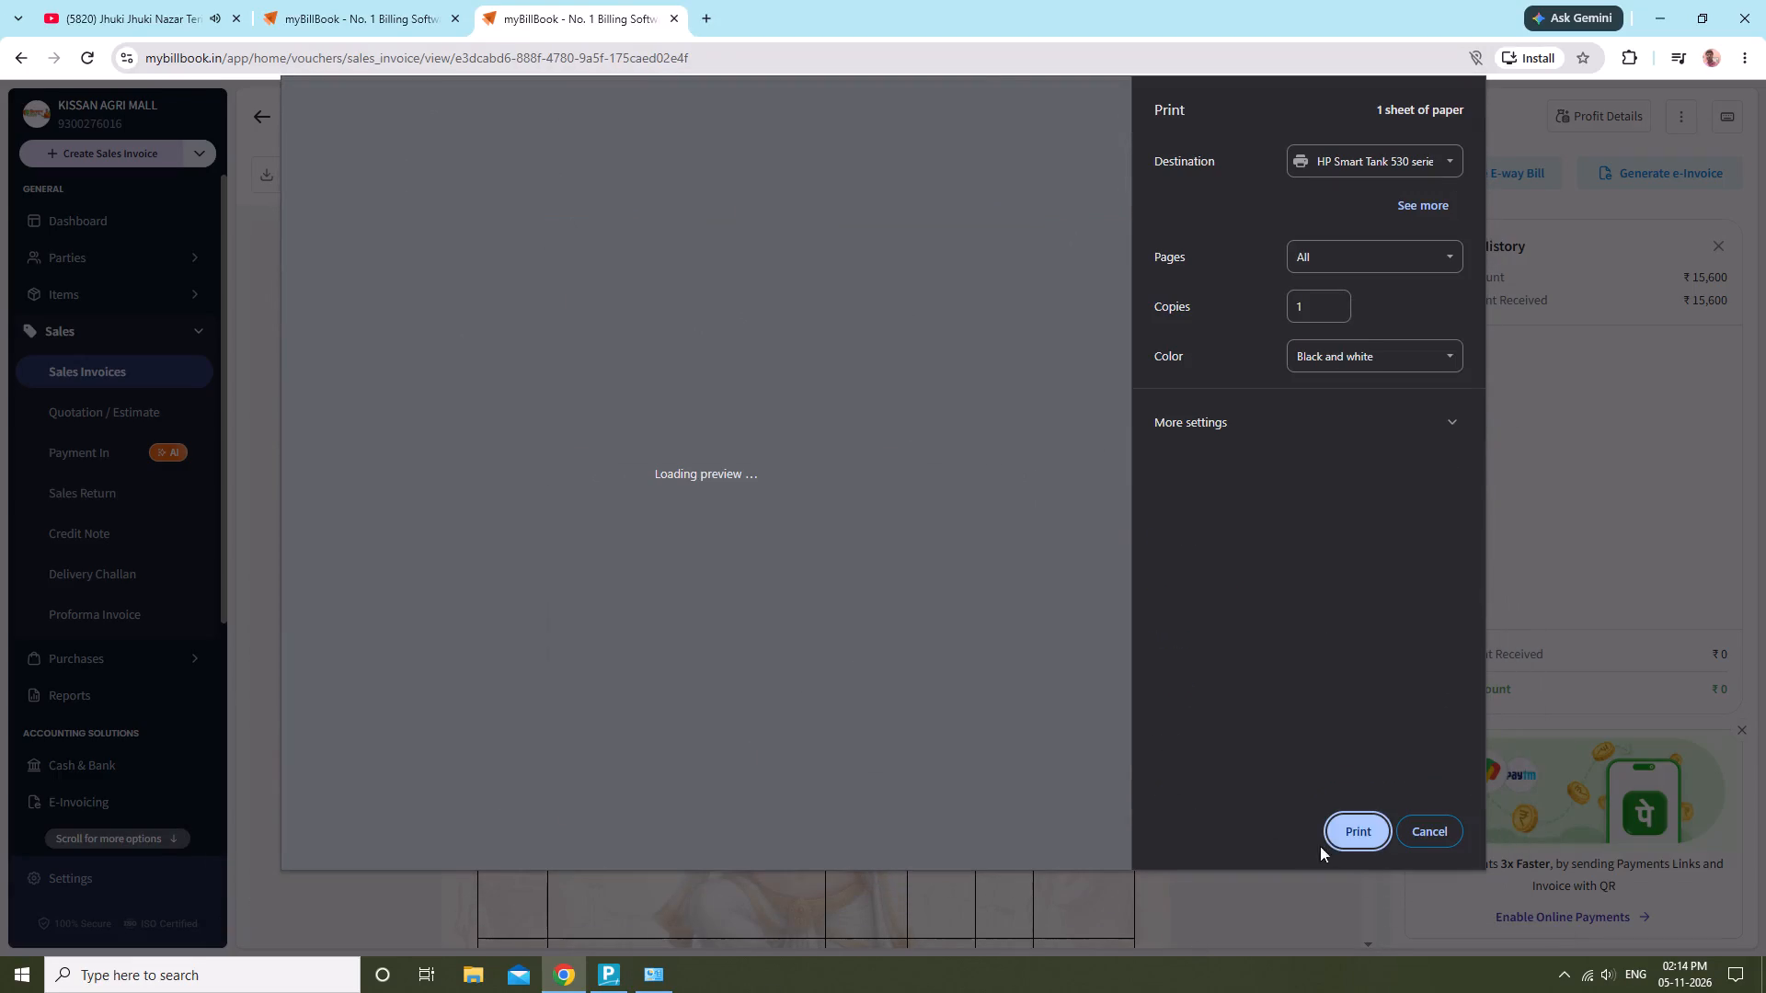
pyautogui.click(1369, 823)
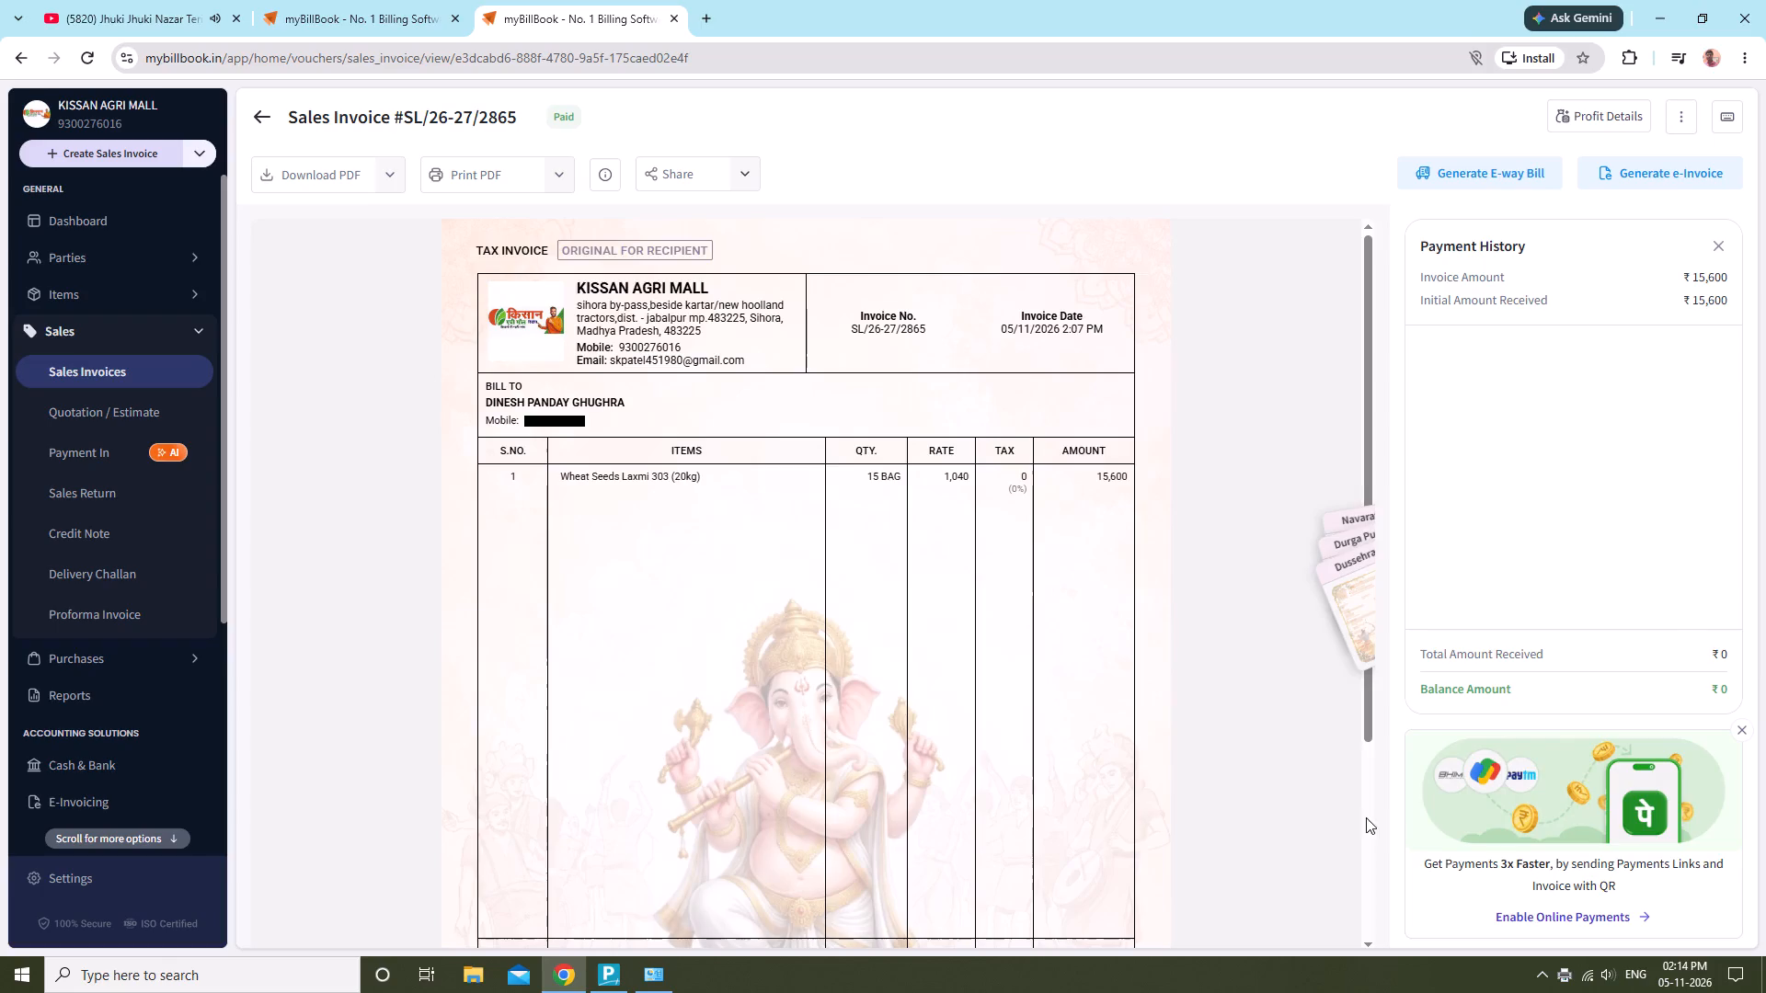
# Edit the sales invoice to add an after-tax discount of ₹1600 and update it.
pyautogui.click(1678, 120)
pyautogui.click(1668, 152)
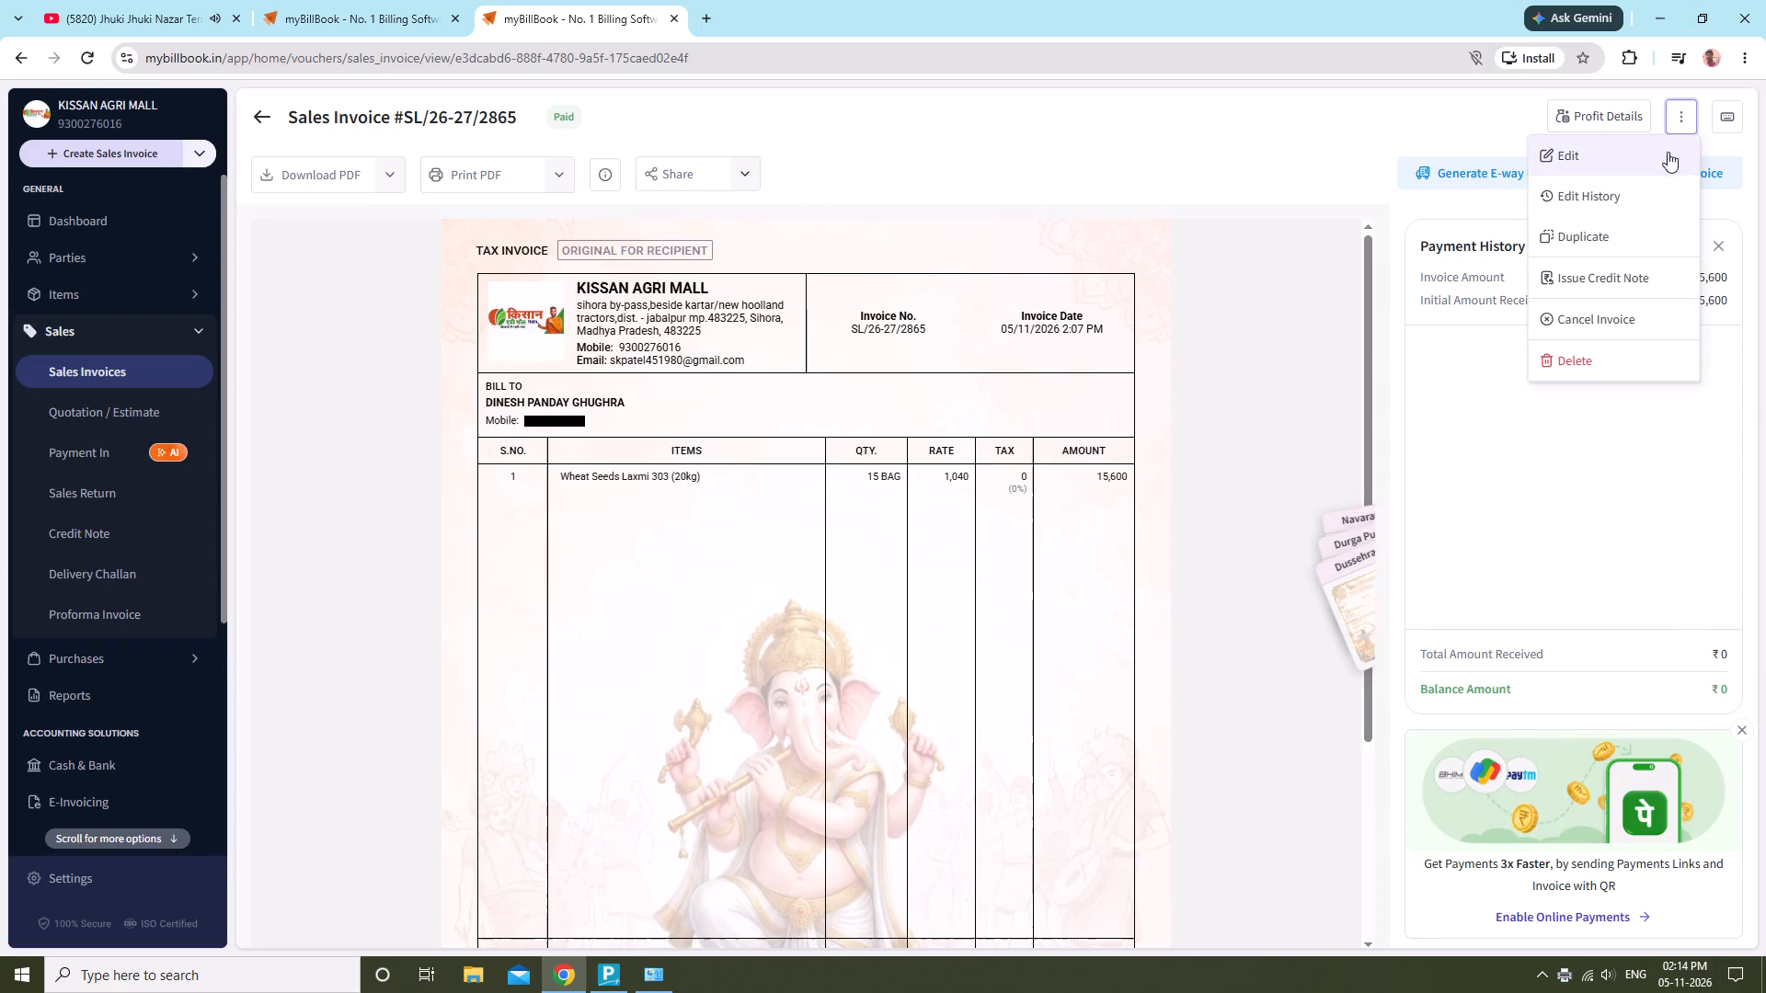
pyautogui.scroll(-3, 808, 765)
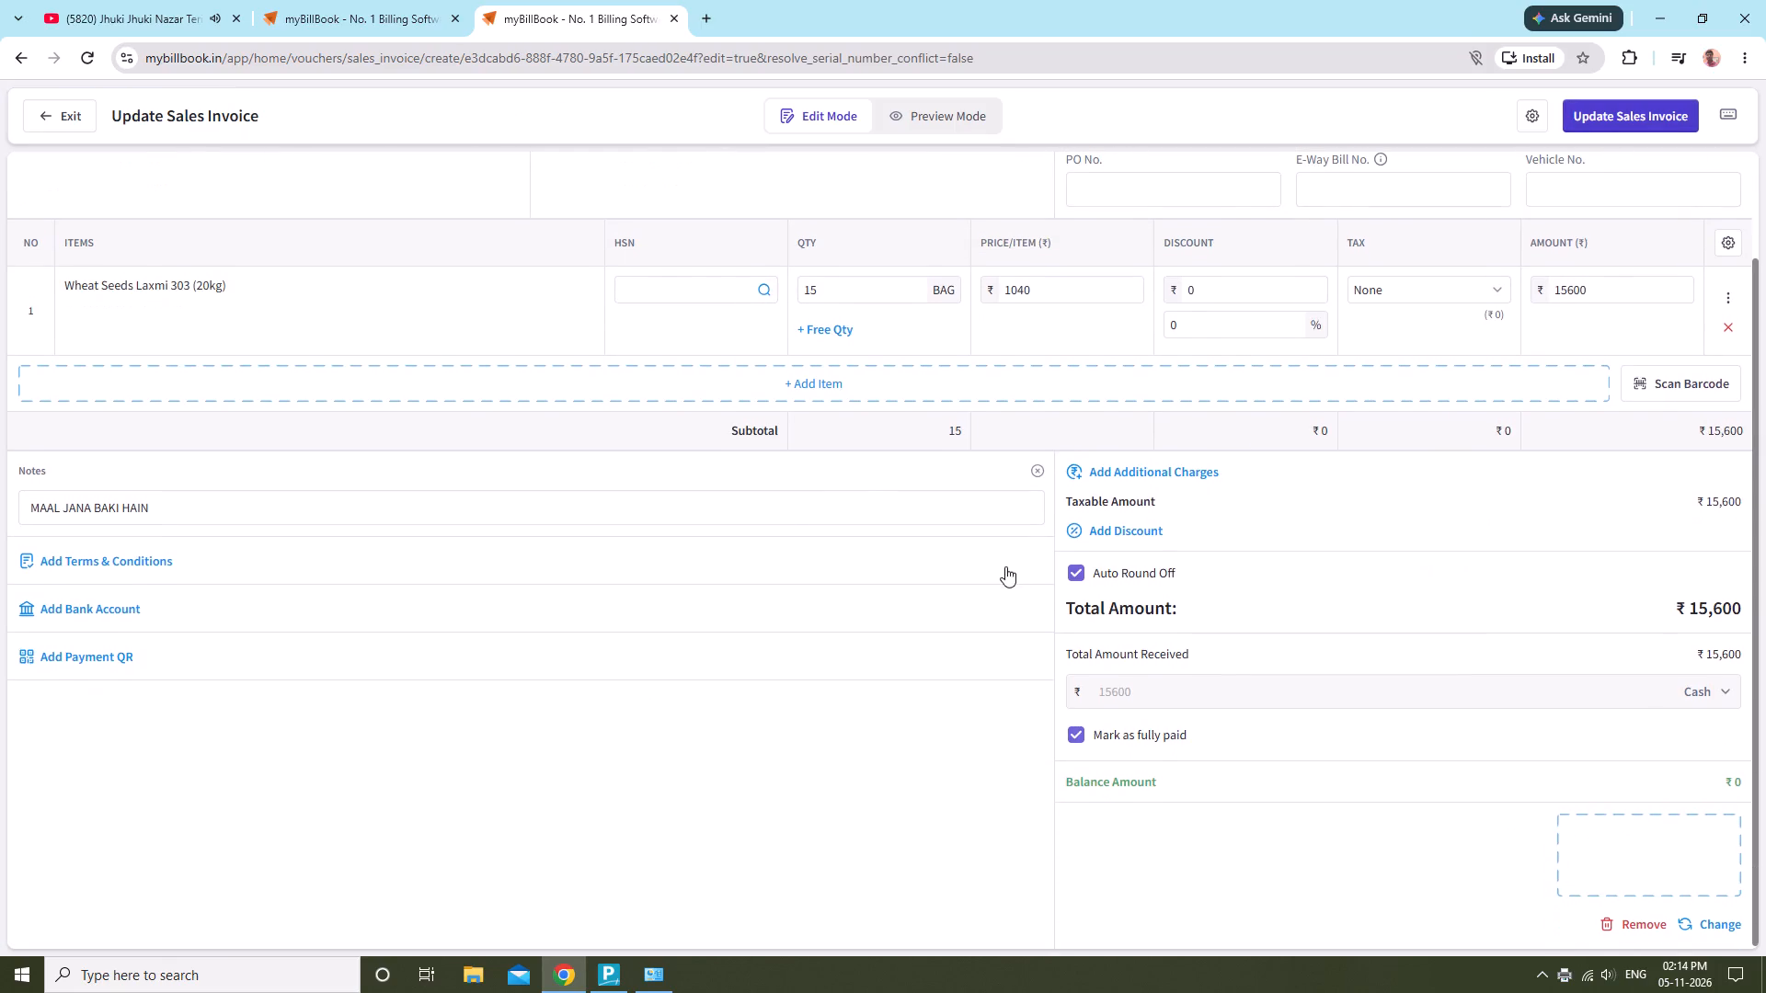
pyautogui.click(1133, 522)
pyautogui.click(1600, 534)
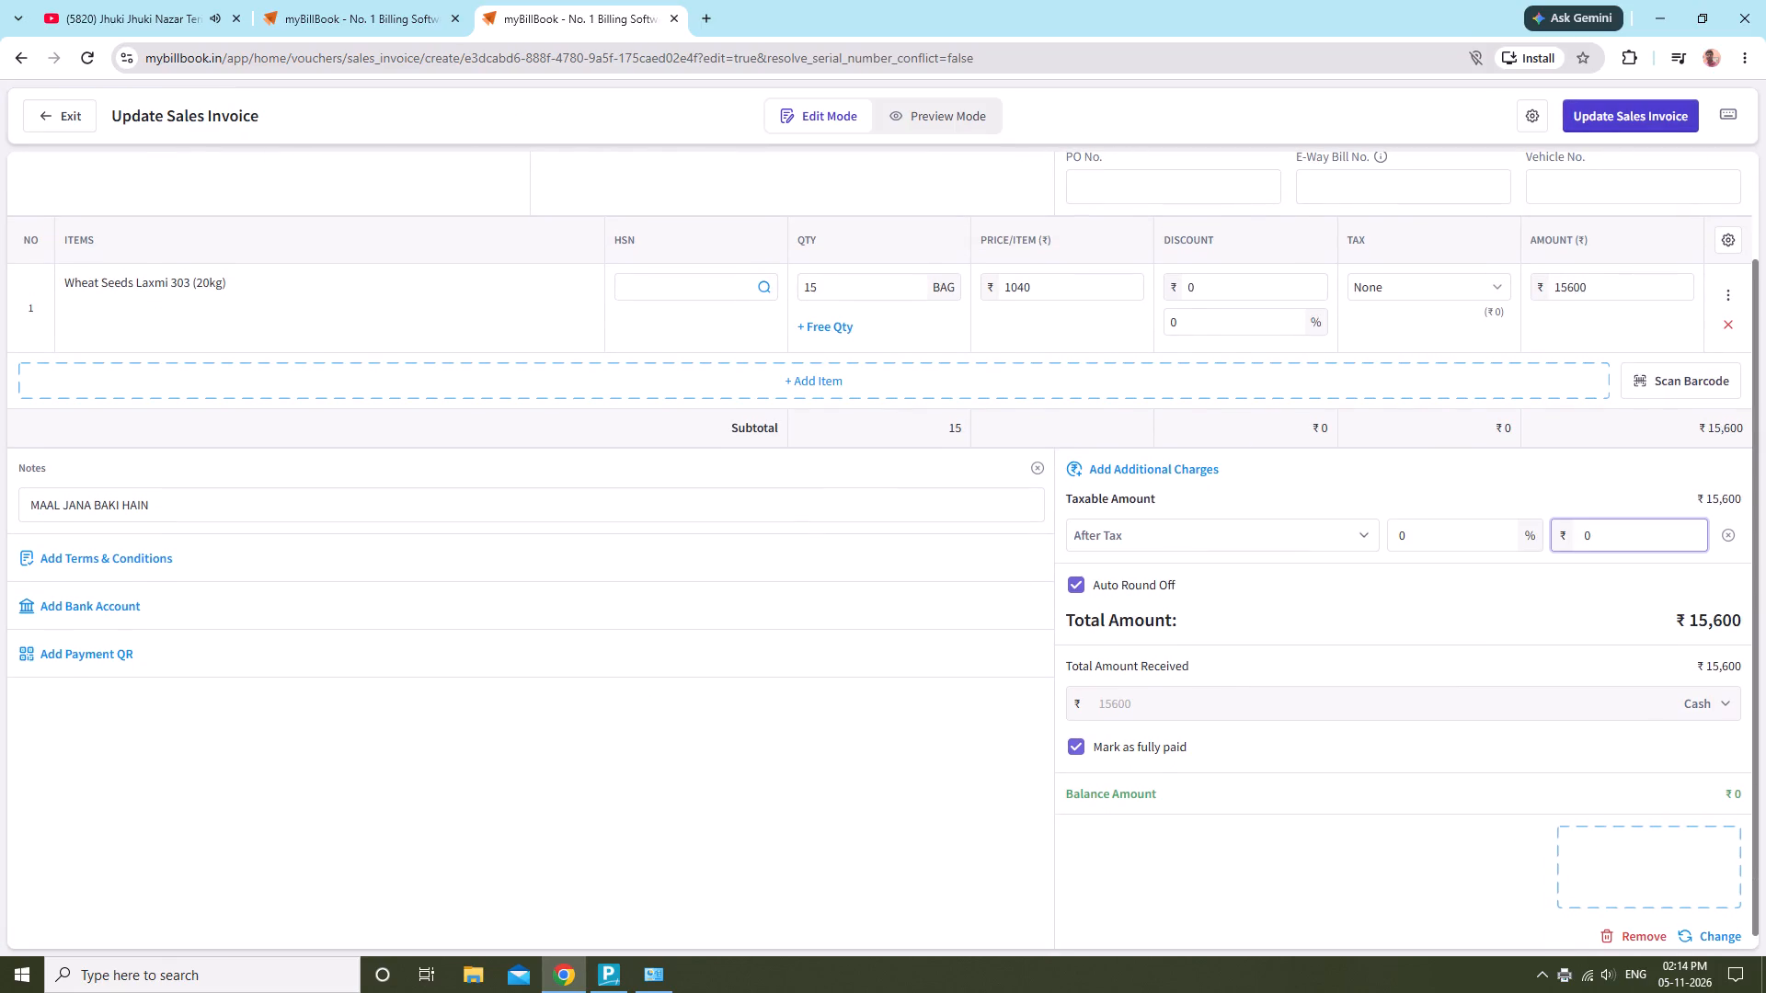
pyautogui.write('1600')
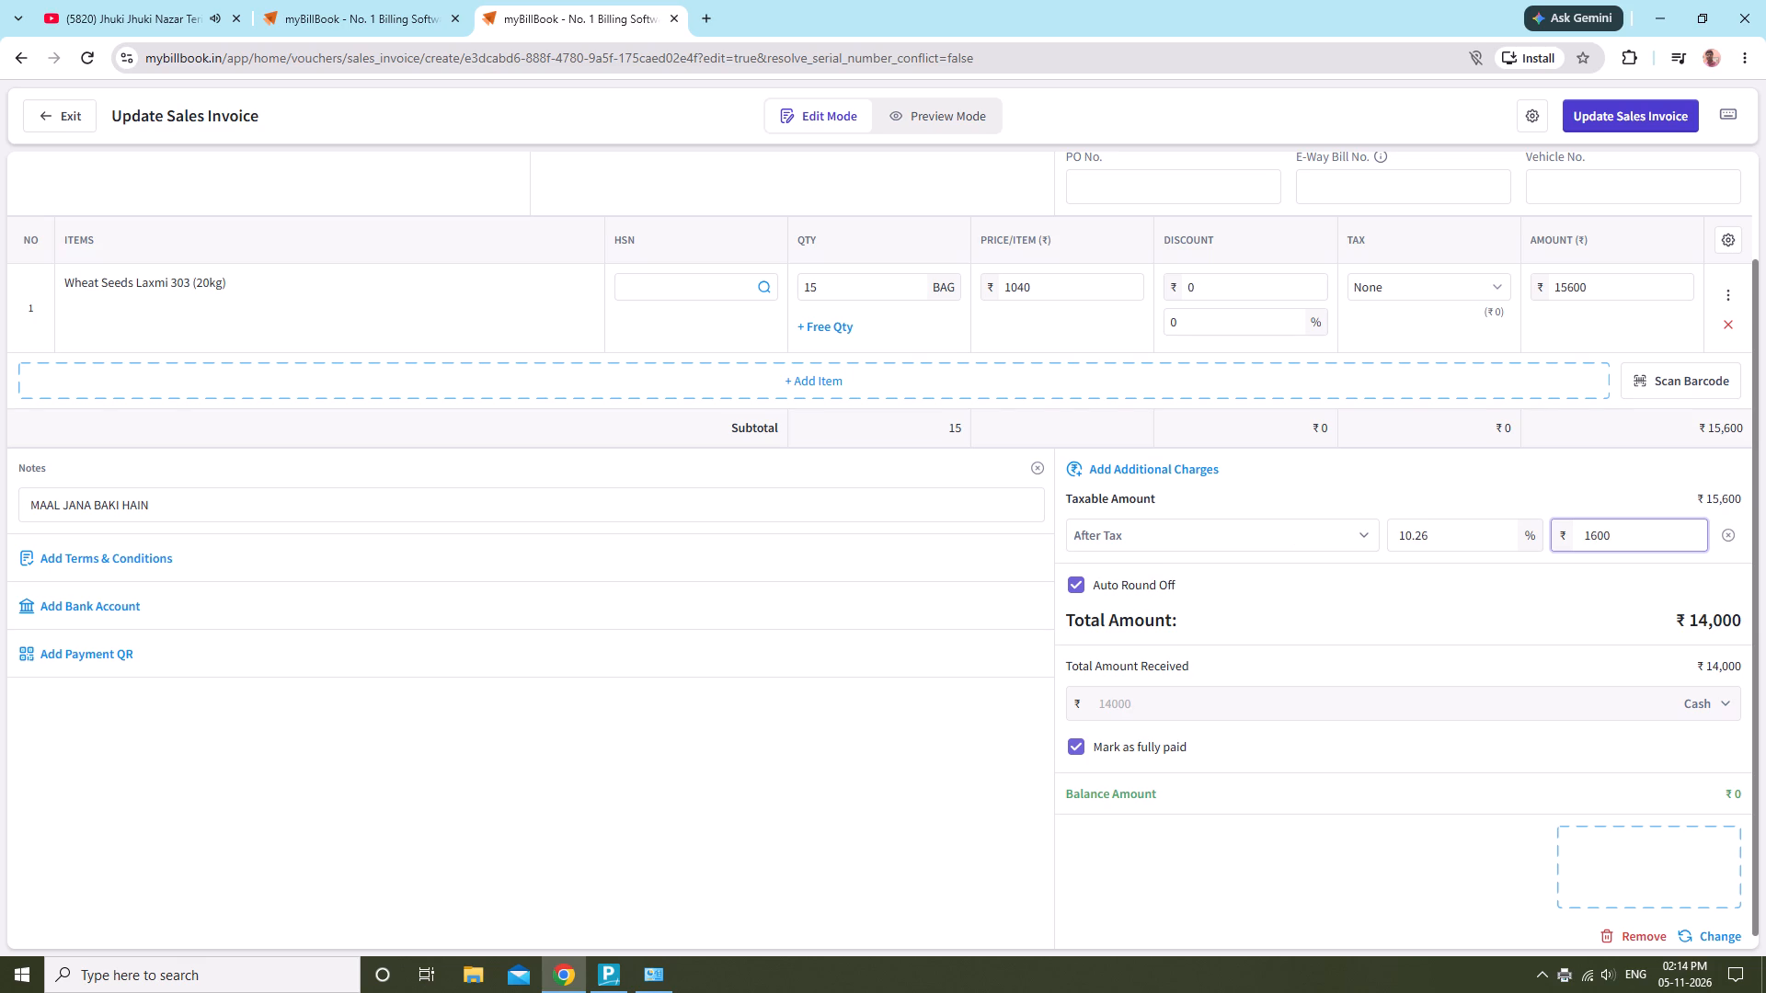
pyautogui.scroll(-2, 1480, 660)
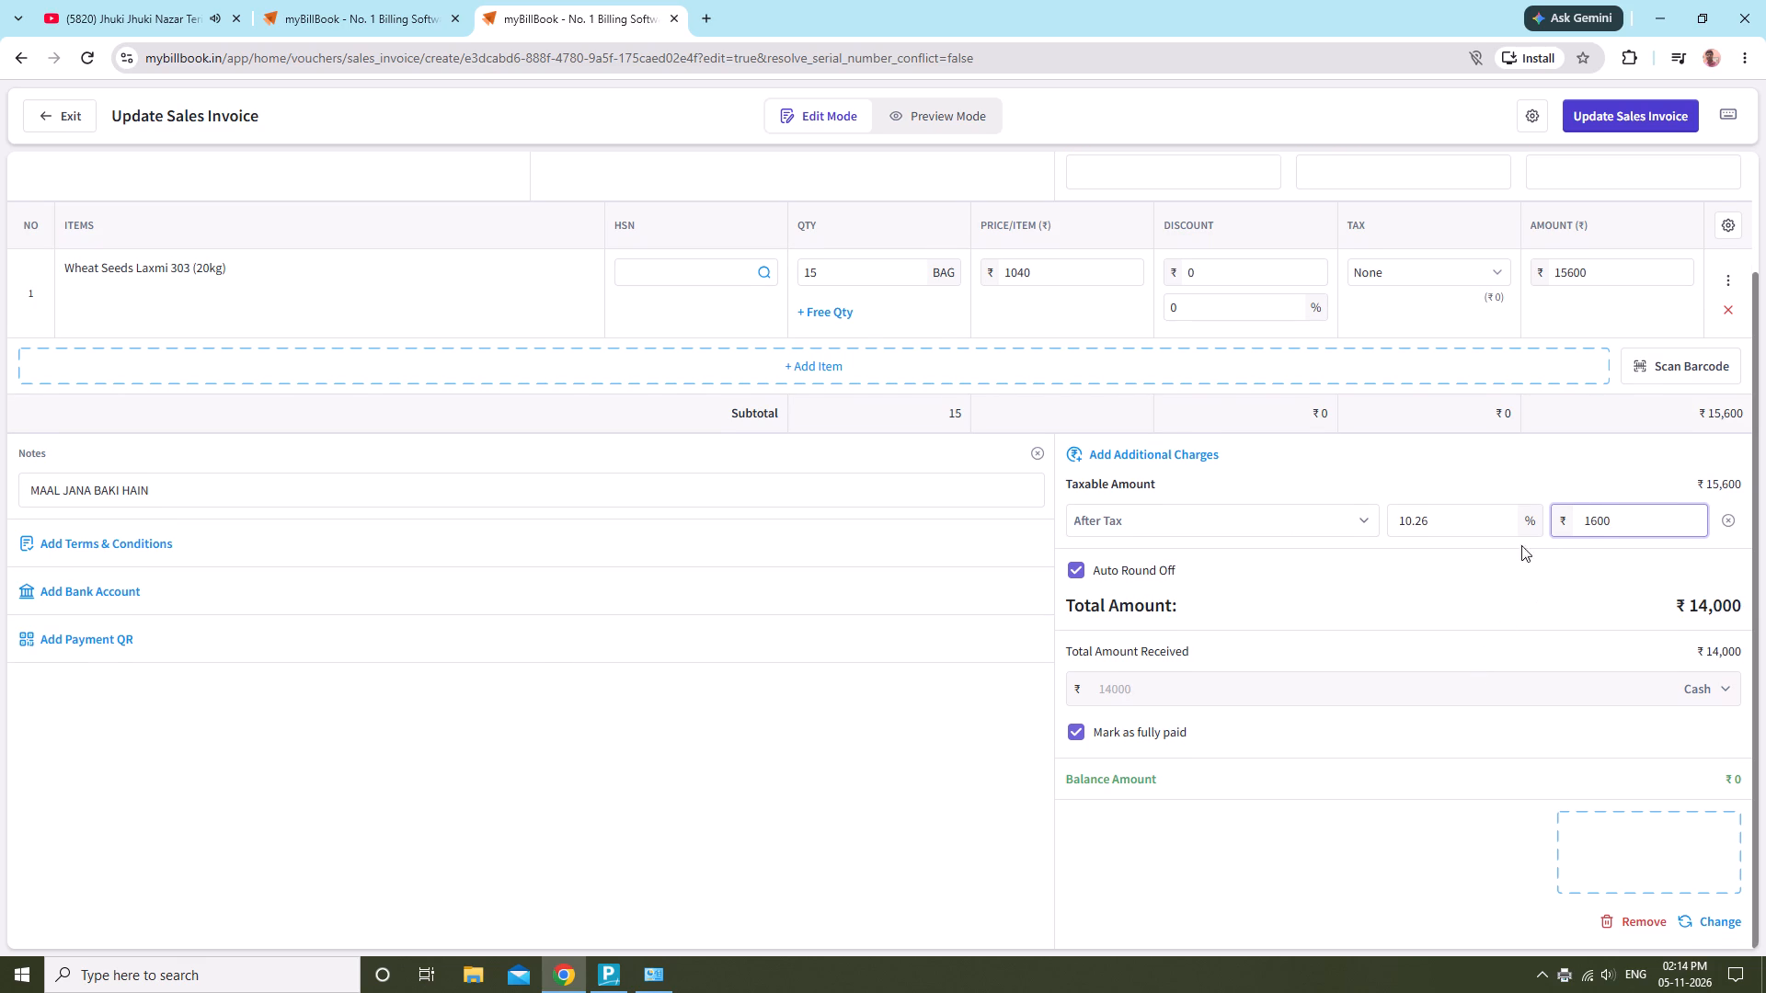
pyautogui.click(1630, 108)
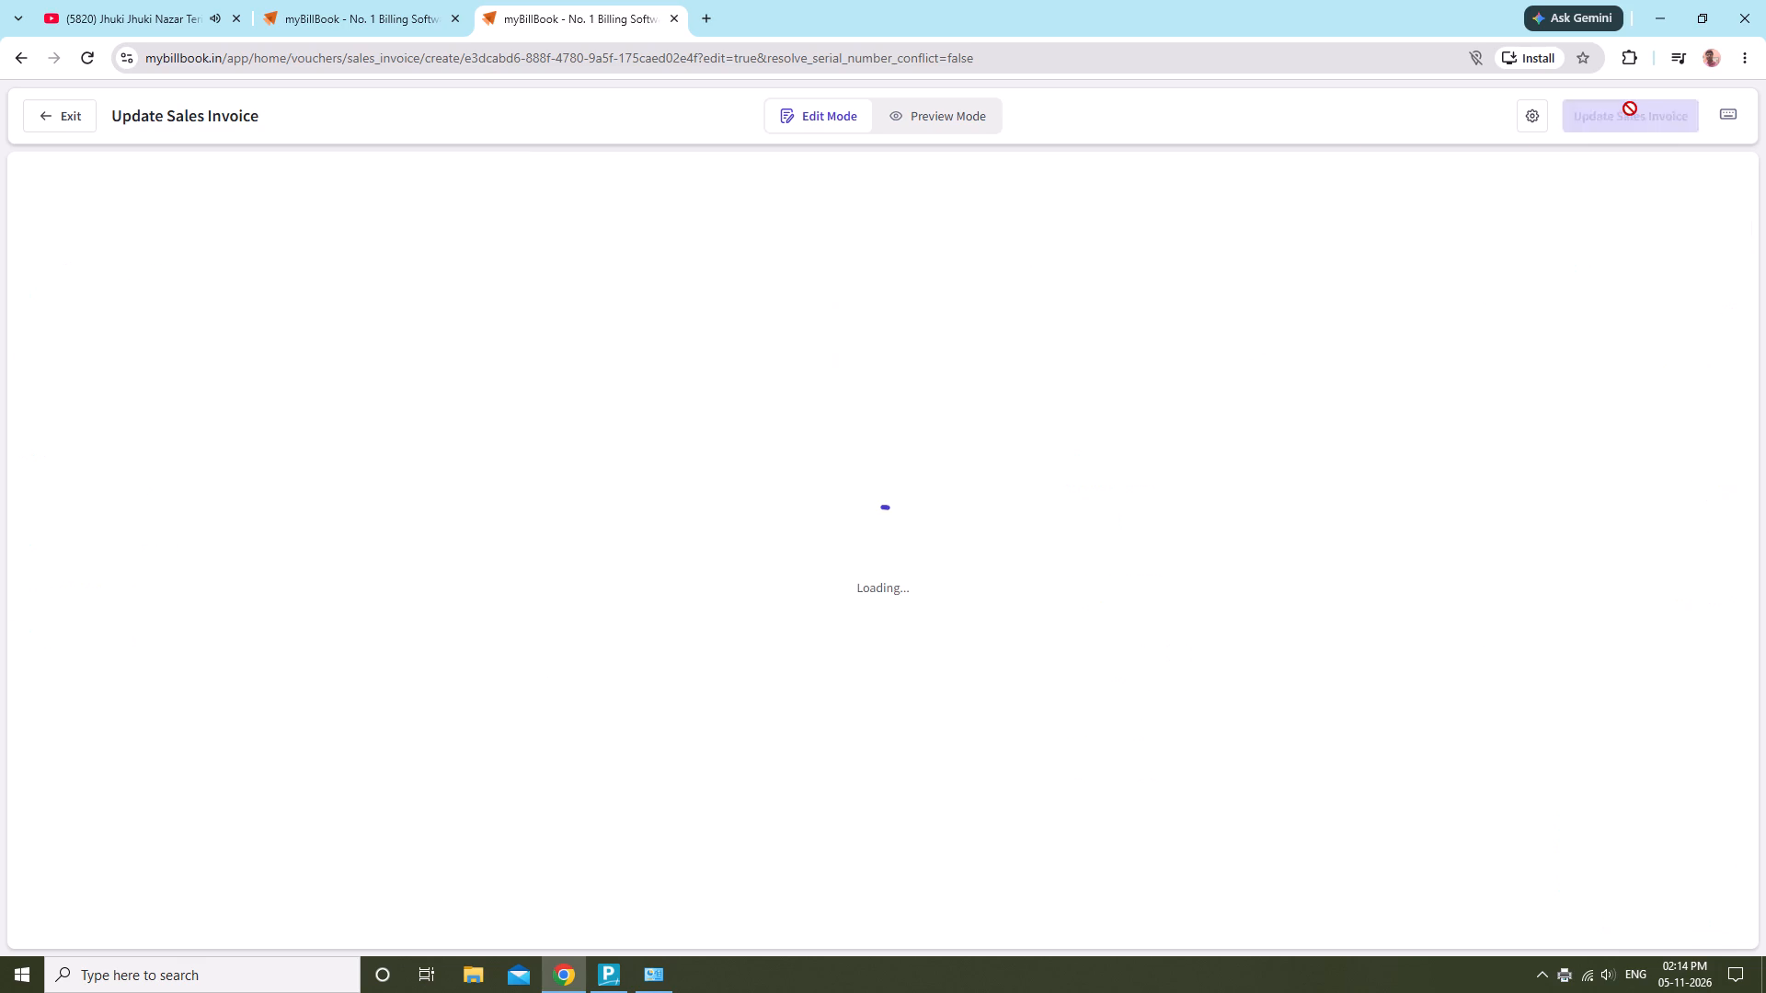
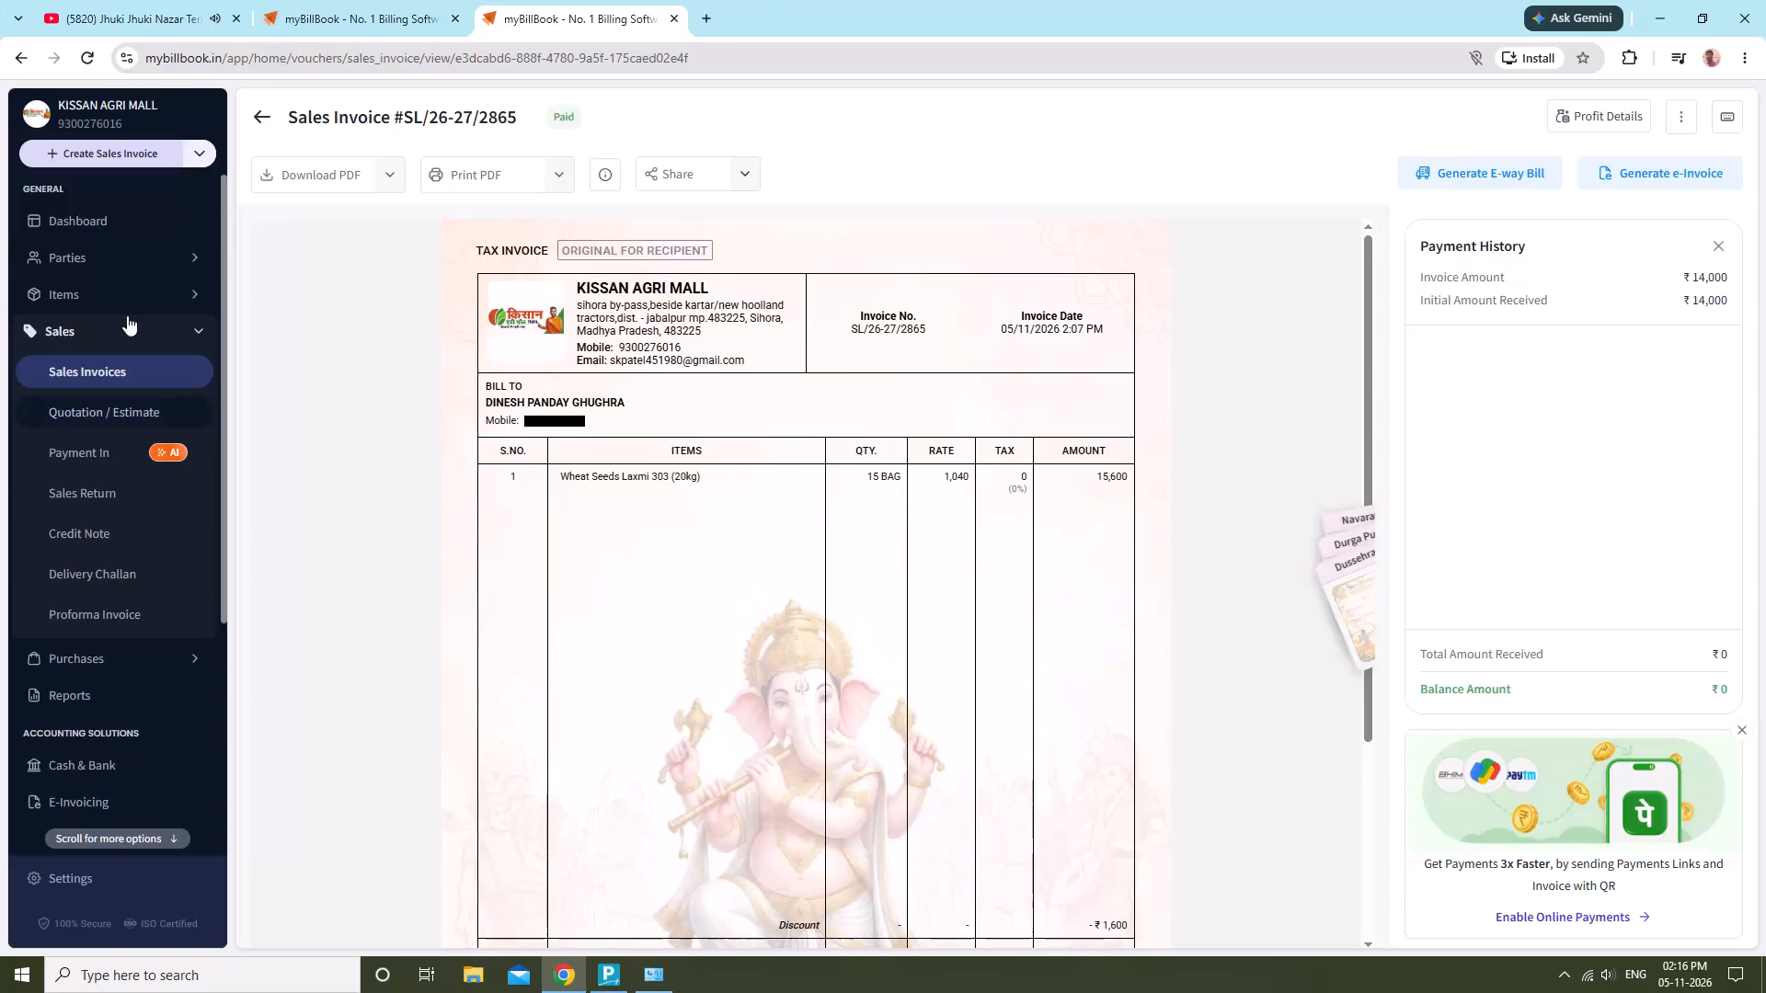
# Return to the list of sales invoices and filter it to show only today's invoices.
pyautogui.click(97, 354)
pyautogui.click(101, 342)
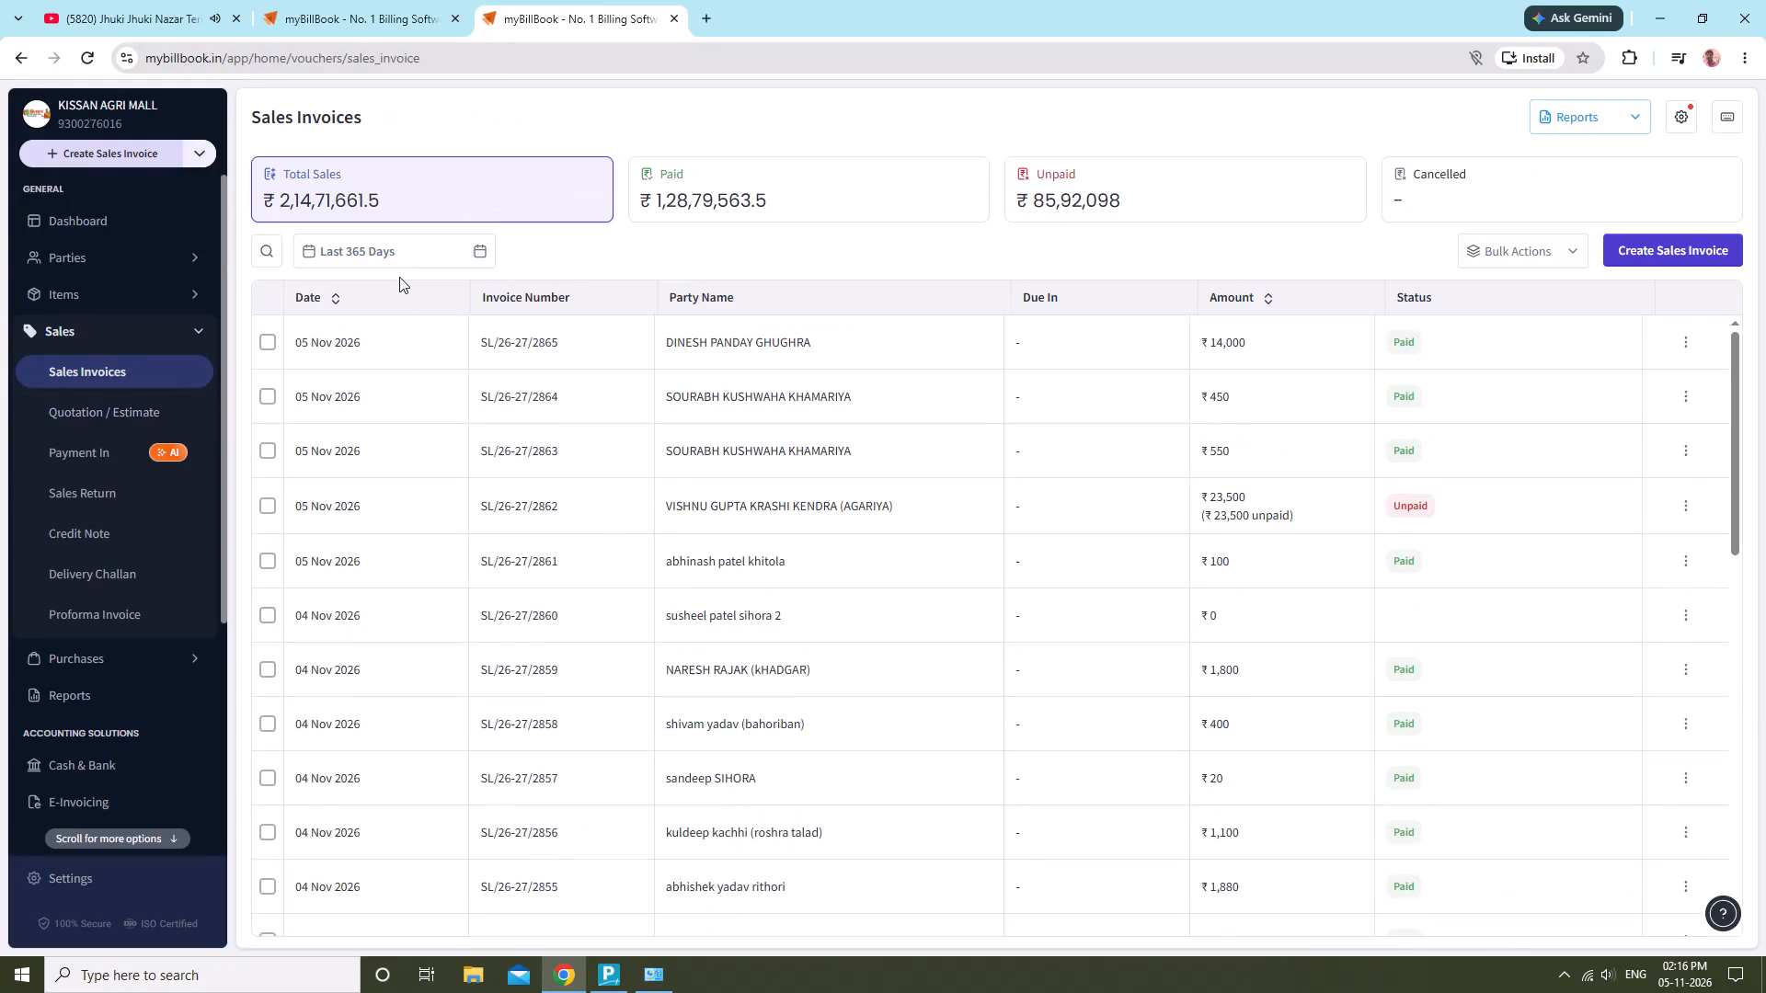
pyautogui.click(403, 249)
pyautogui.click(407, 285)
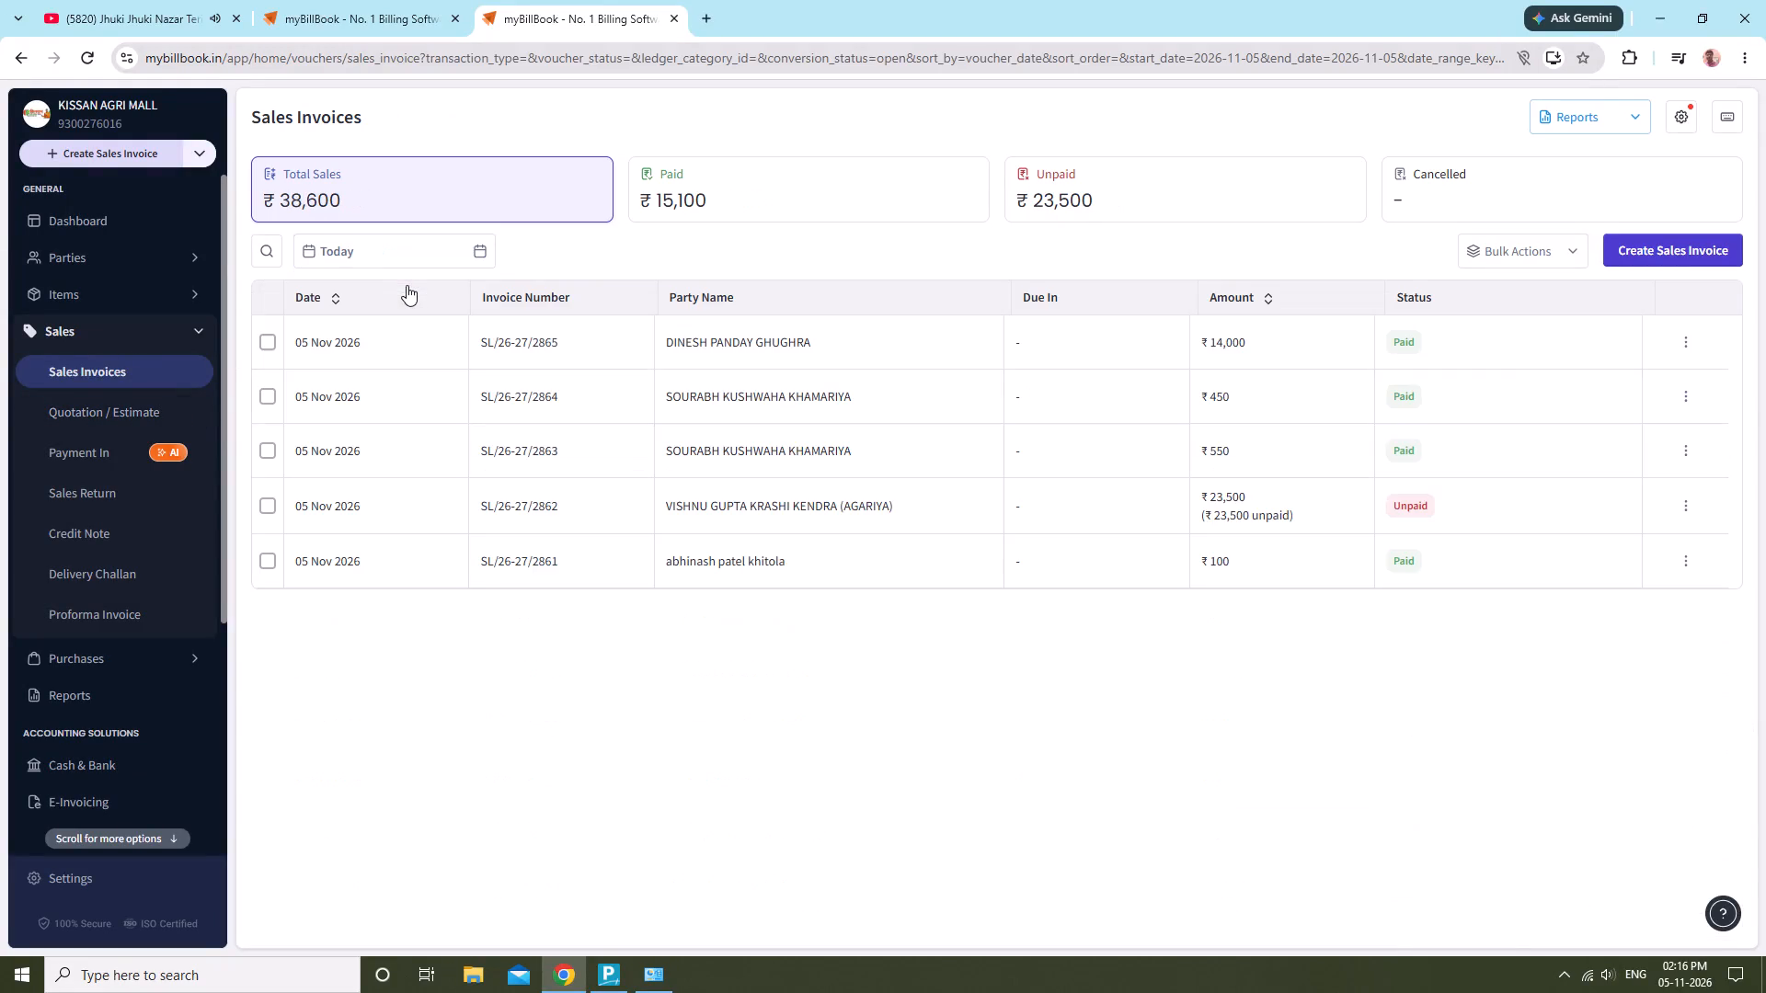
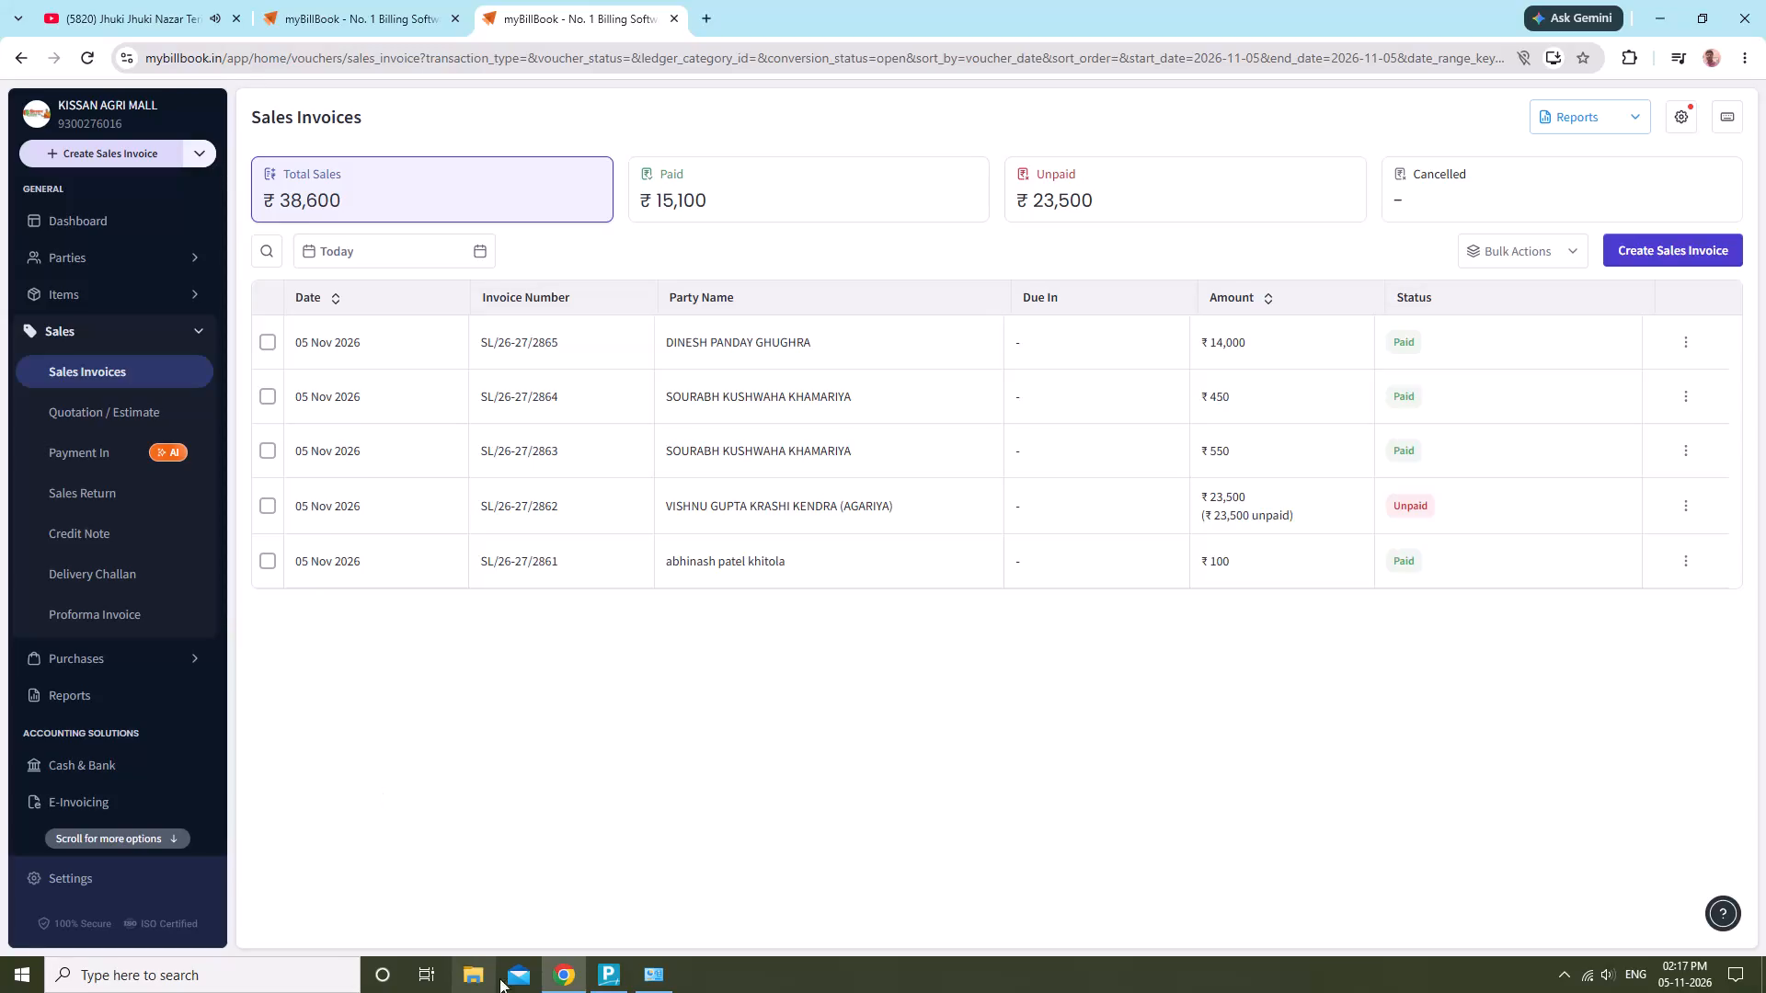
# Switch to TallyPrime and open sales voucher 821 for the Krashi Kendra Agariya party from today's Day Book.
pyautogui.click(613, 970)
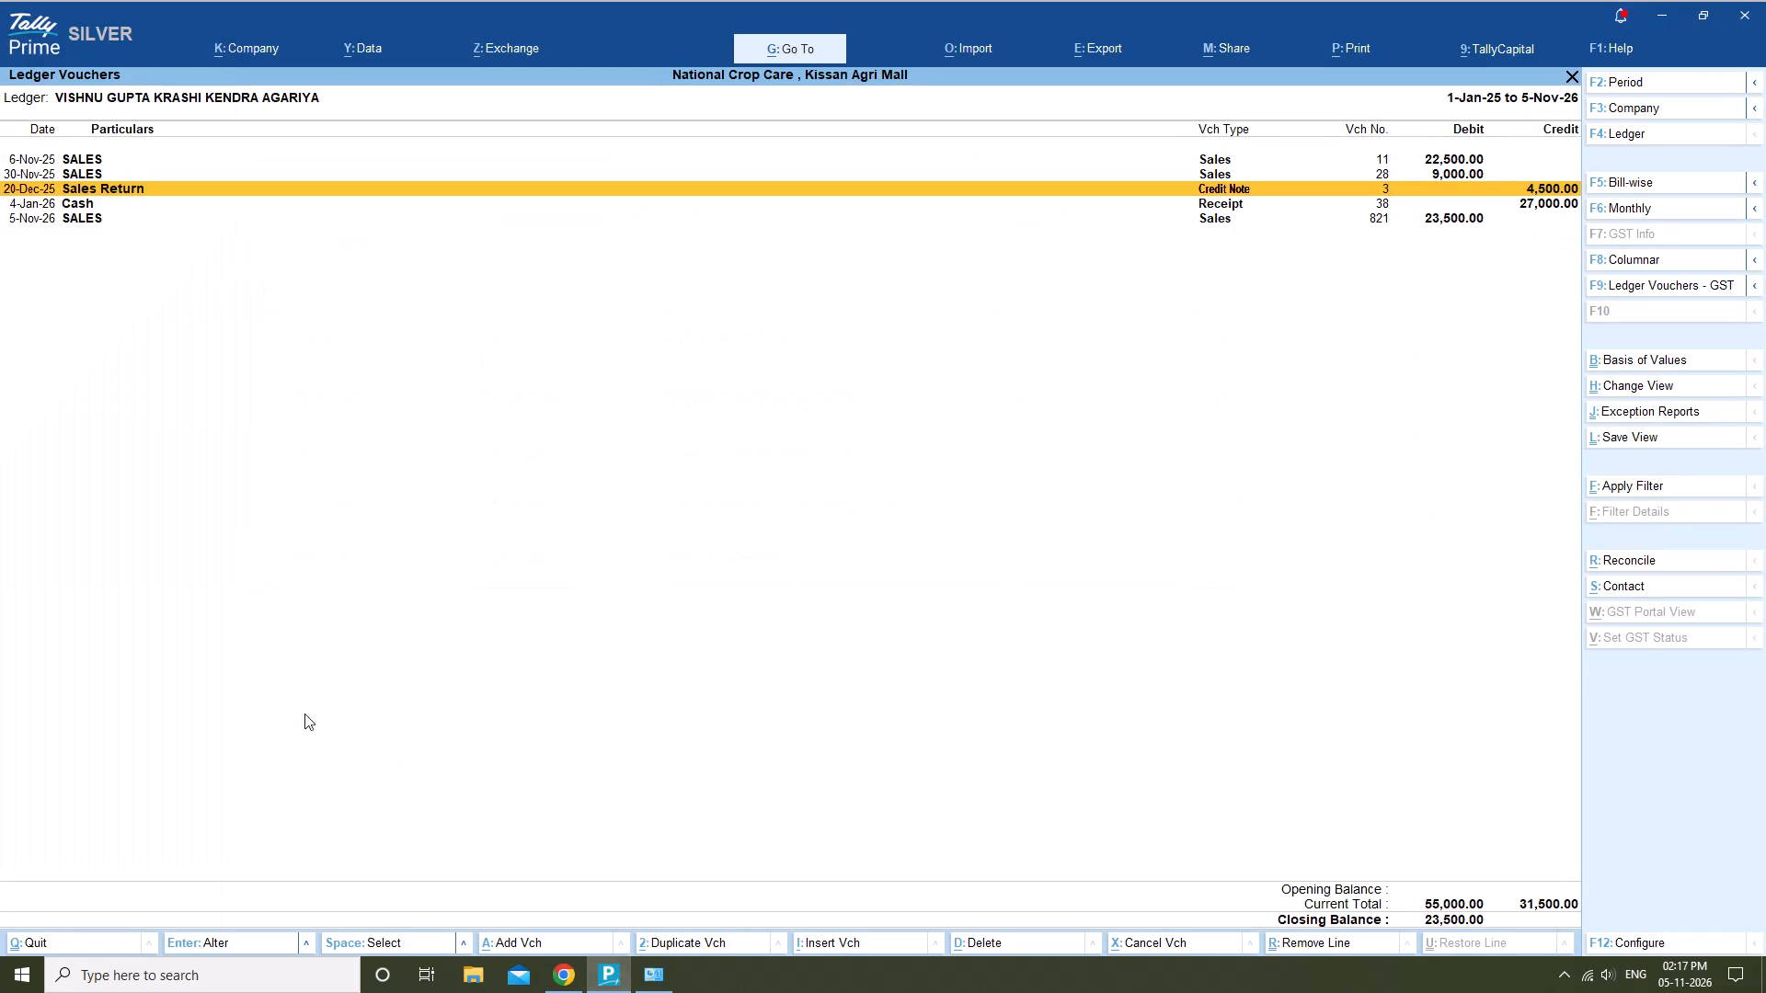
pyautogui.press('Escape')
pyautogui.press('Escape')
pyautogui.press('Escape')
pyautogui.press('Escape')
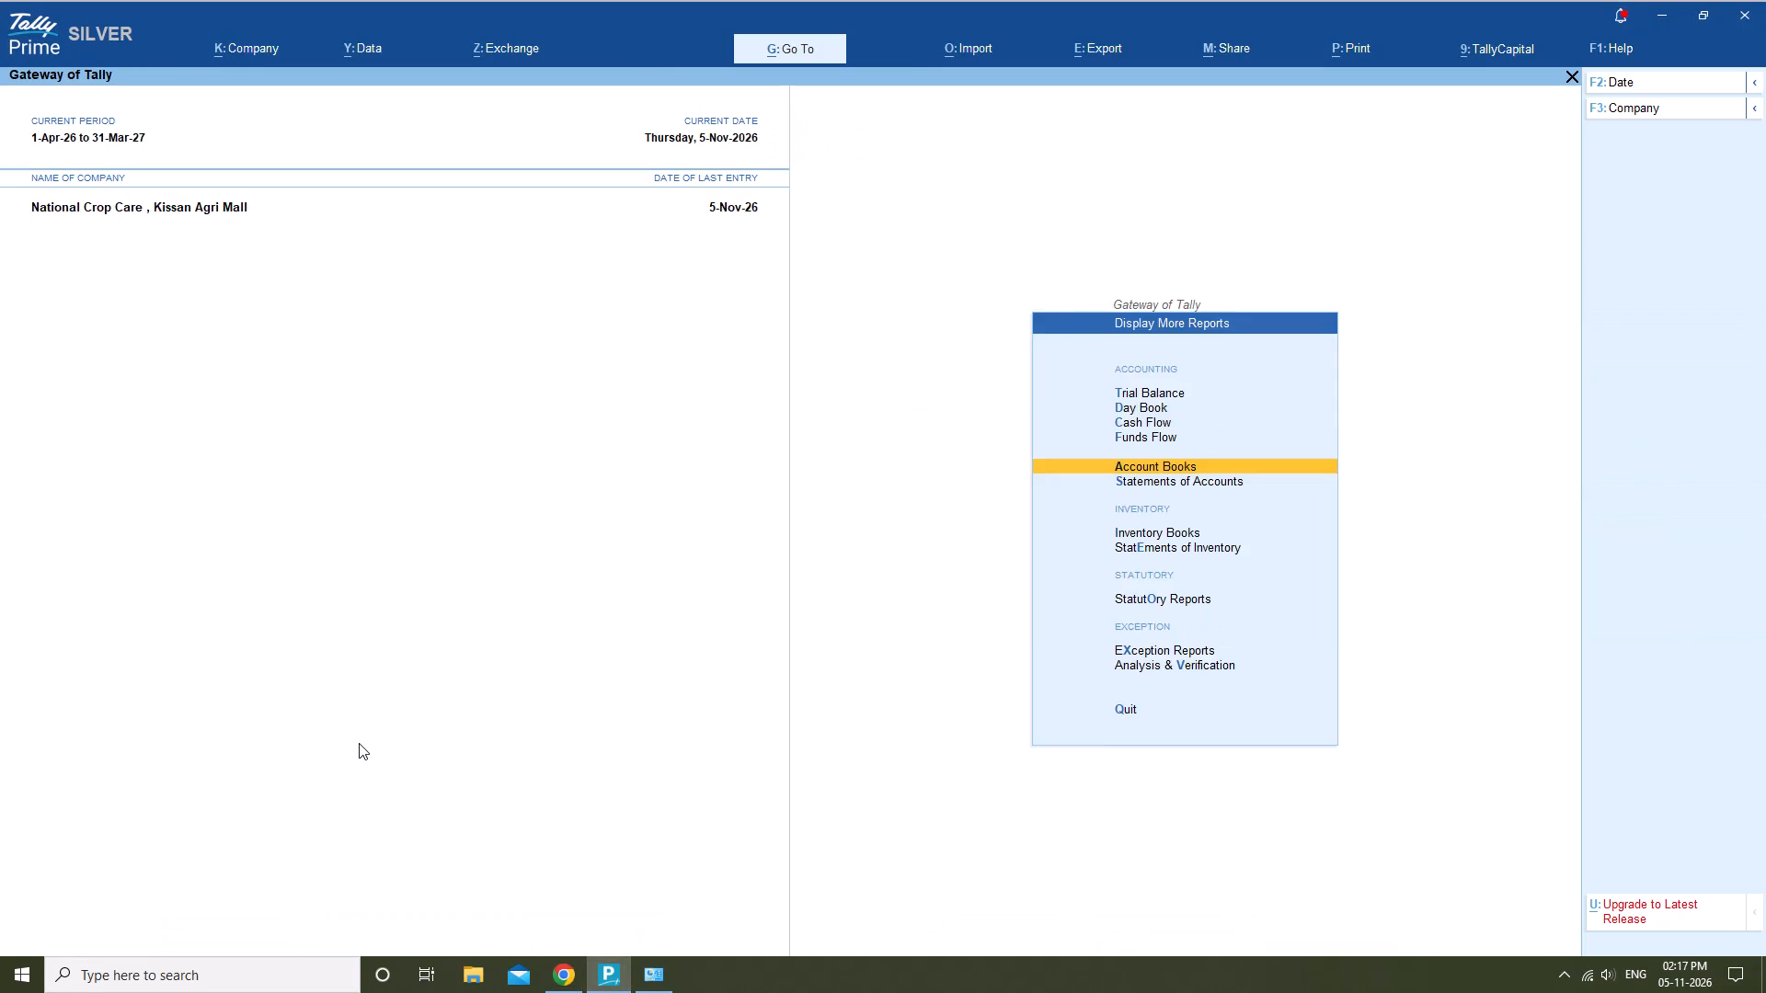
pyautogui.press('Escape')
pyautogui.press('v')
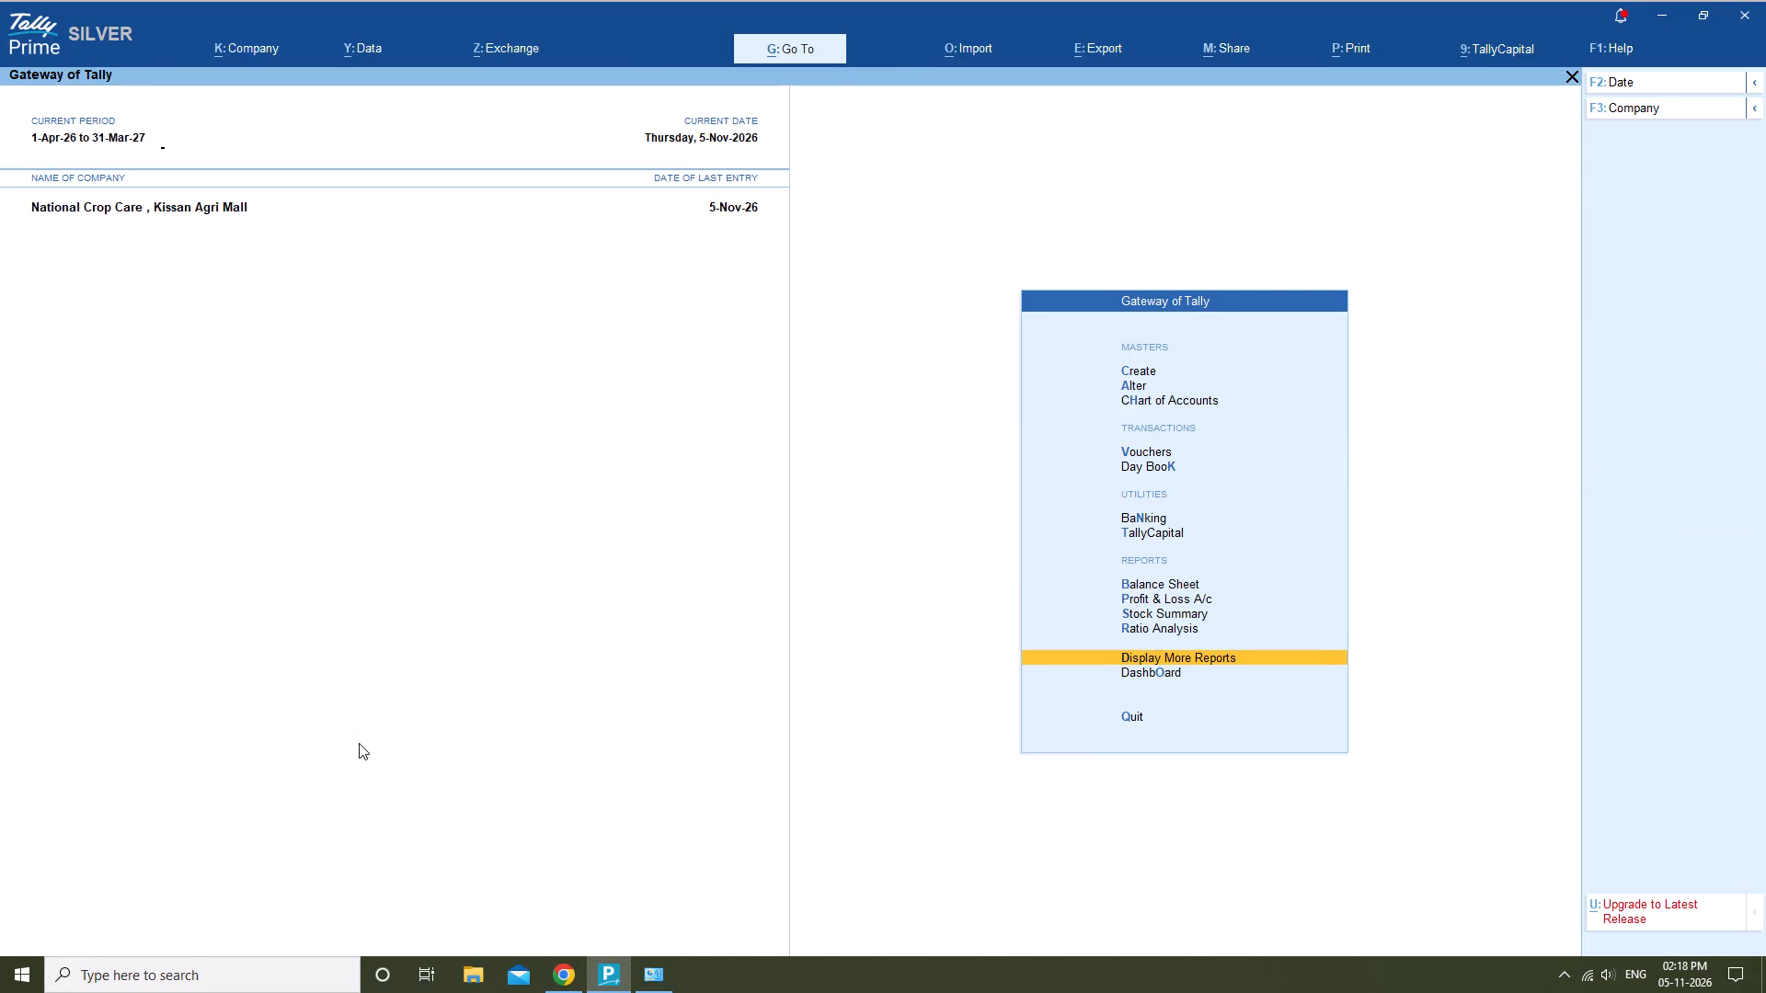
pyautogui.press('Escape')
pyautogui.press('Escape')
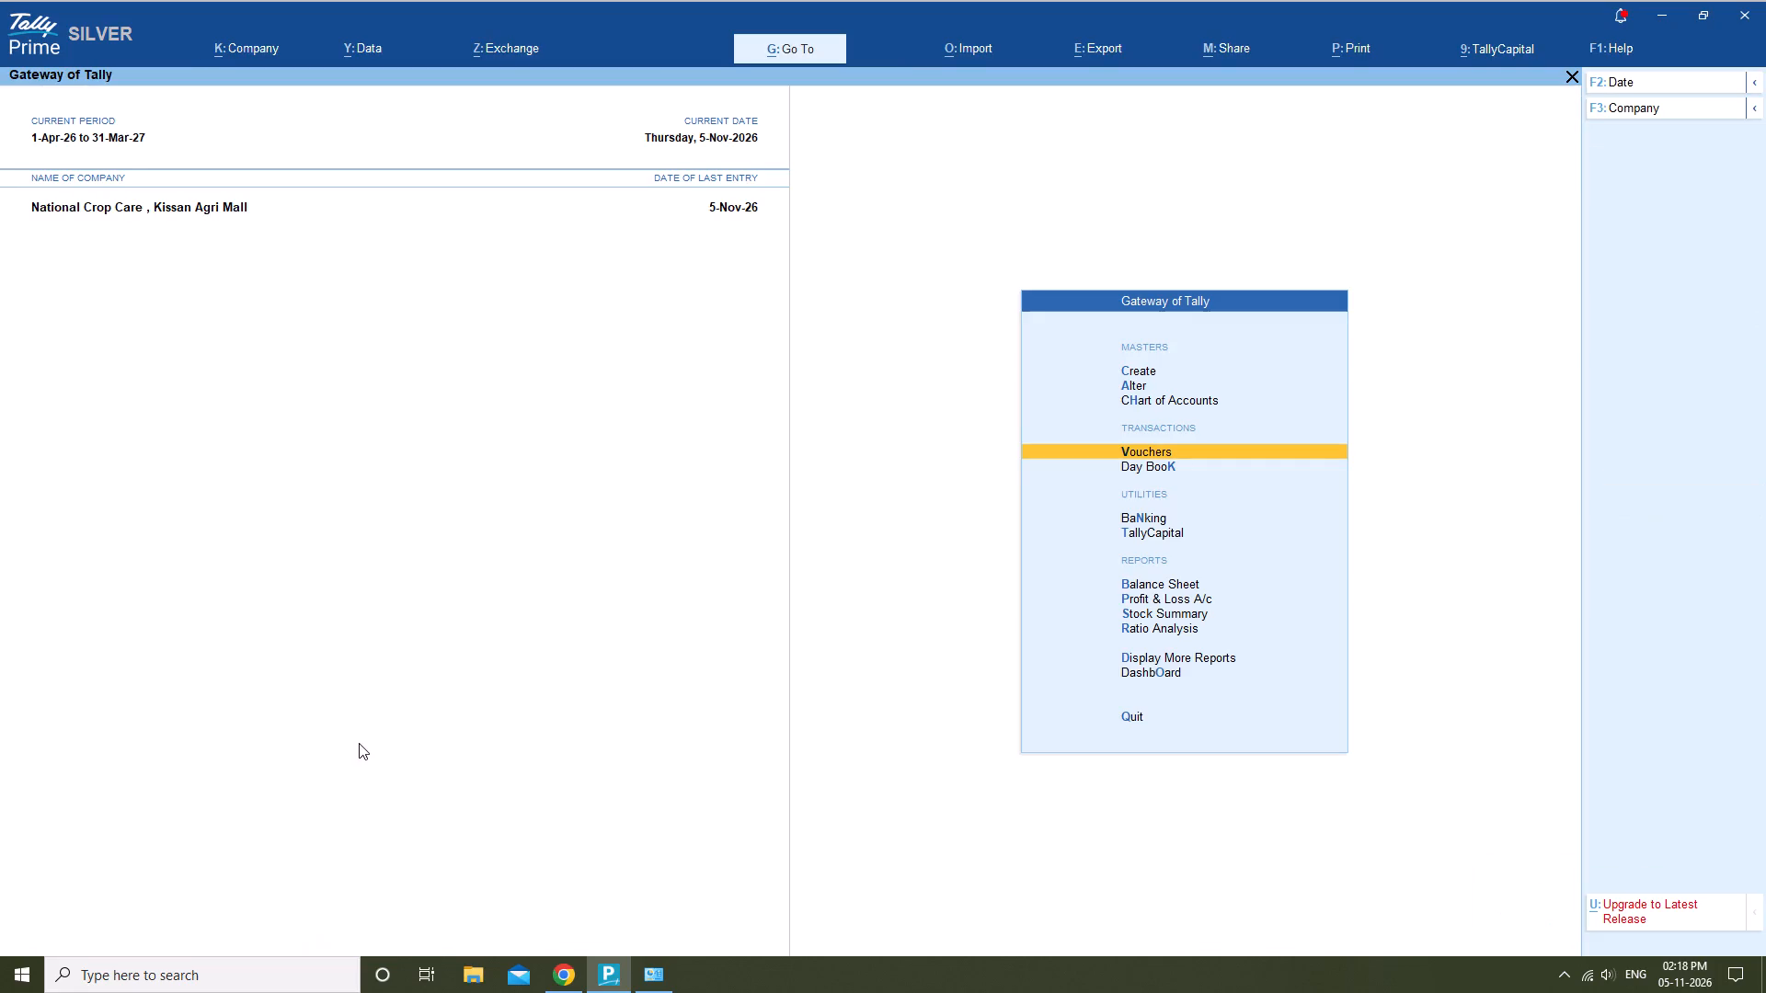
pyautogui.press('Down')
pyautogui.press('Return')
pyautogui.press('Return')
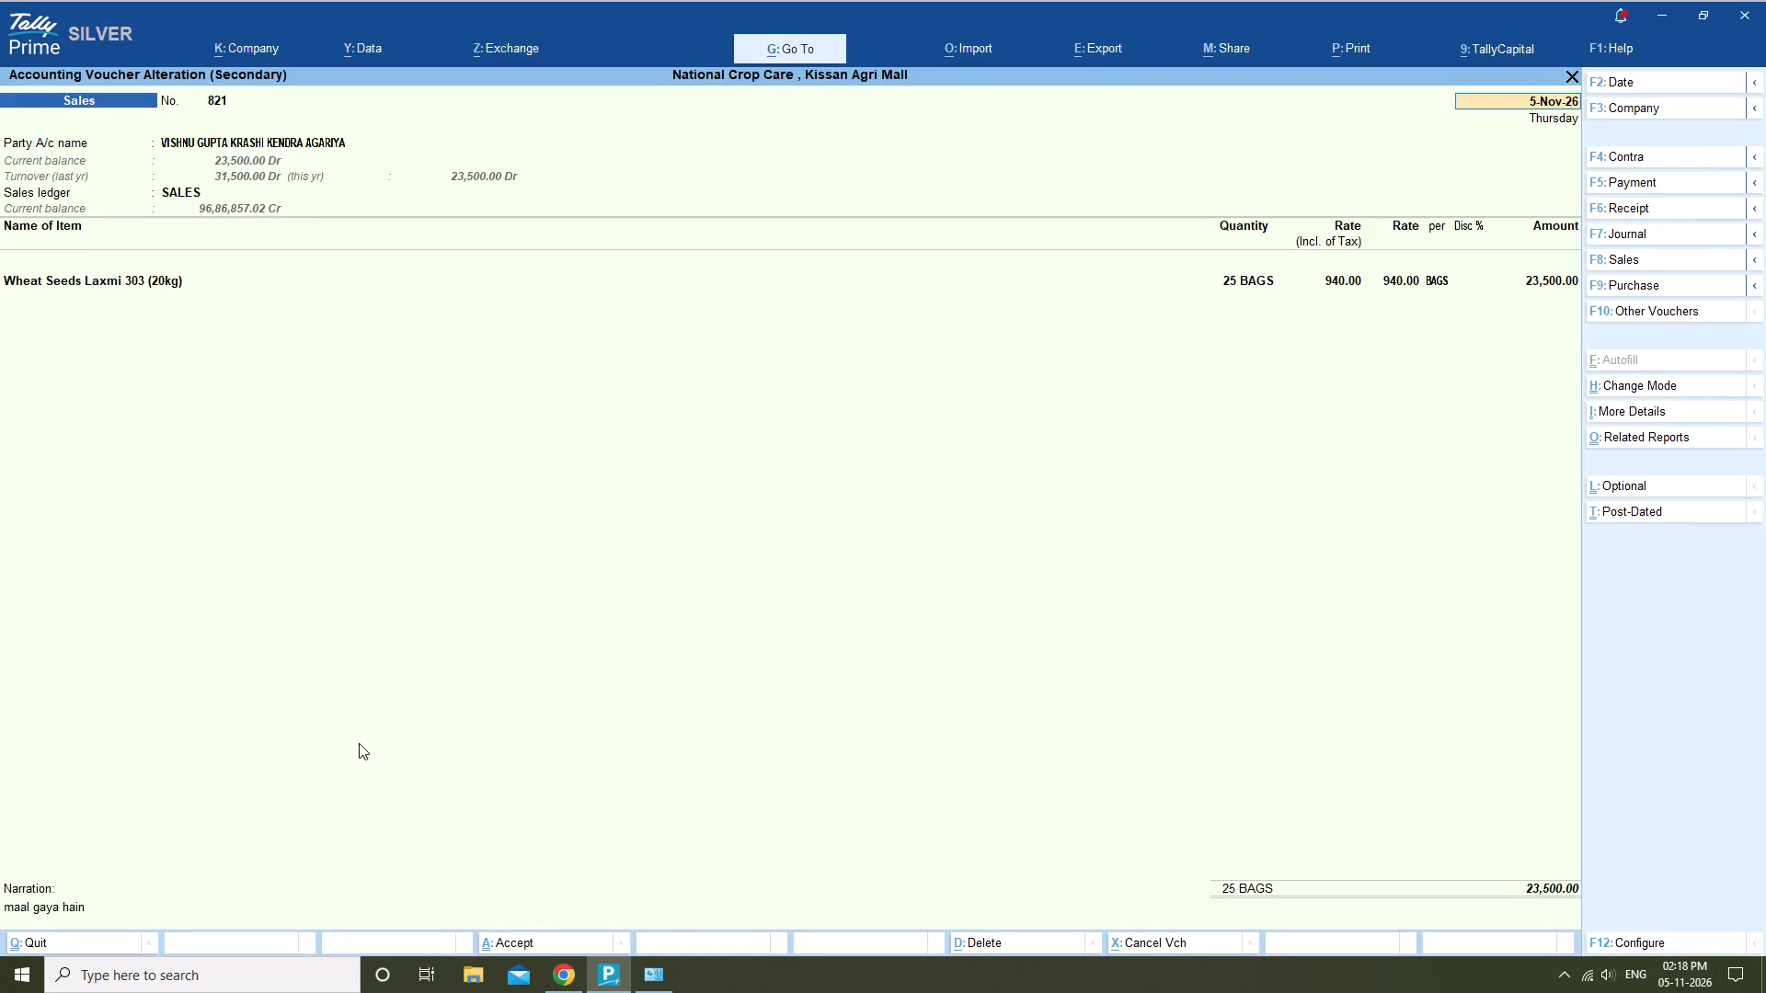
# Append 21 to the voucher's party ledger name, save the ledger, and leave the voucher.
pyautogui.press('Return')
pyautogui.hotkey('ctrl', 'Return')
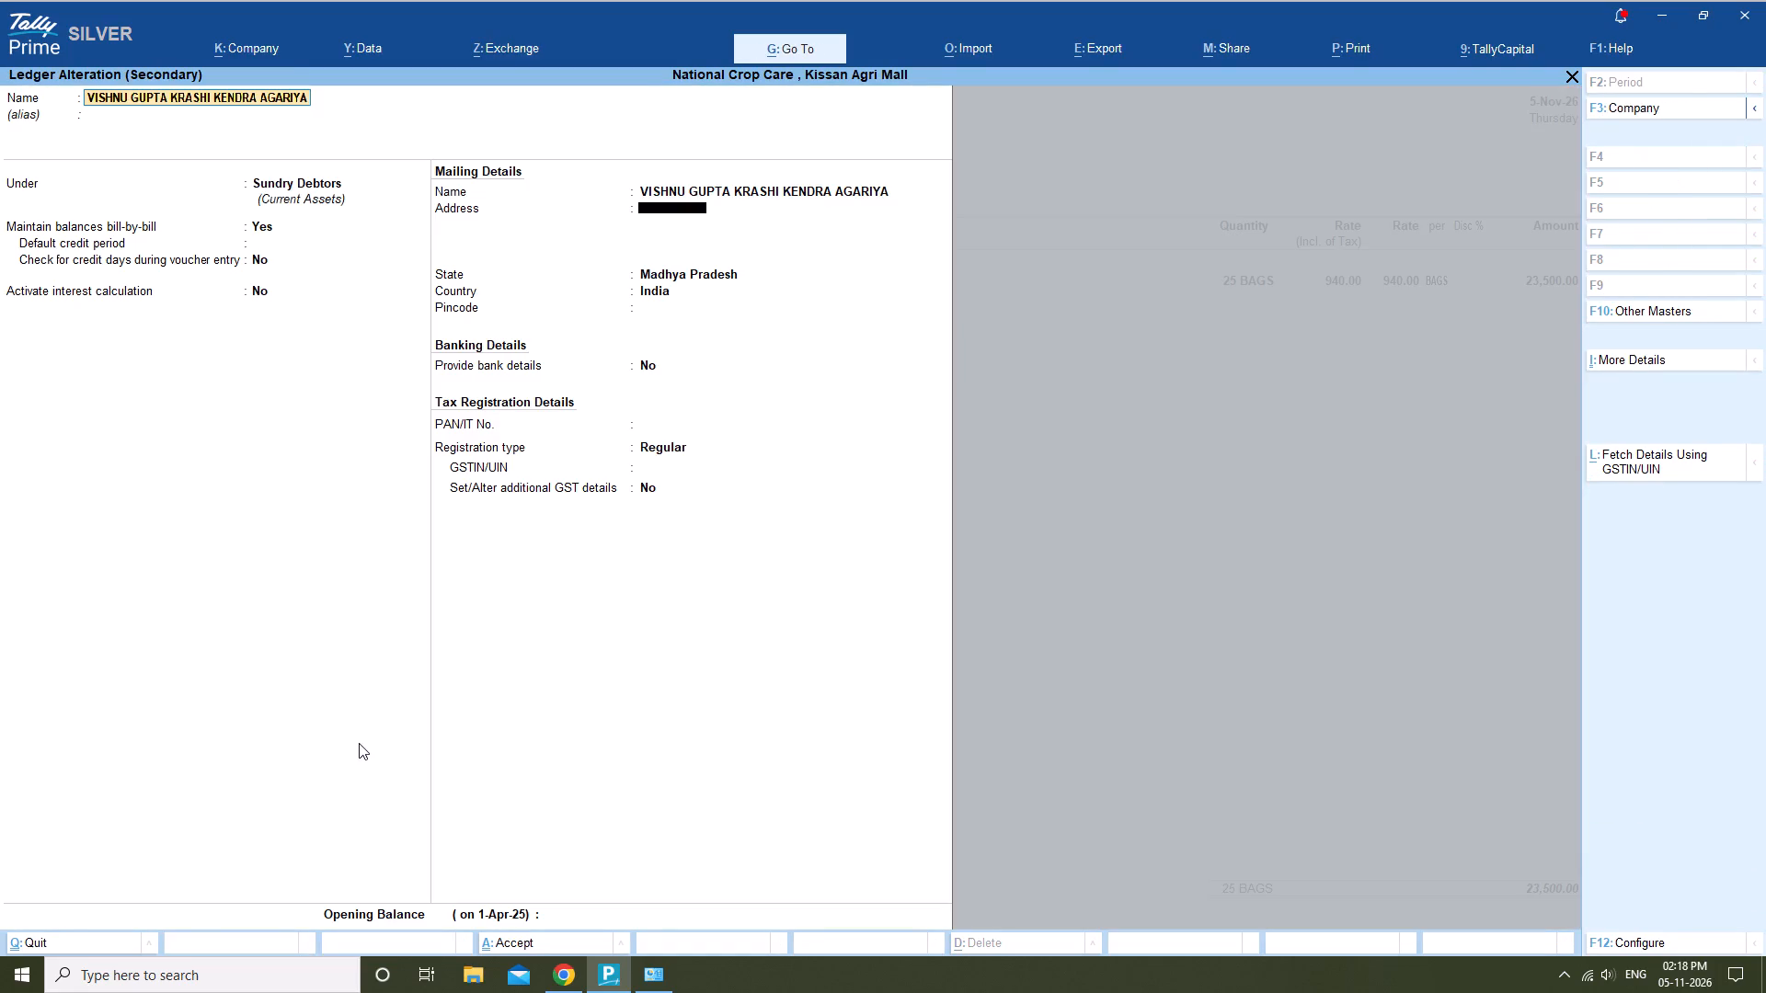
pyautogui.press('End')
pyautogui.press('space')
pyautogui.write('21')
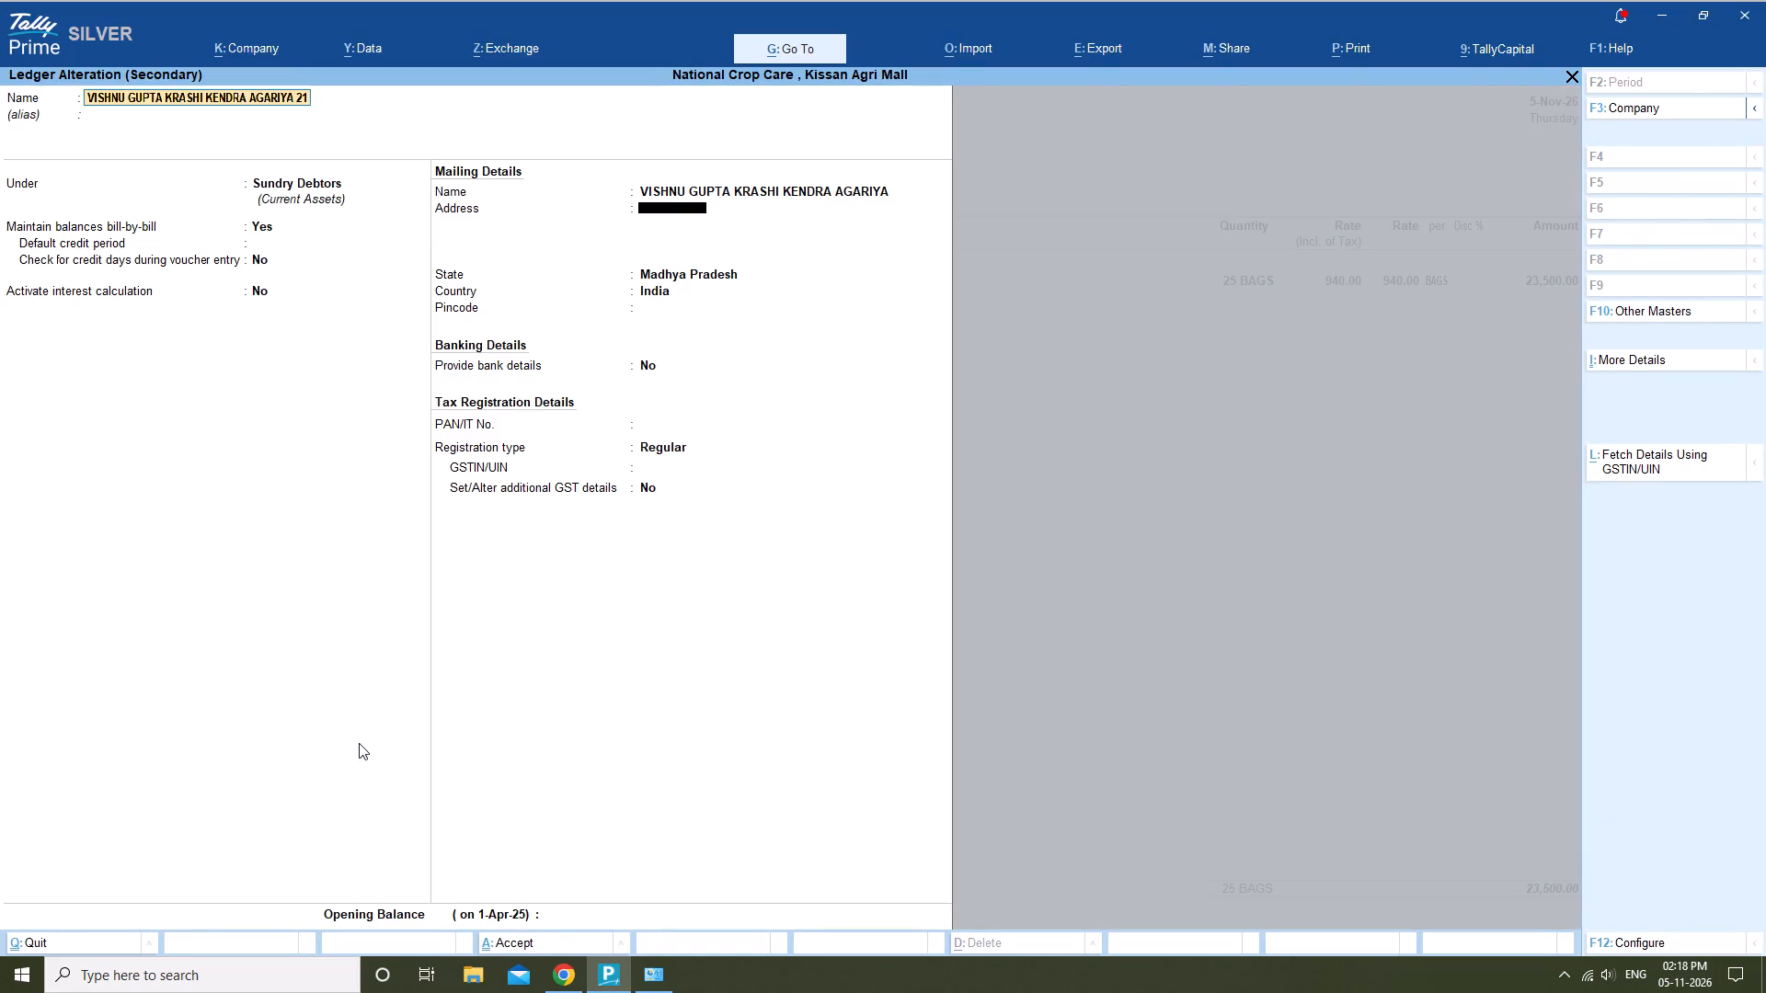
pyautogui.press('space')
pyautogui.hotkey('ctrl', 'a')
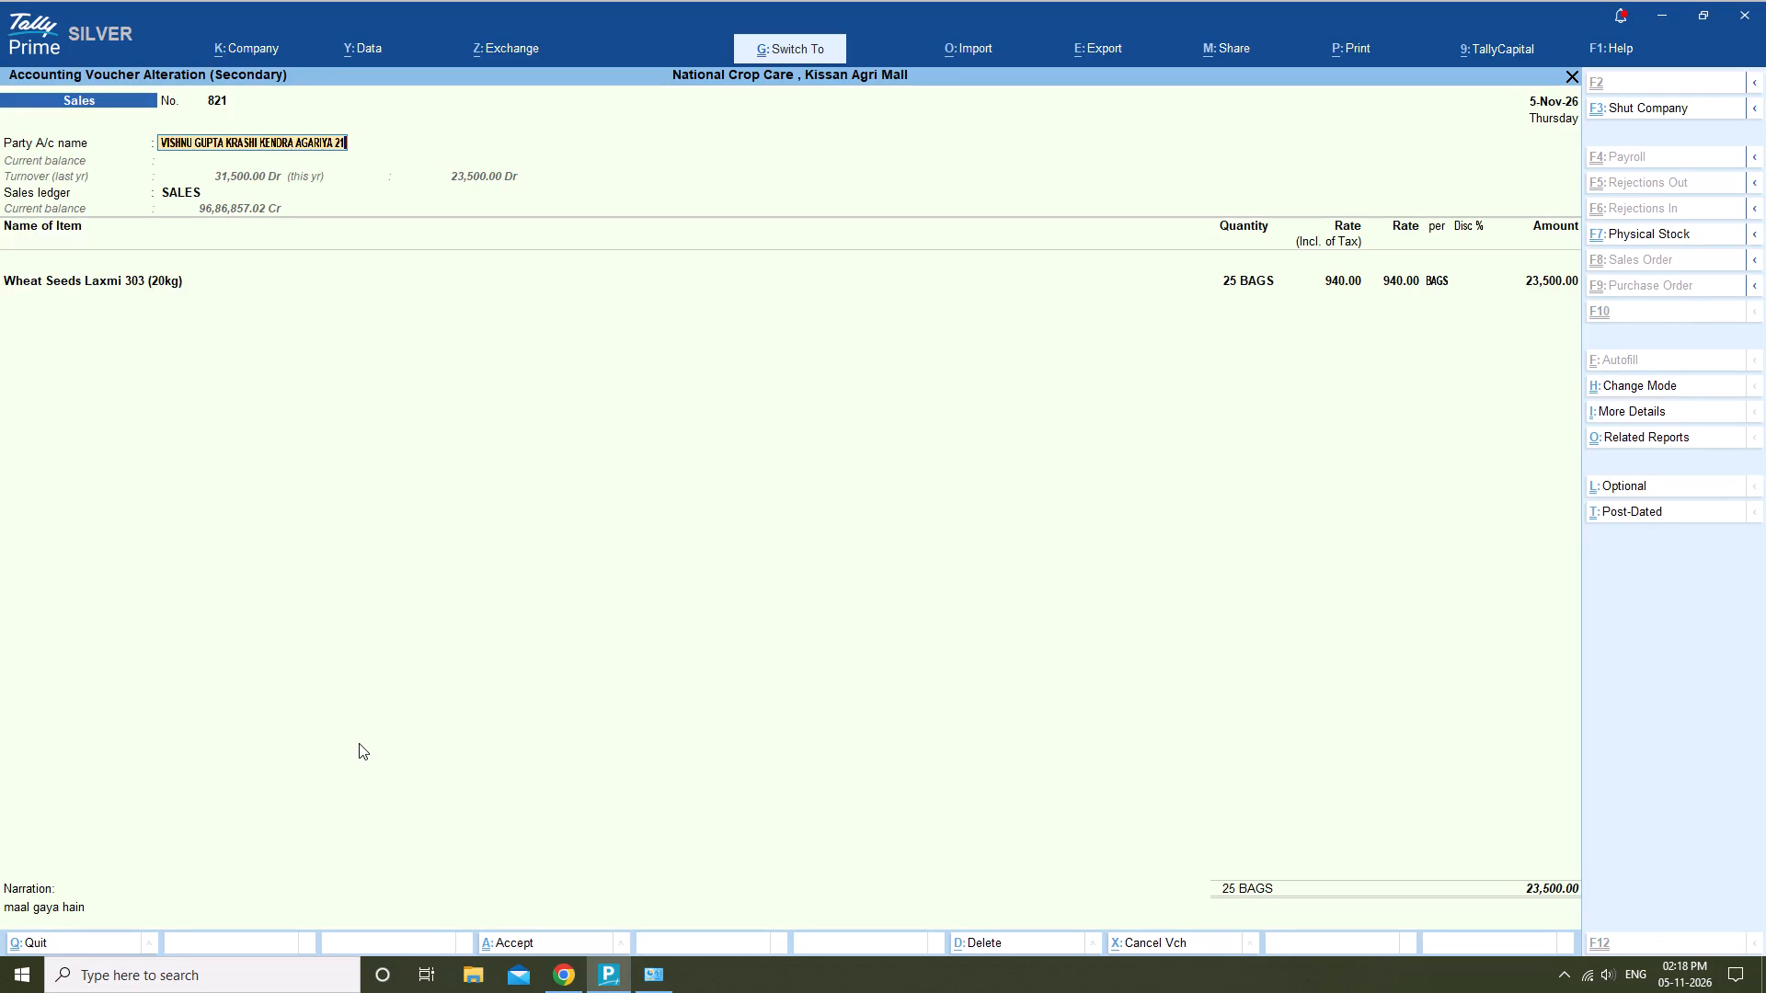
pyautogui.press('y')
pyautogui.press('Escape')
pyautogui.press('Escape')
pyautogui.press('Escape')
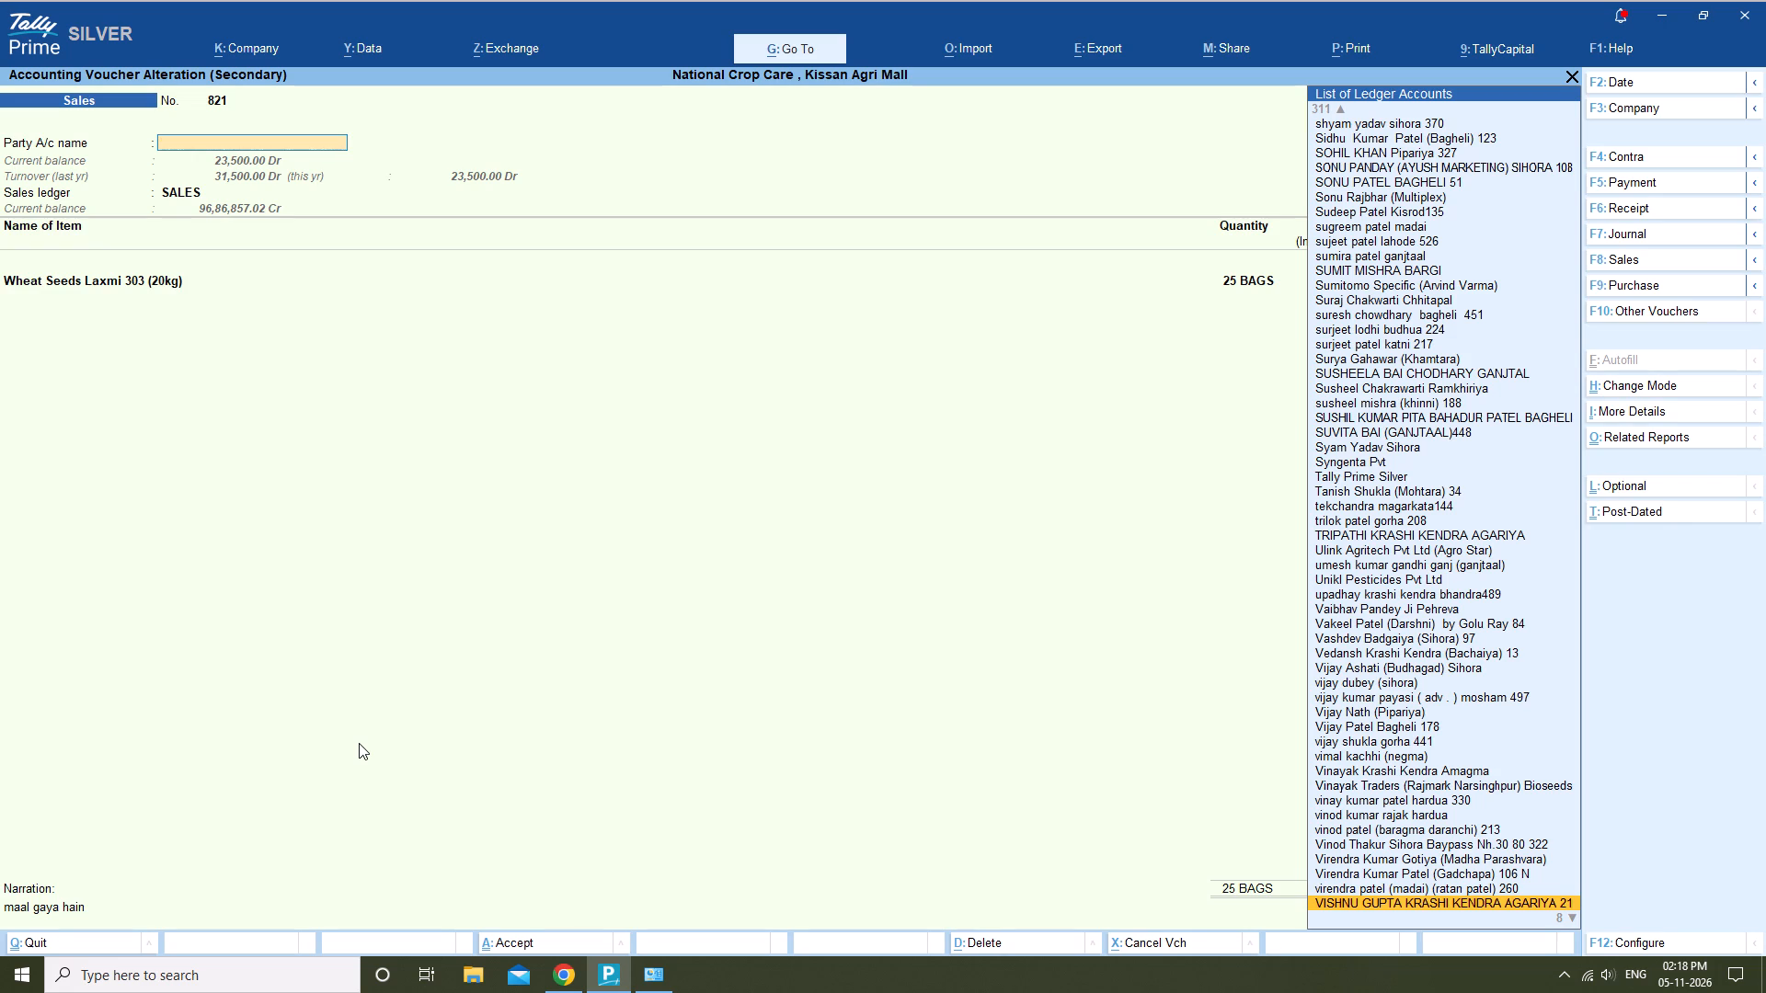
pyautogui.press('Escape')
pyautogui.press('Escape')
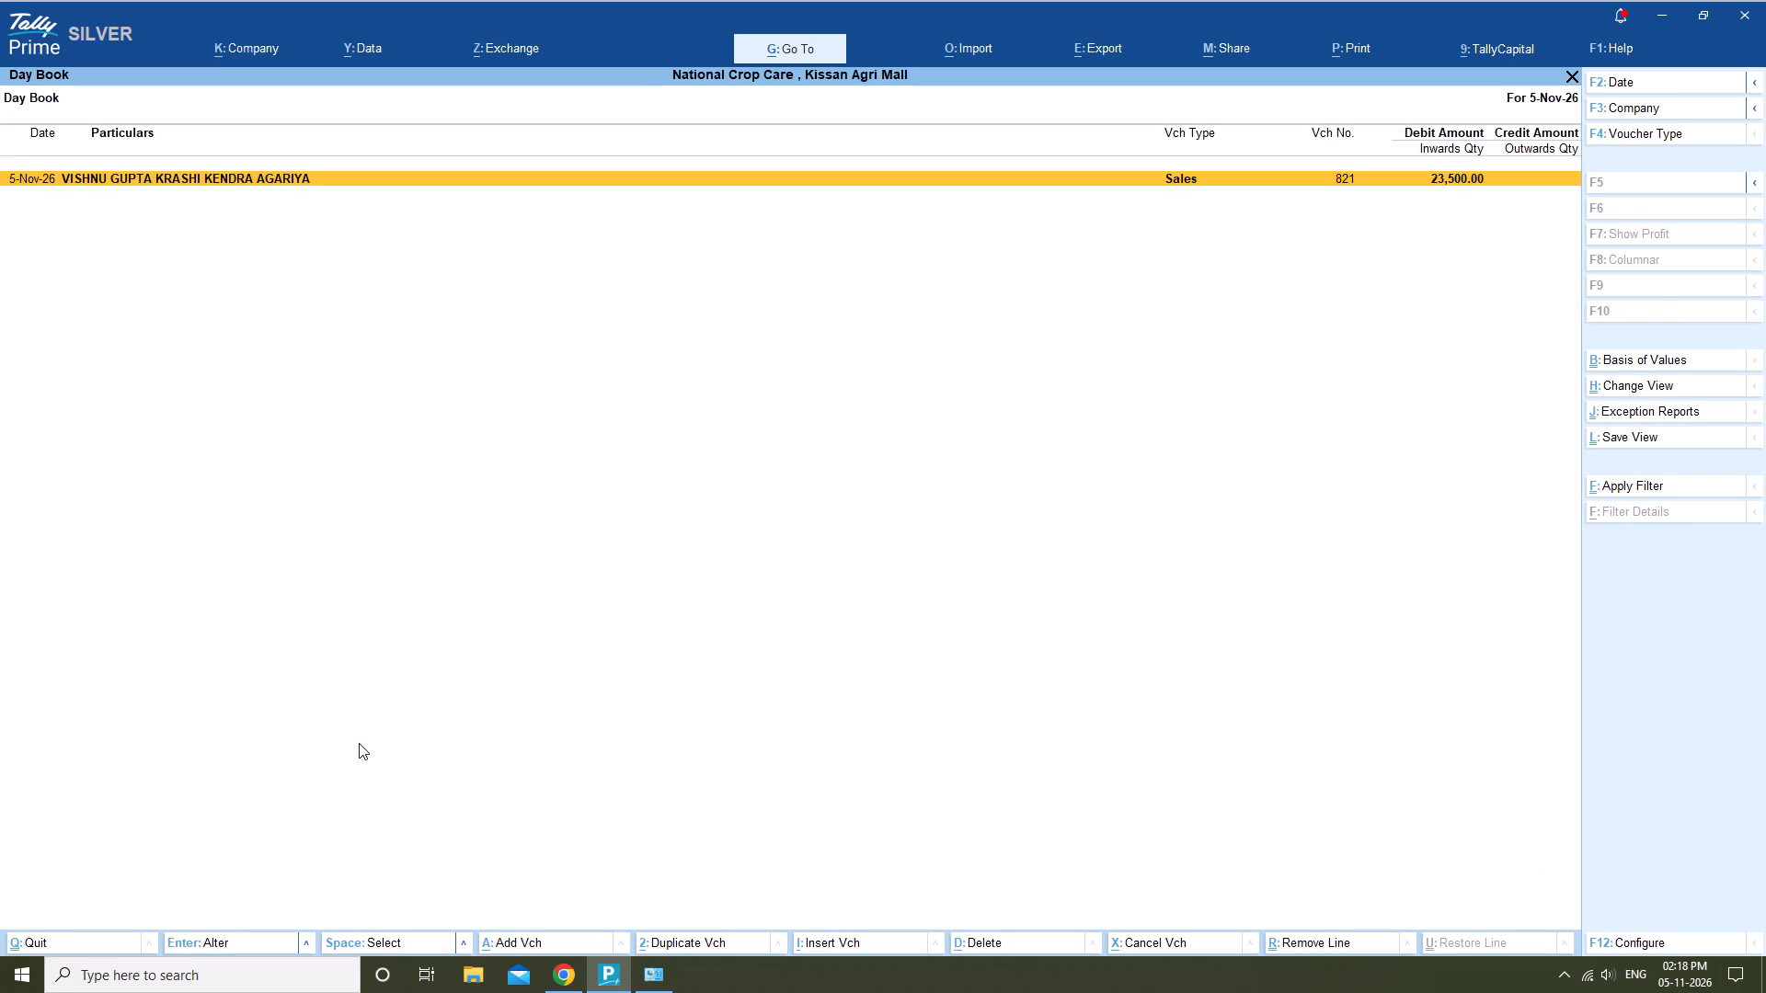
# Reopen the Day Book to check the party name on today's sales voucher.
pyautogui.press('Escape')
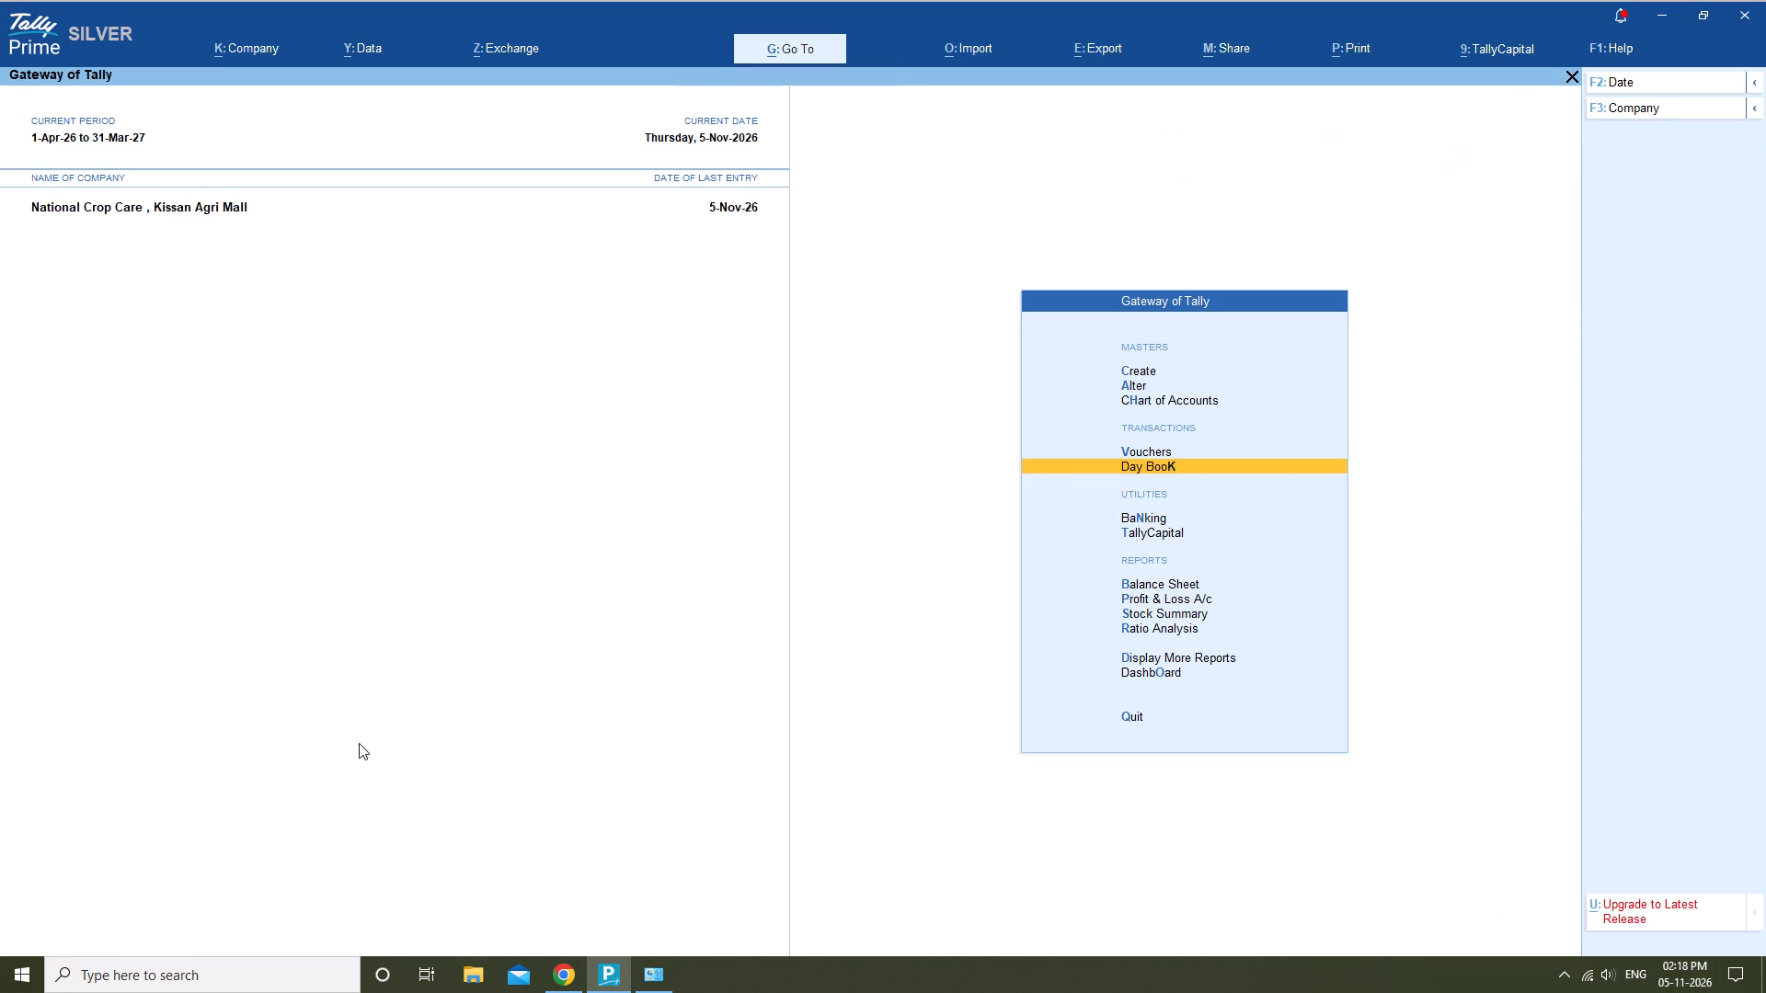
pyautogui.press('Return')
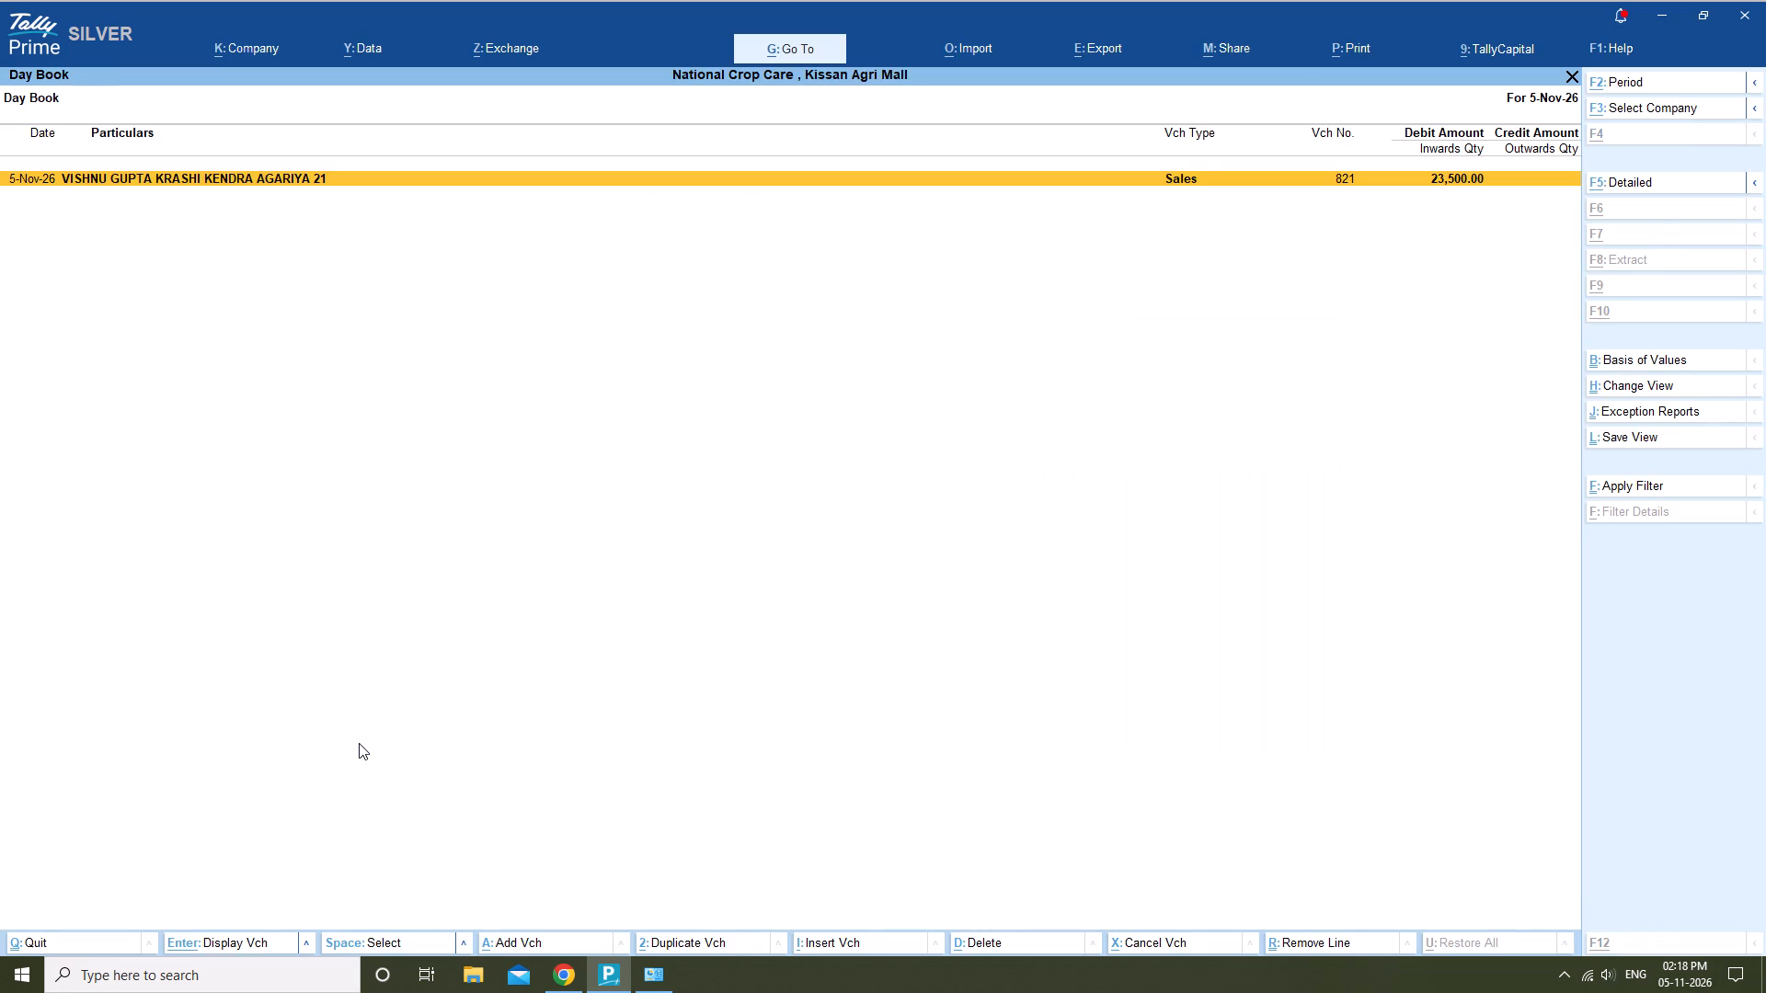
# Switch to myBillBook in Chrome and open sales invoice SL/26-27/2862 for the Krashi Kendra (Agariya) party.
pyautogui.hotkey('alt', 'Tab')
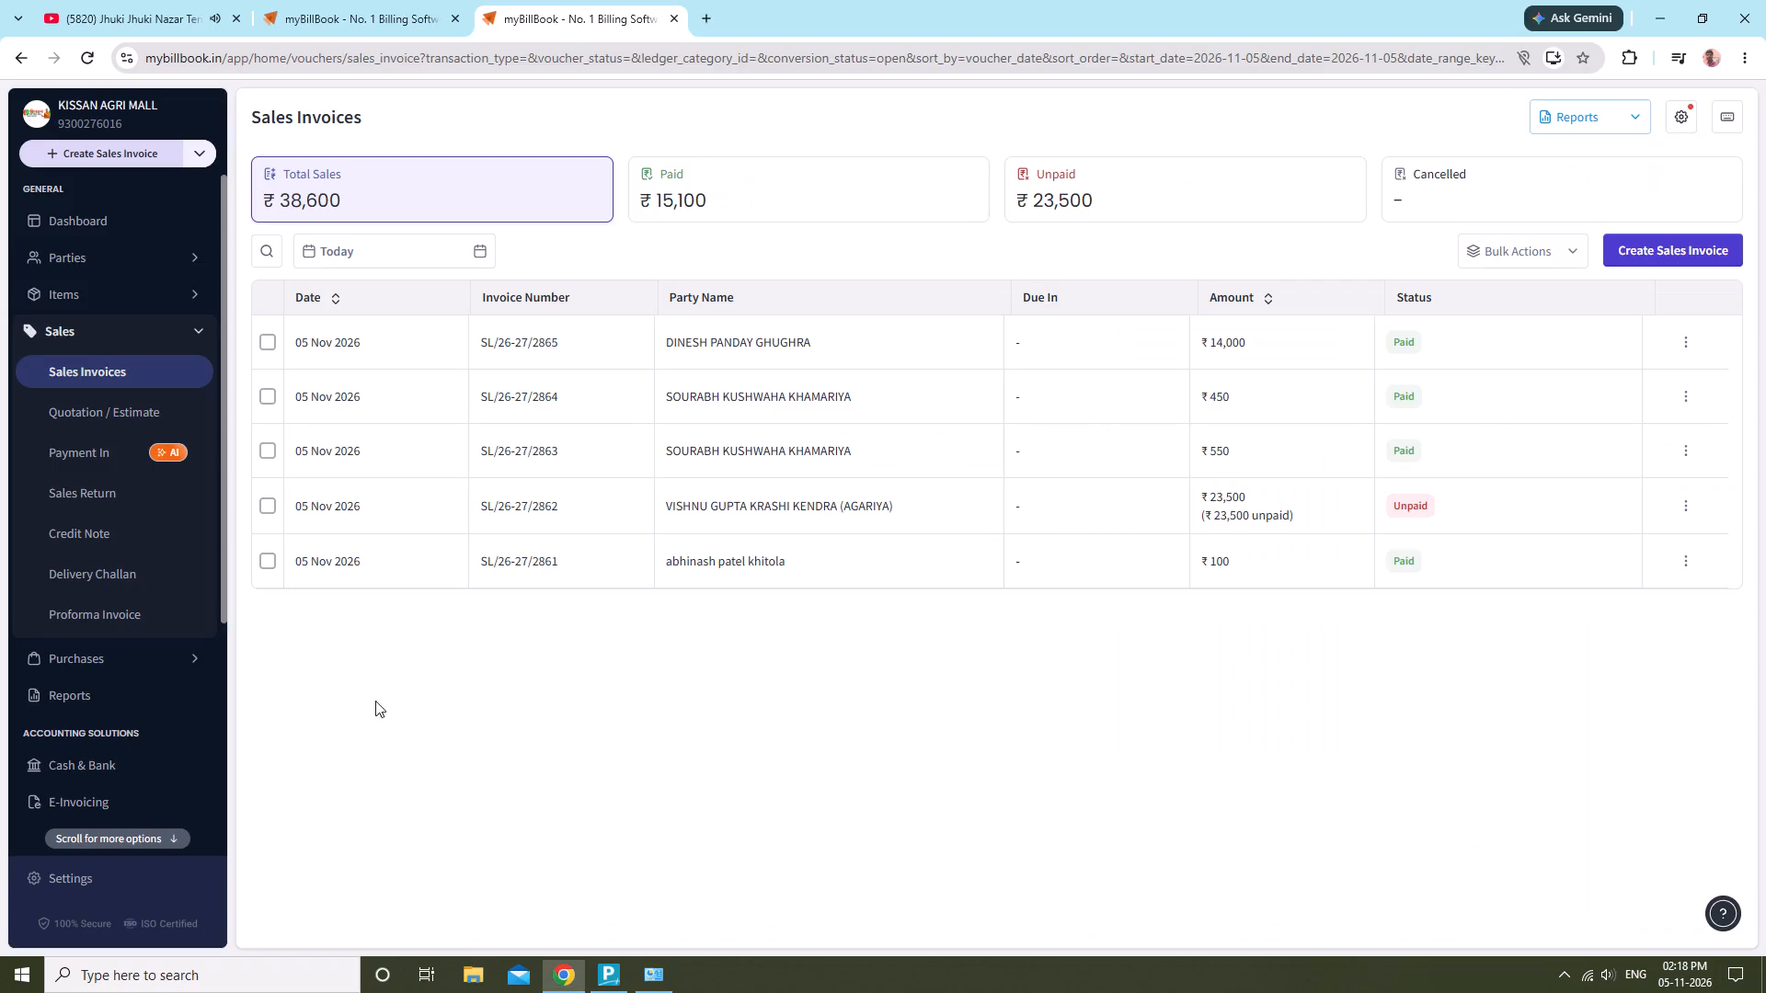
pyautogui.click(844, 504)
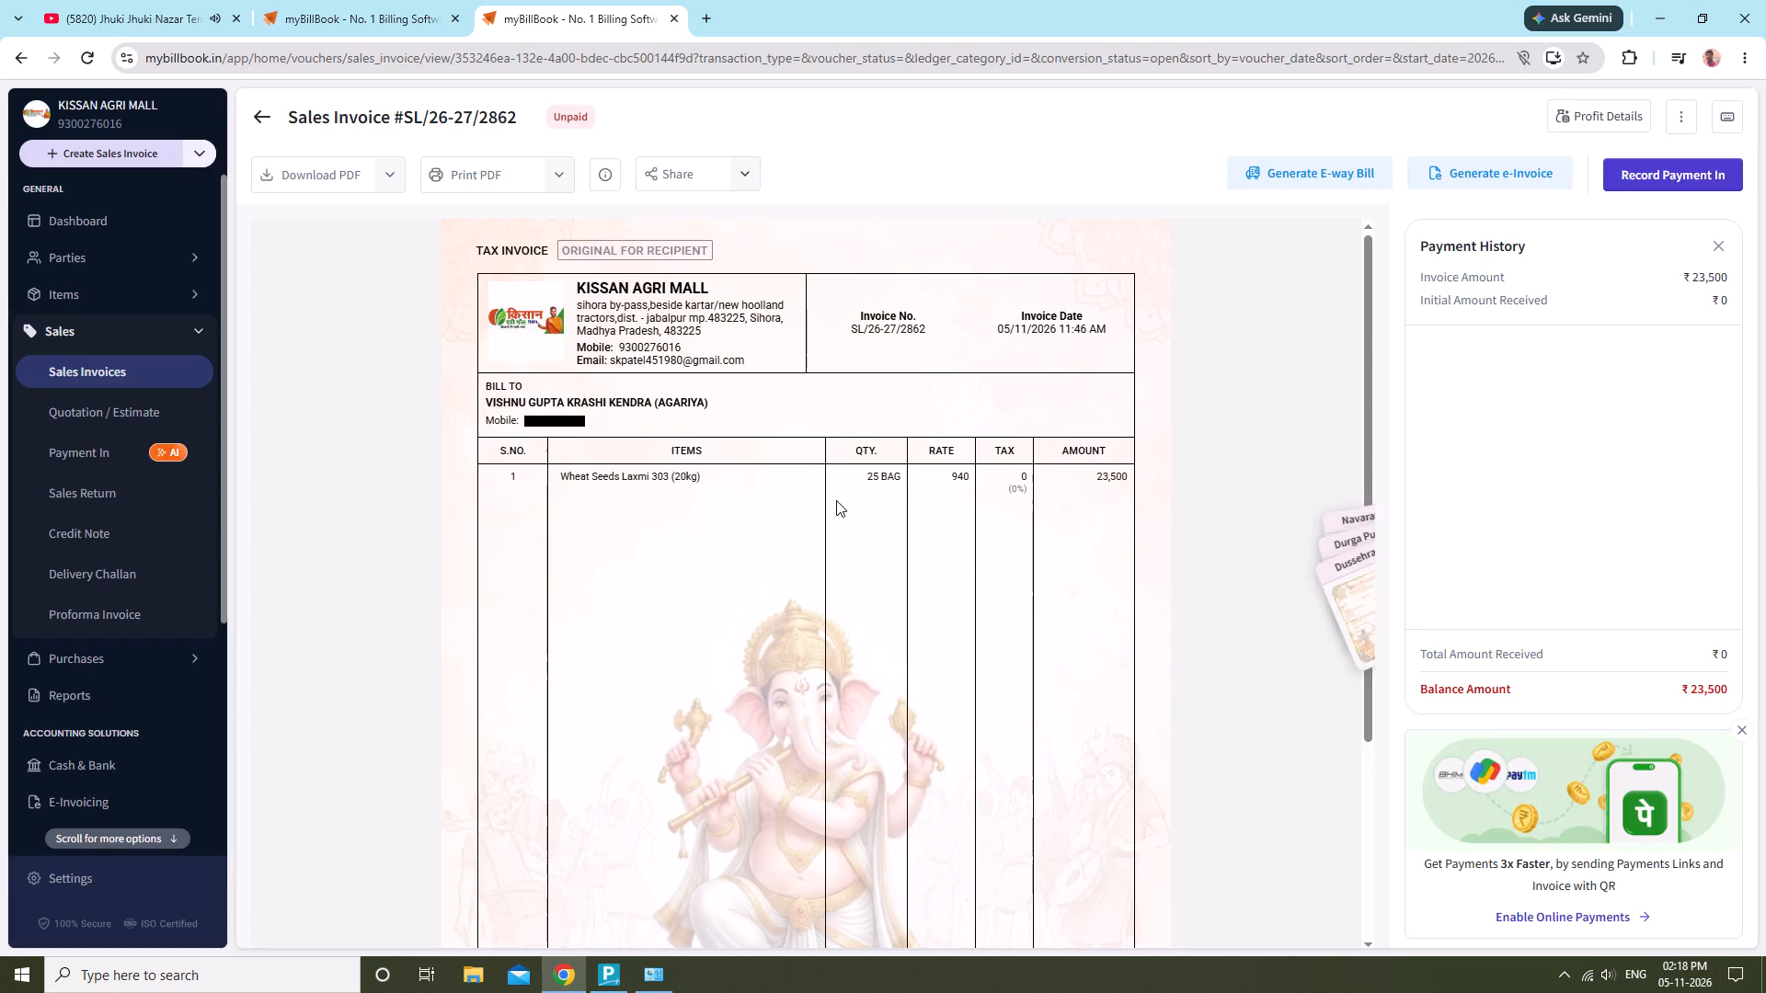
# In the other myBillBook tab, open the item inventory and search for 303.
pyautogui.click(342, 14)
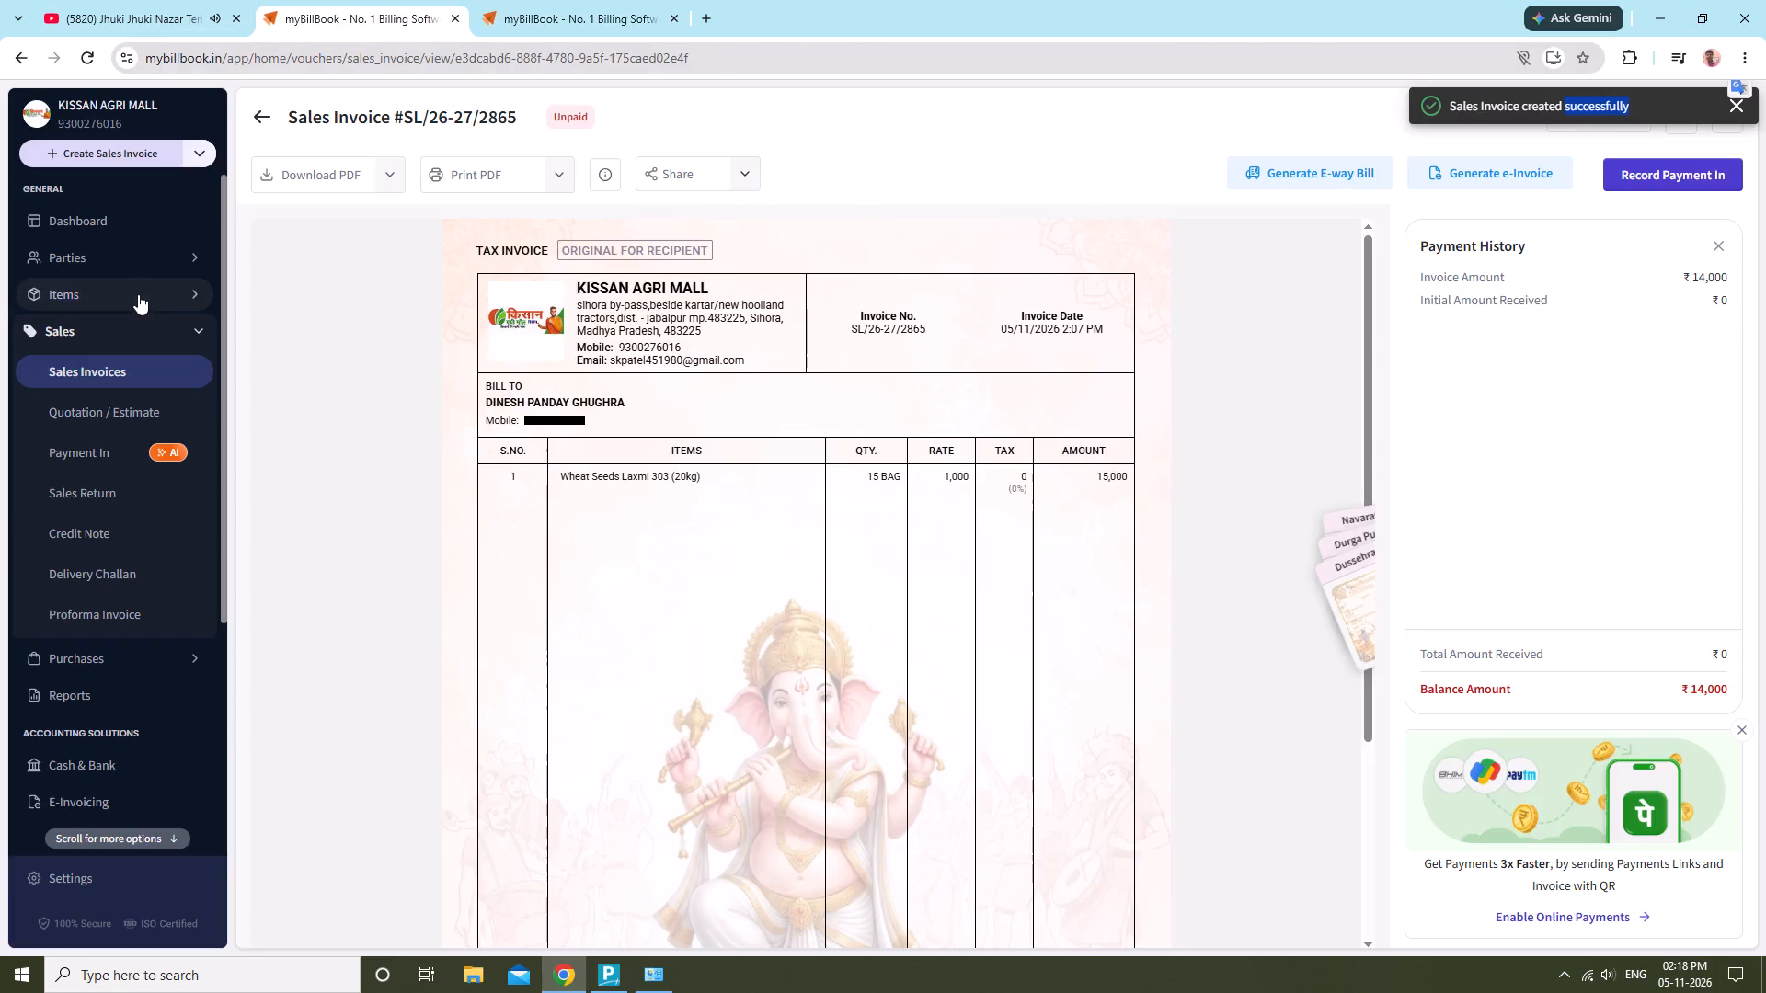
pyautogui.click(132, 290)
pyautogui.click(327, 263)
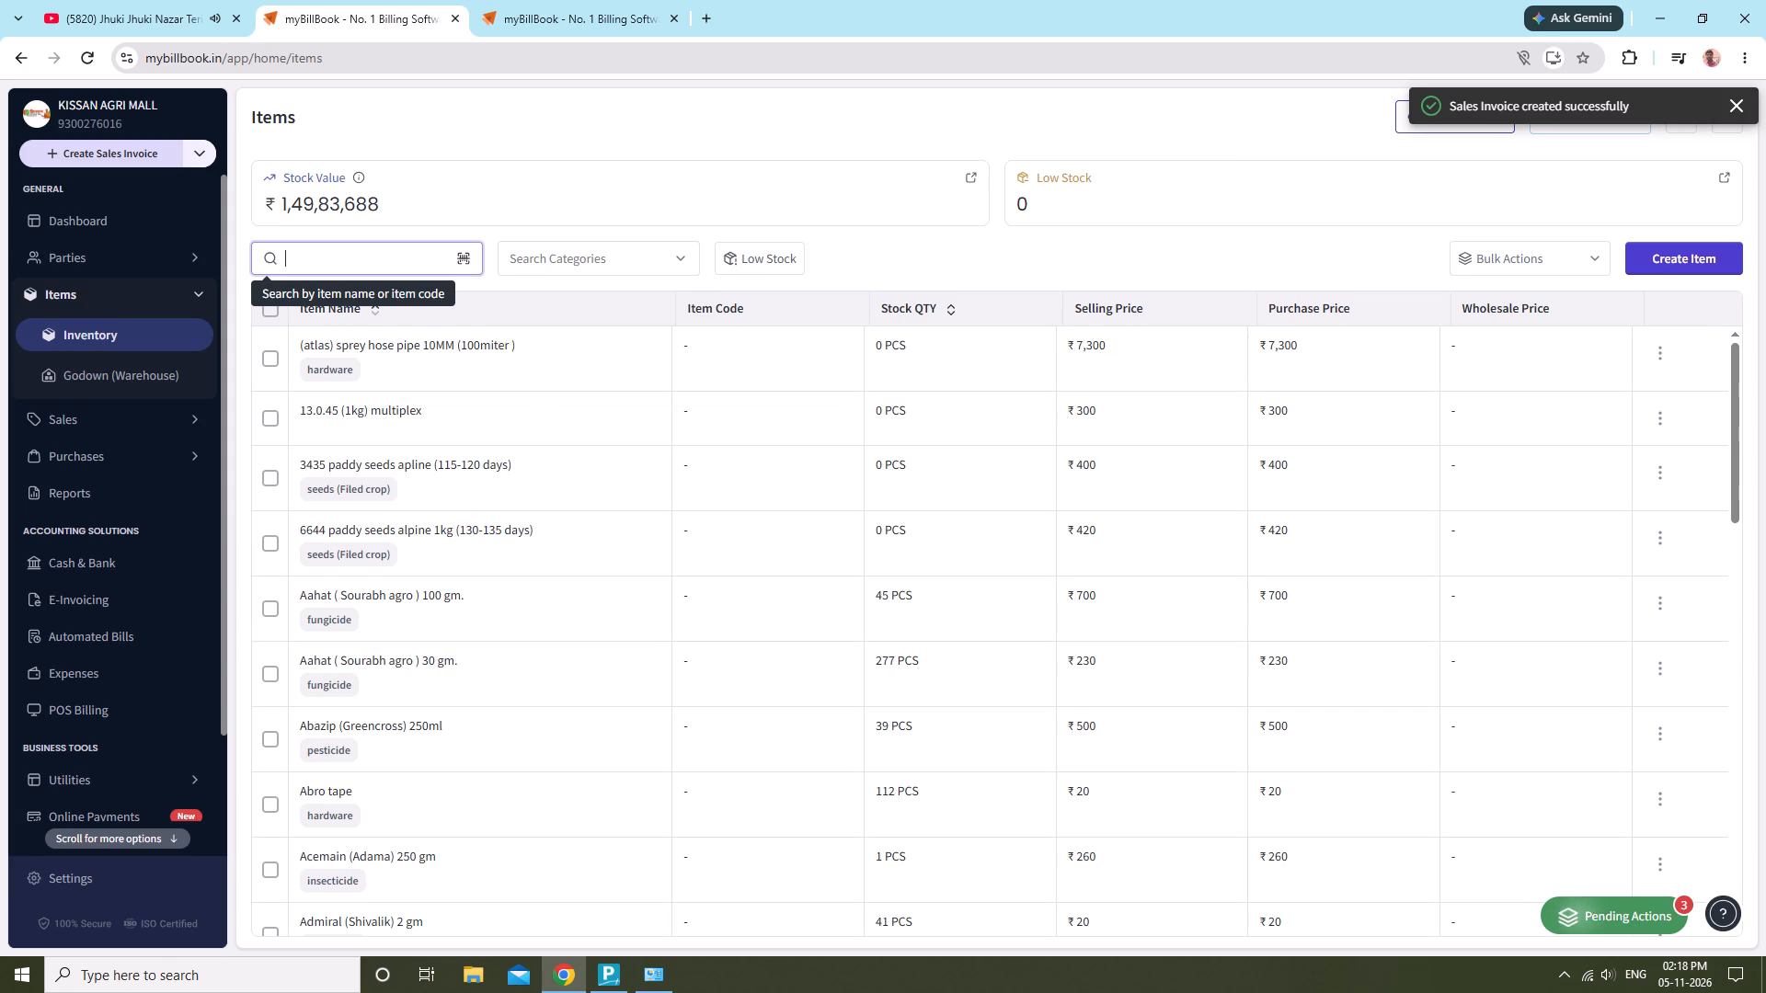
pyautogui.write('303')
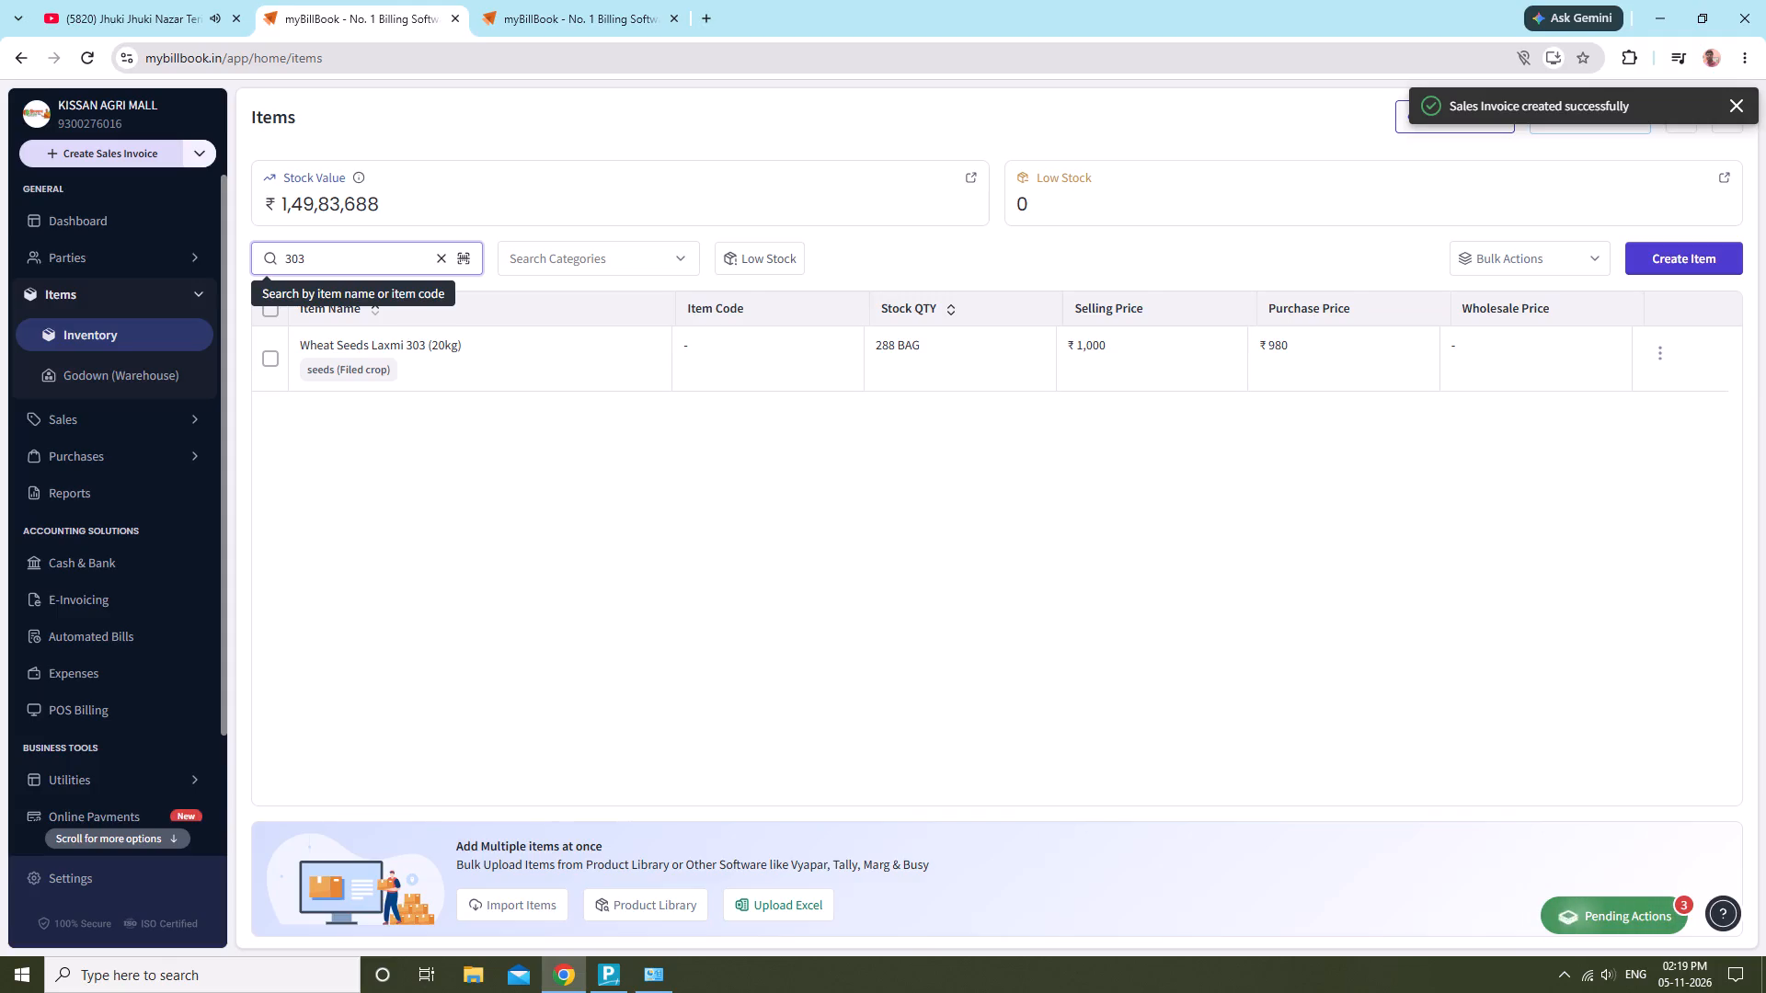
# Return to the tab with sales invoice SL/26-27/2862.
pyautogui.click(603, 23)
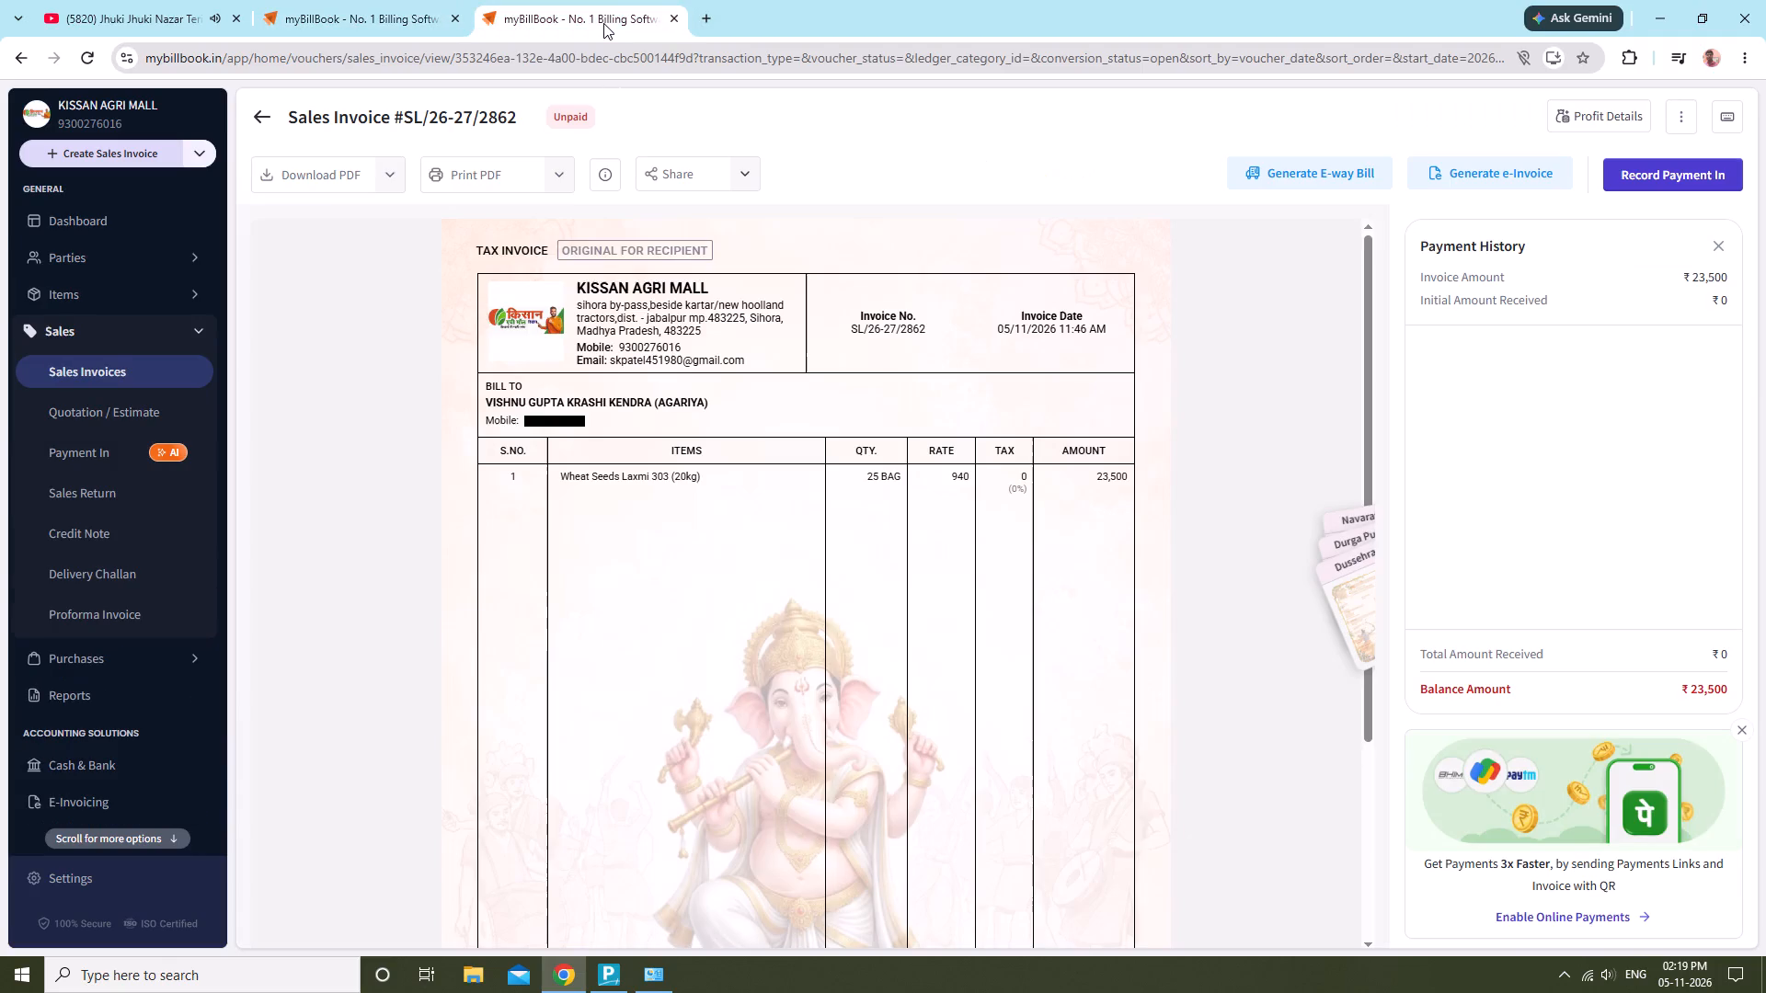
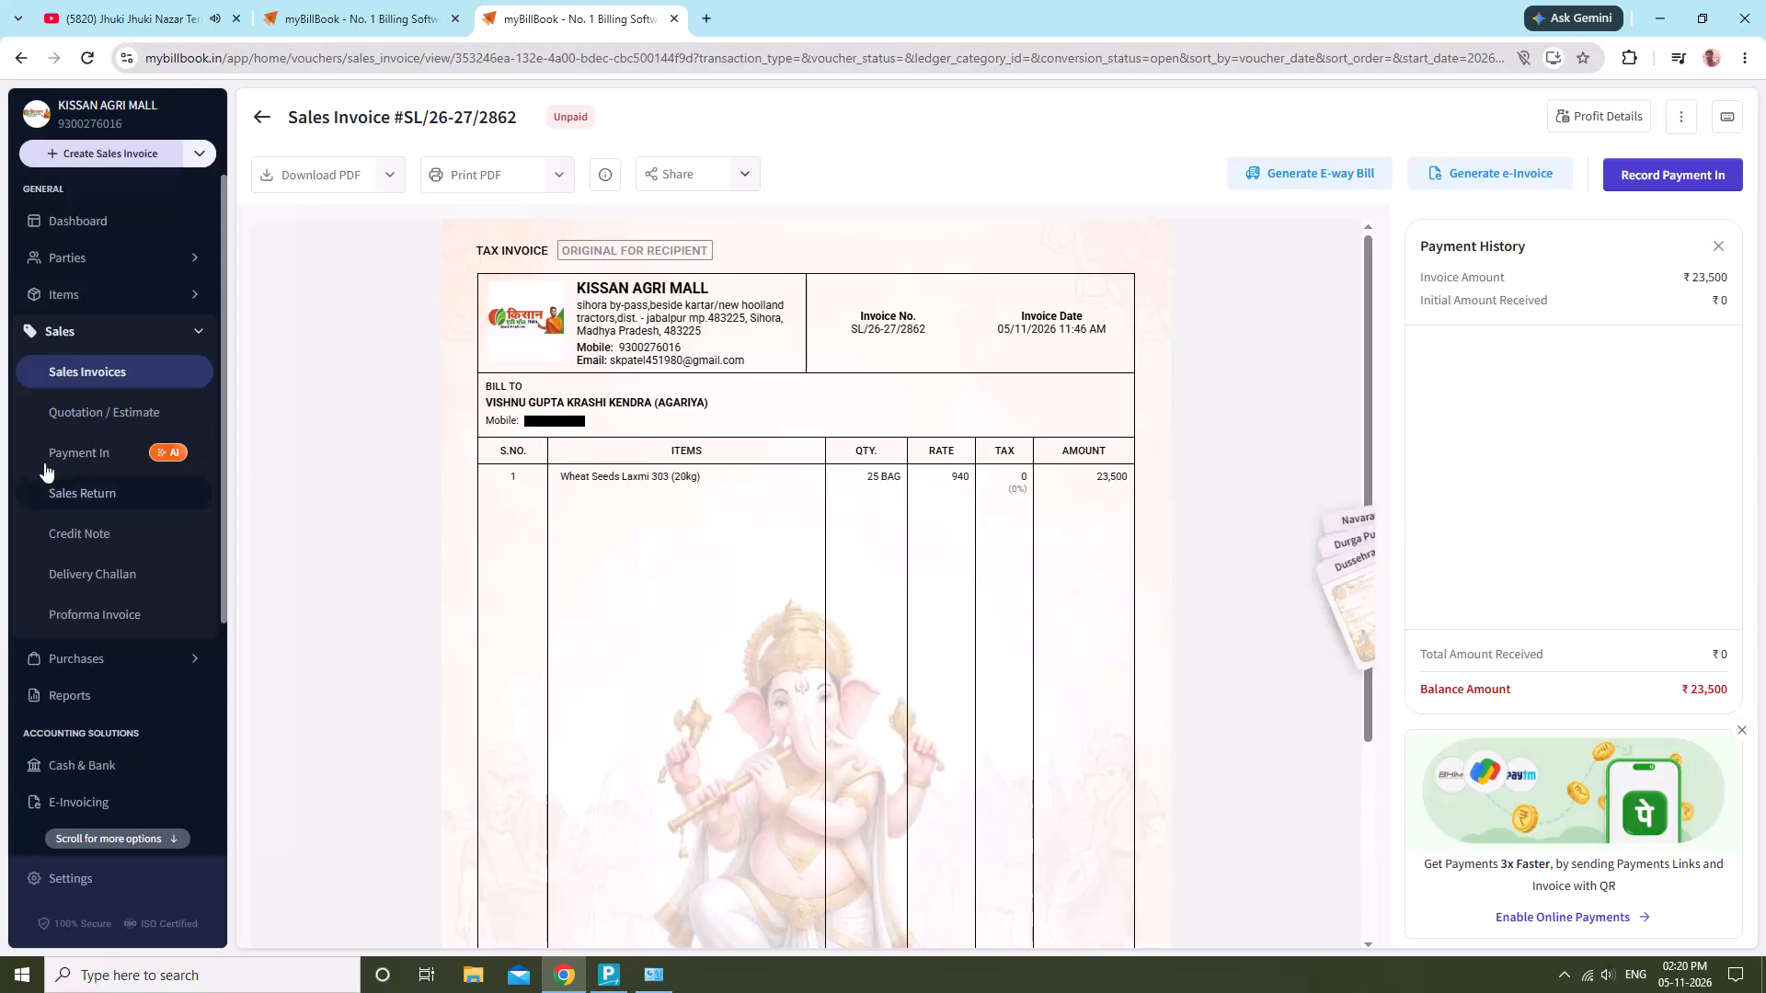
# Return to the sales invoices list and filter it to today's date to review today's invoices.
pyautogui.click(68, 335)
pyautogui.click(411, 247)
pyautogui.click(373, 301)
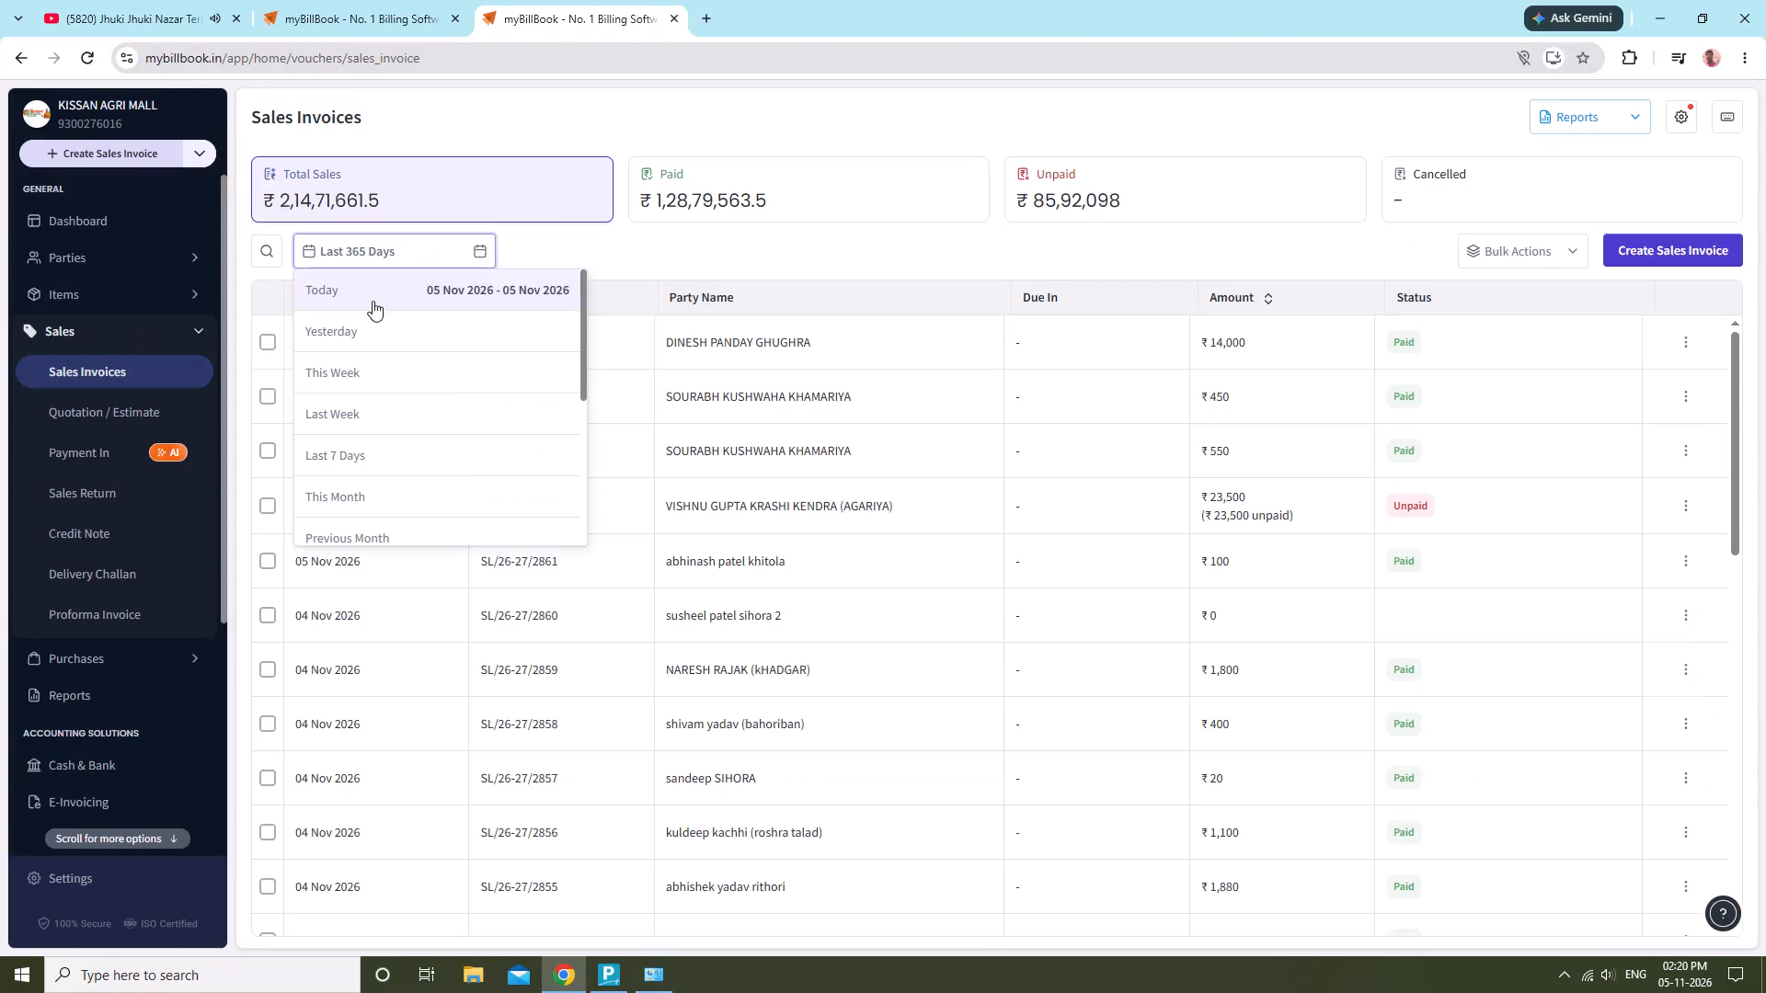
pyautogui.click(955, 735)
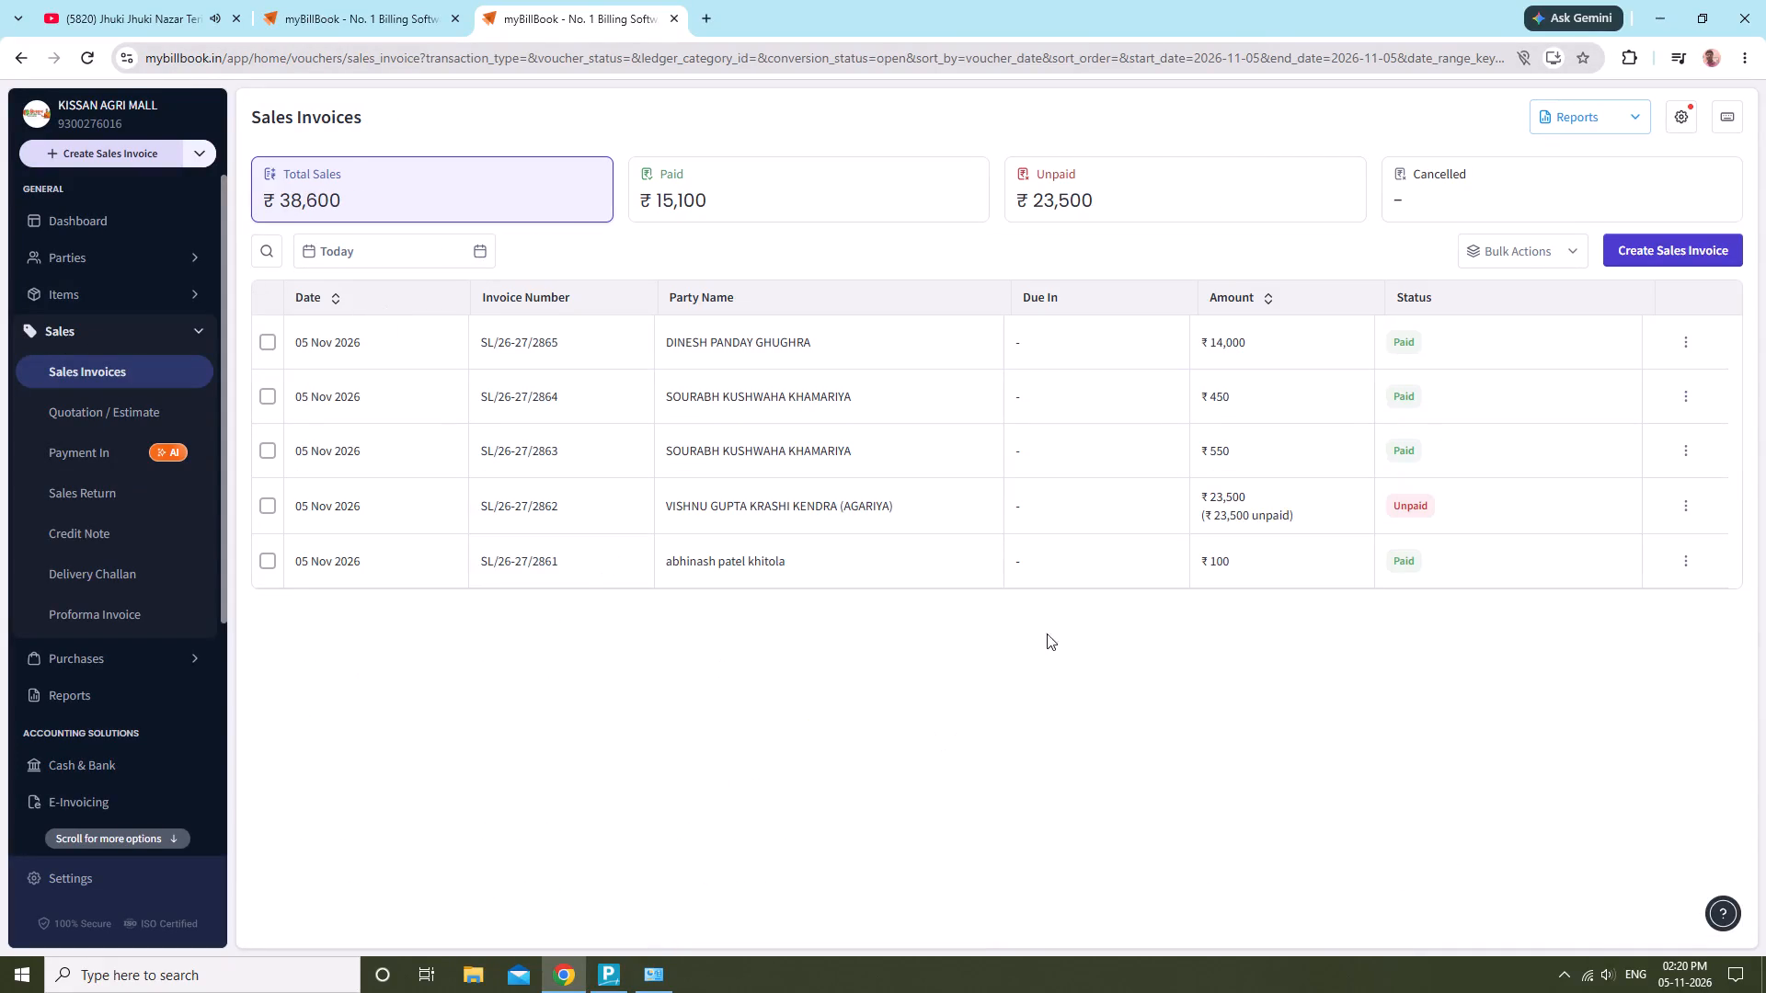
pyautogui.click(1080, 654)
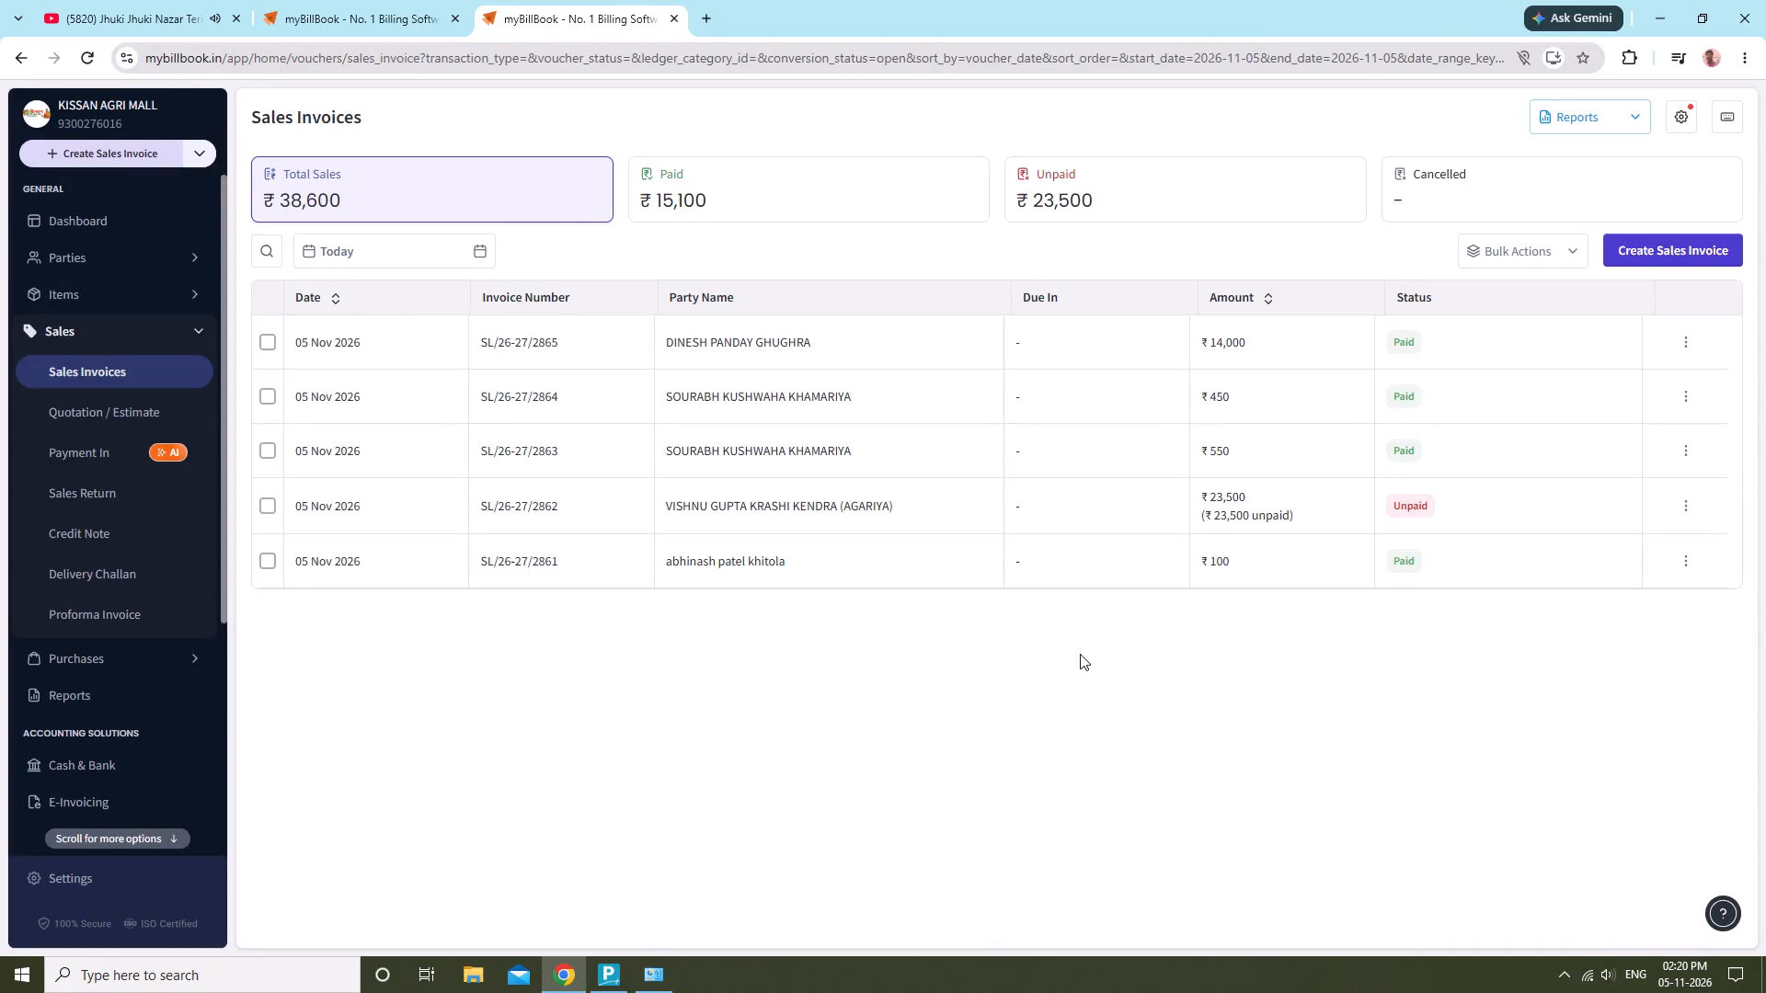
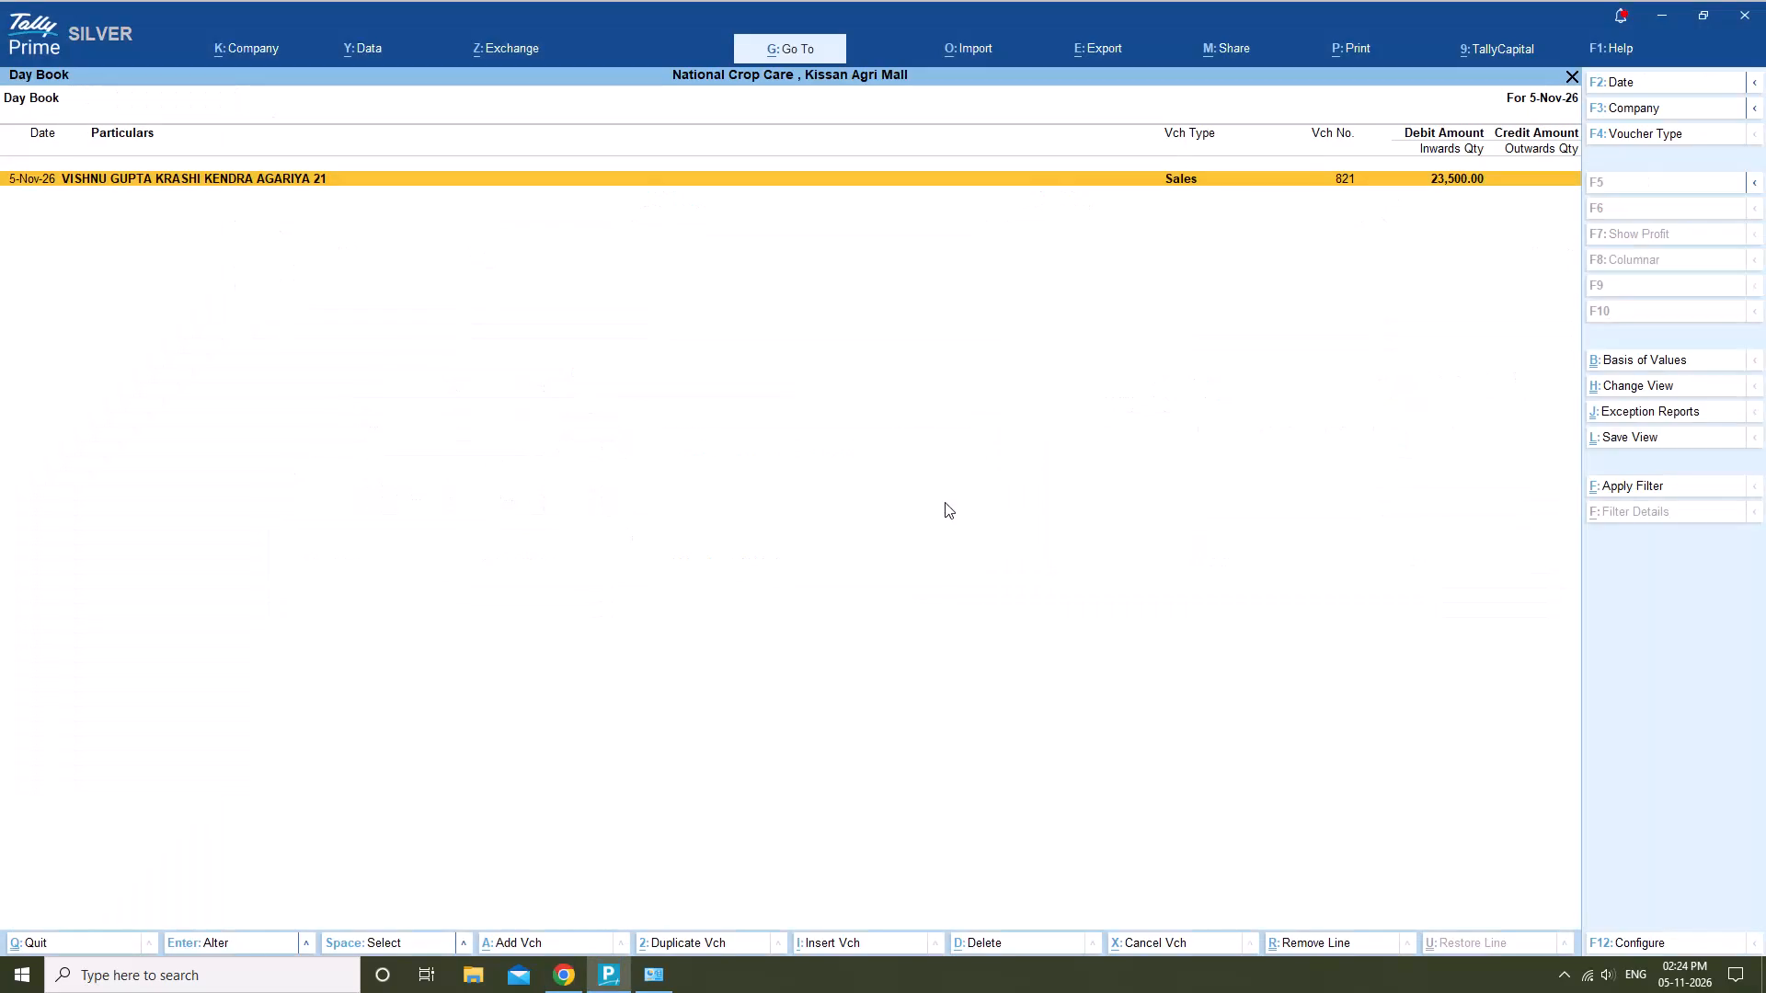
# Leave the Day Book and open the CRI Pump Sihora ledger from the account books.
pyautogui.press('Escape')
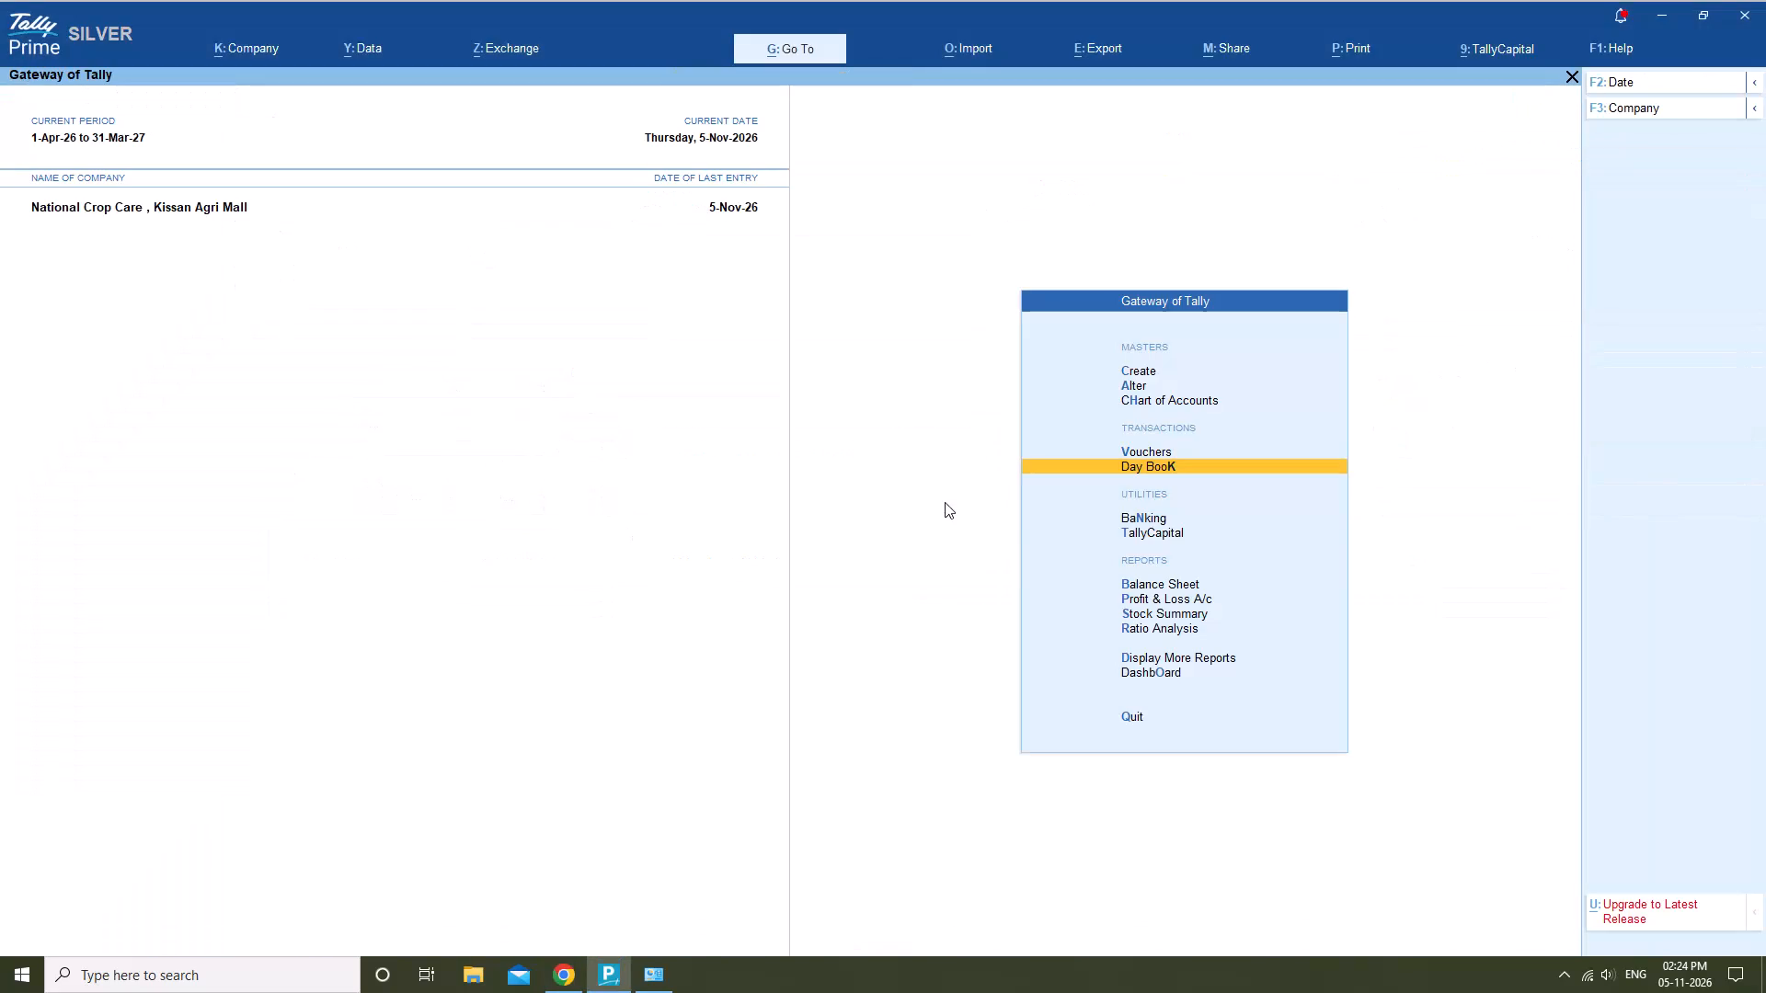
pyautogui.press('Down')
pyautogui.press('Down')
pyautogui.press('Down')
pyautogui.press('Down')
pyautogui.press('Down')
pyautogui.press('Down')
pyautogui.press('Down')
pyautogui.press('Return')
pyautogui.press('Down')
pyautogui.press('Down')
pyautogui.press('Down')
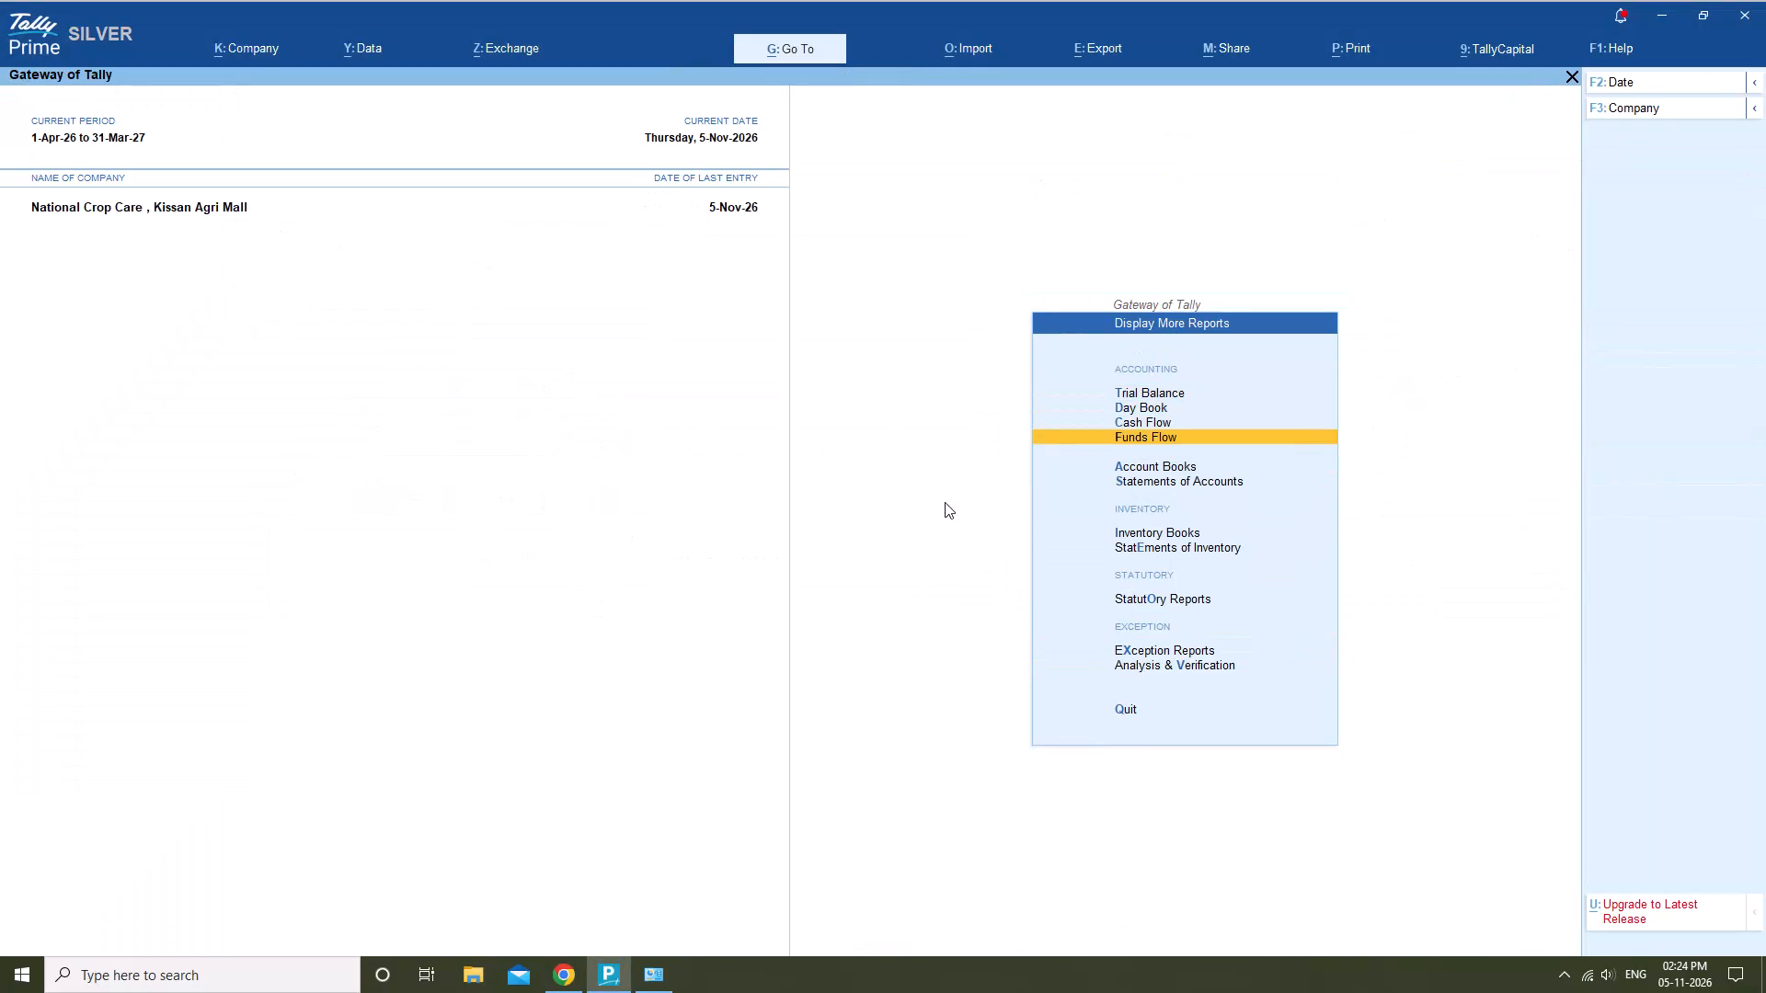
pyautogui.press('Down')
pyautogui.press('Return')
pyautogui.press('Down')
pyautogui.press('Return')
pyautogui.write('CR')
pyautogui.press('Down')
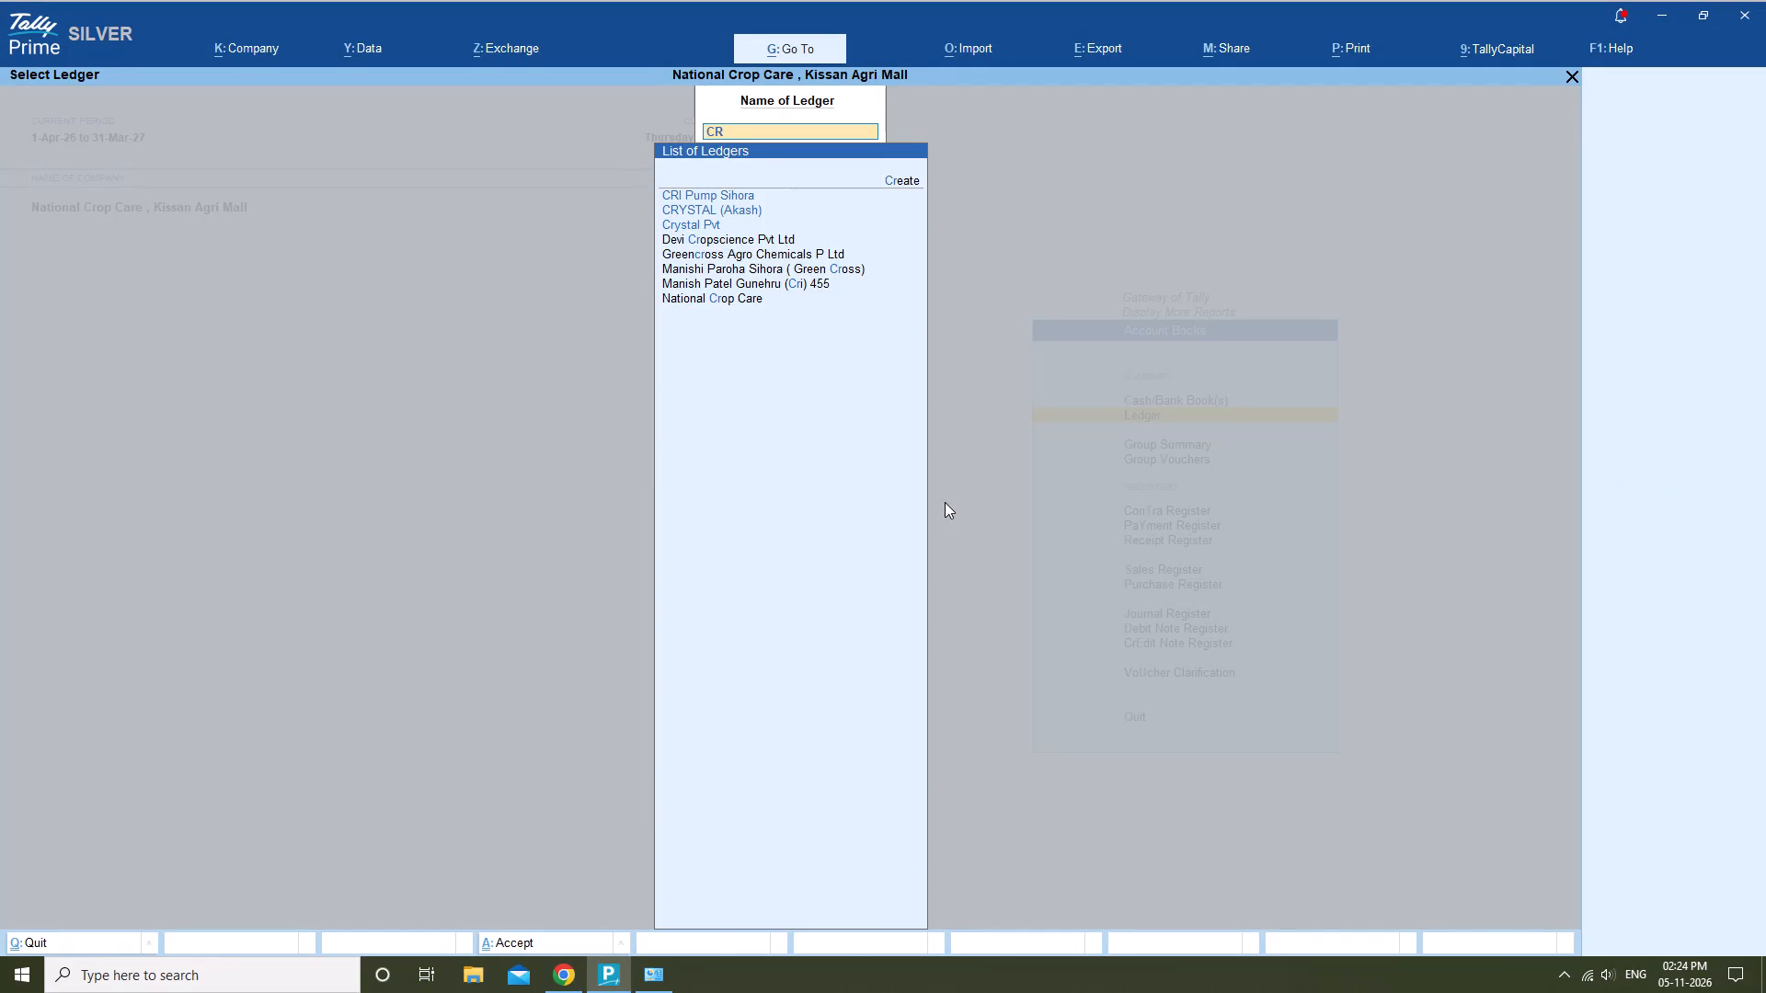
pyautogui.press('Return')
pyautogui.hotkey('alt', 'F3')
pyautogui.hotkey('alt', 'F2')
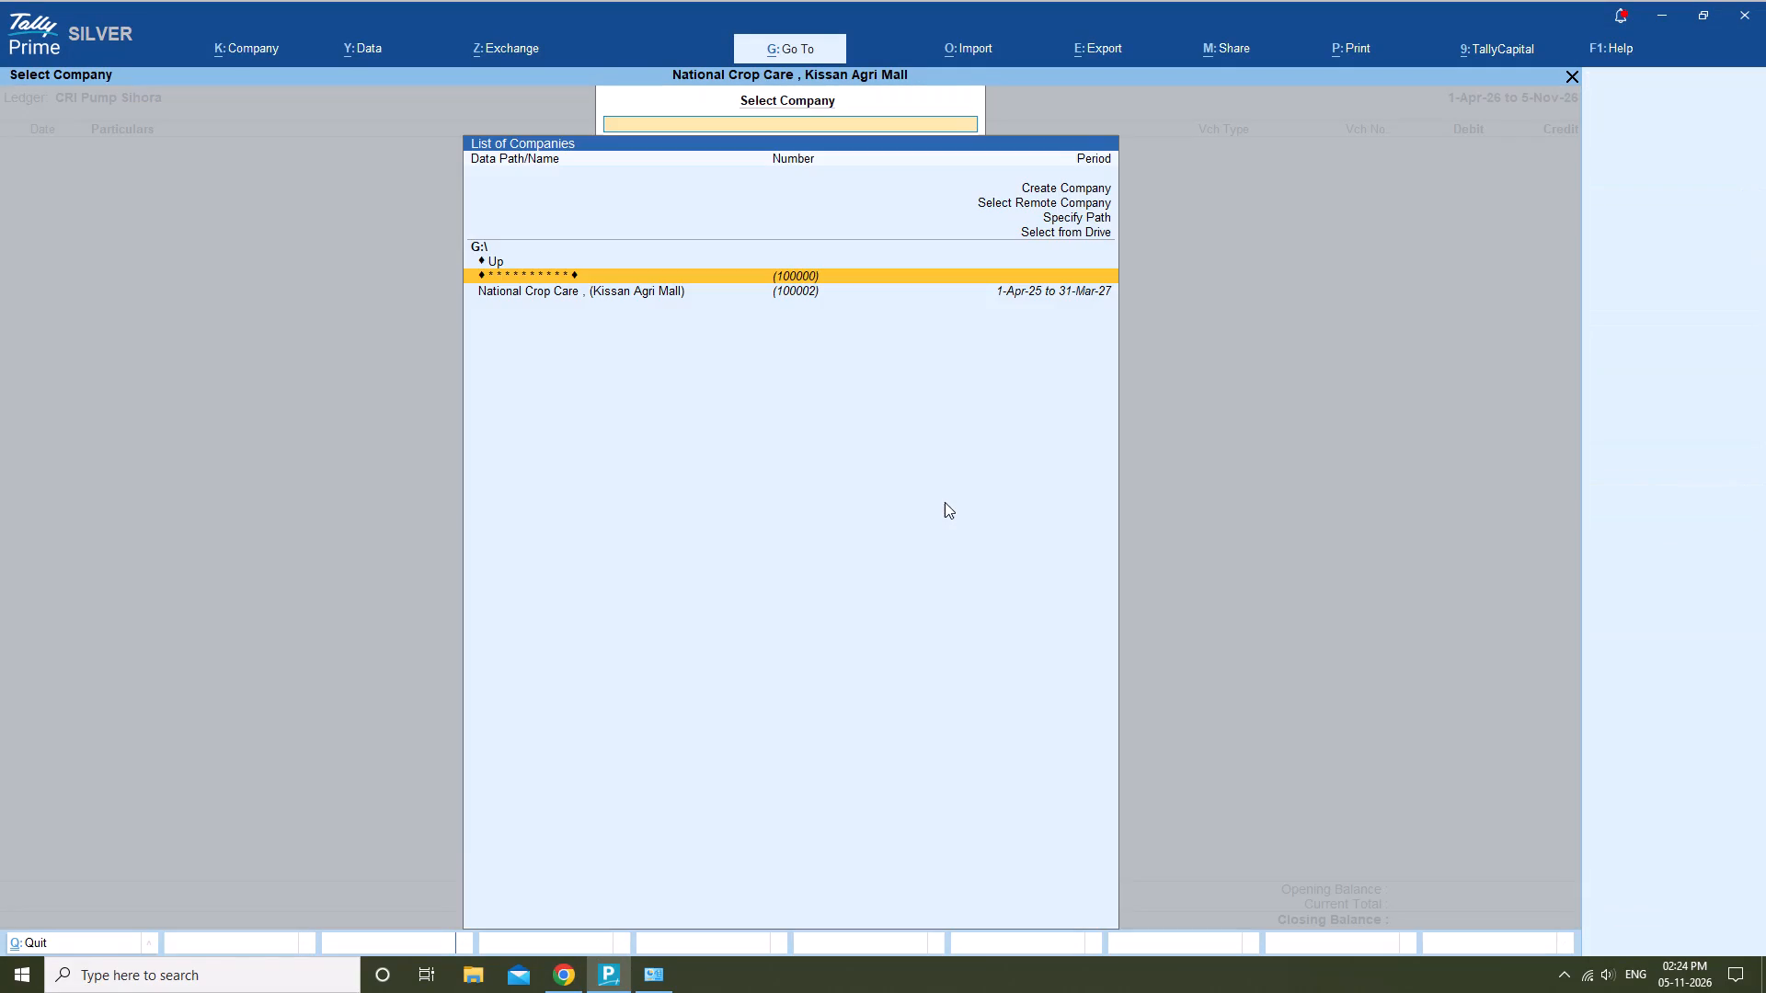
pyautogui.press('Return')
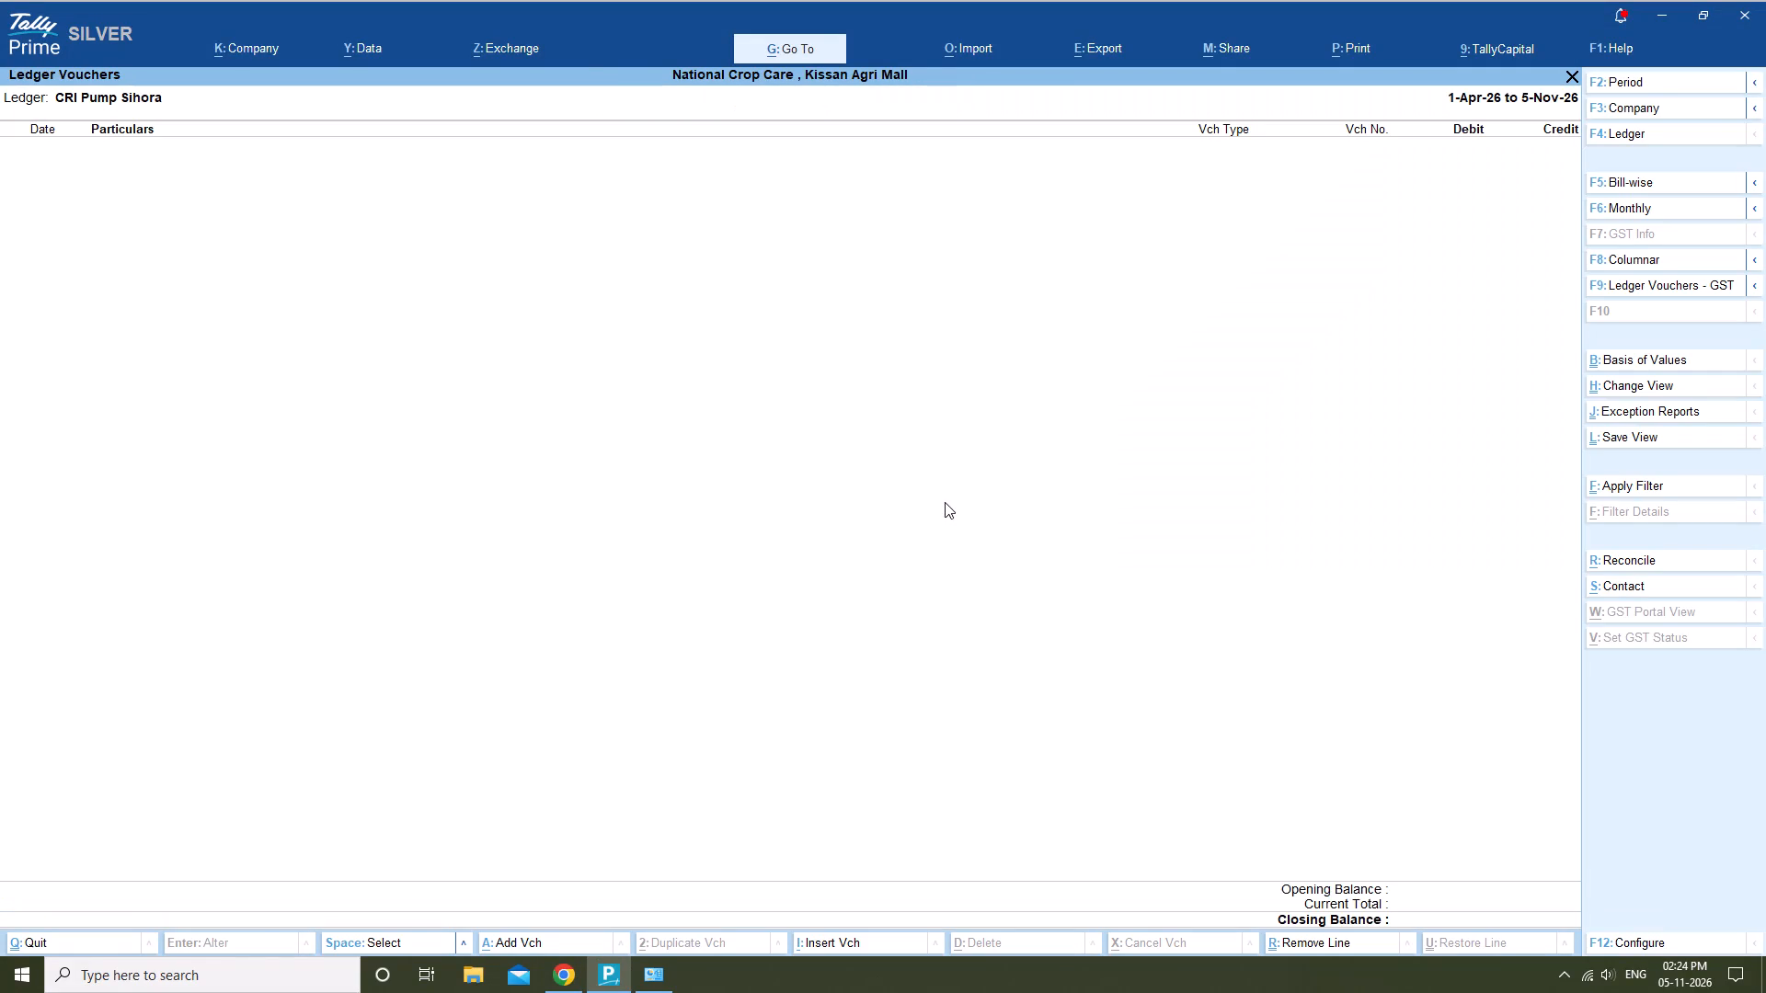
# Set the CRI Pump Sihora ledger's period to start from 1/1/25 and go through its purchase and payment vouchers.
pyautogui.hotkey('alt', 'F2')
pyautogui.write('1/1/25')
pyautogui.press('Return')
pyautogui.press('Return')
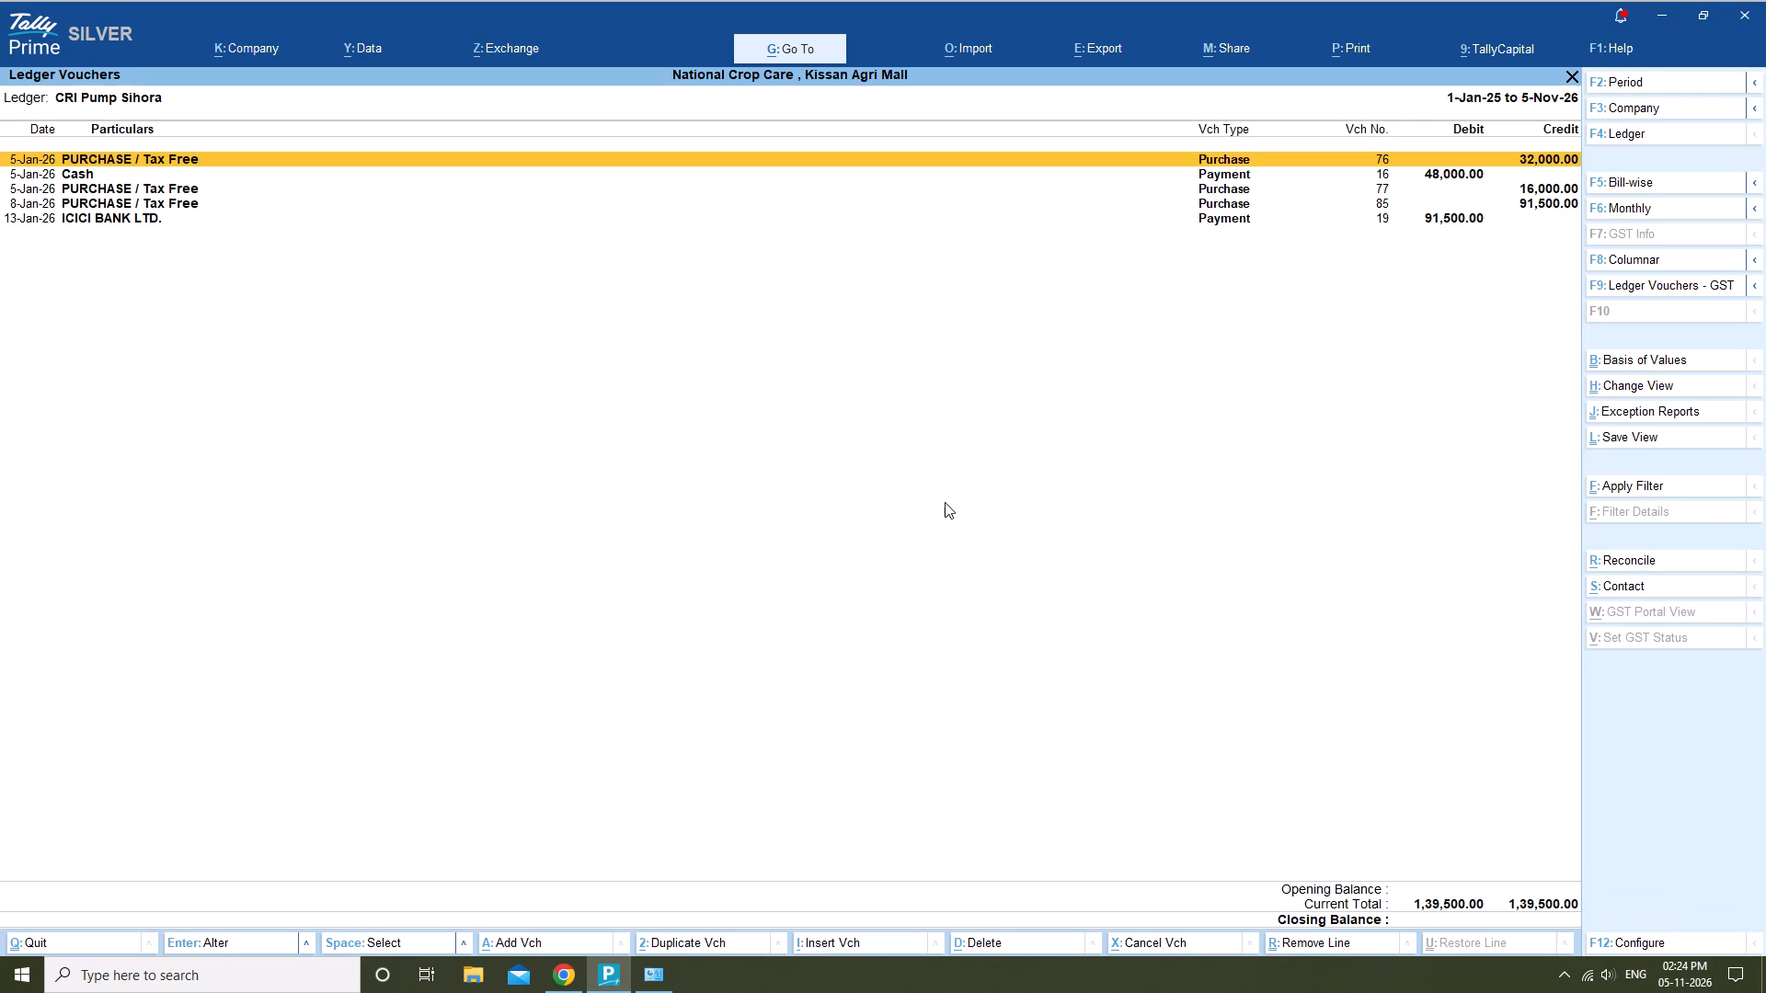
pyautogui.press('Down')
pyautogui.press('Down')
pyautogui.press('Down')
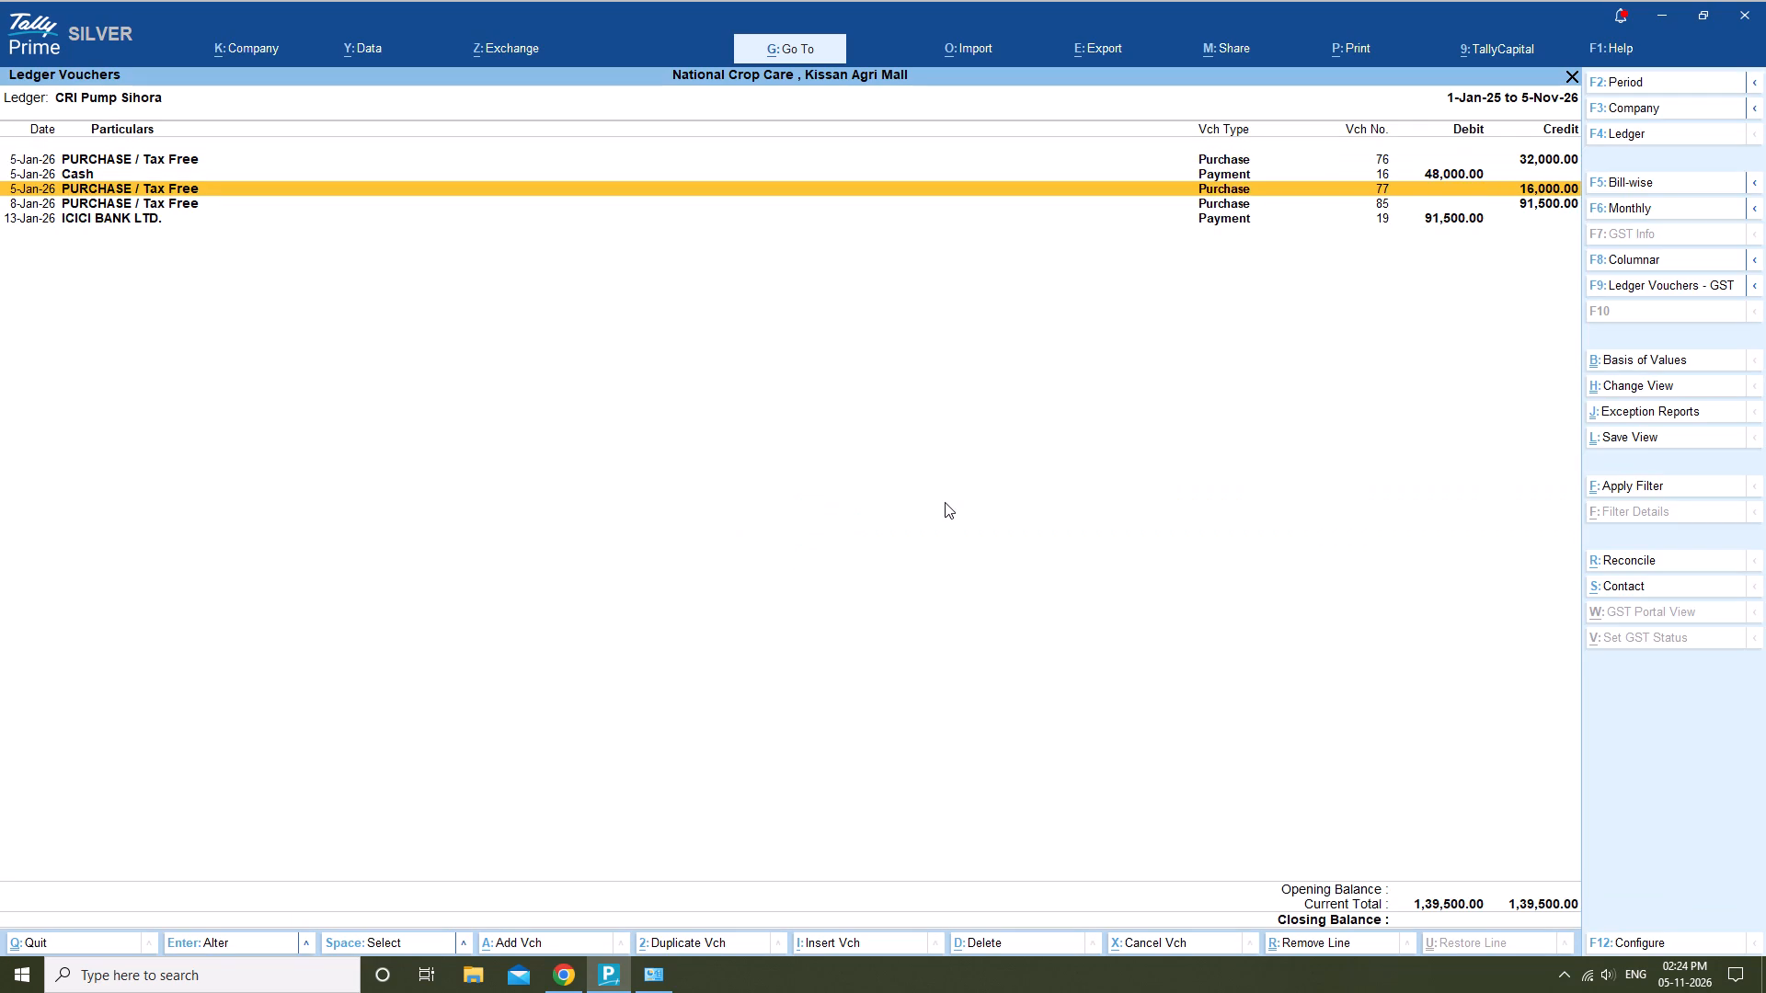
pyautogui.press('Down')
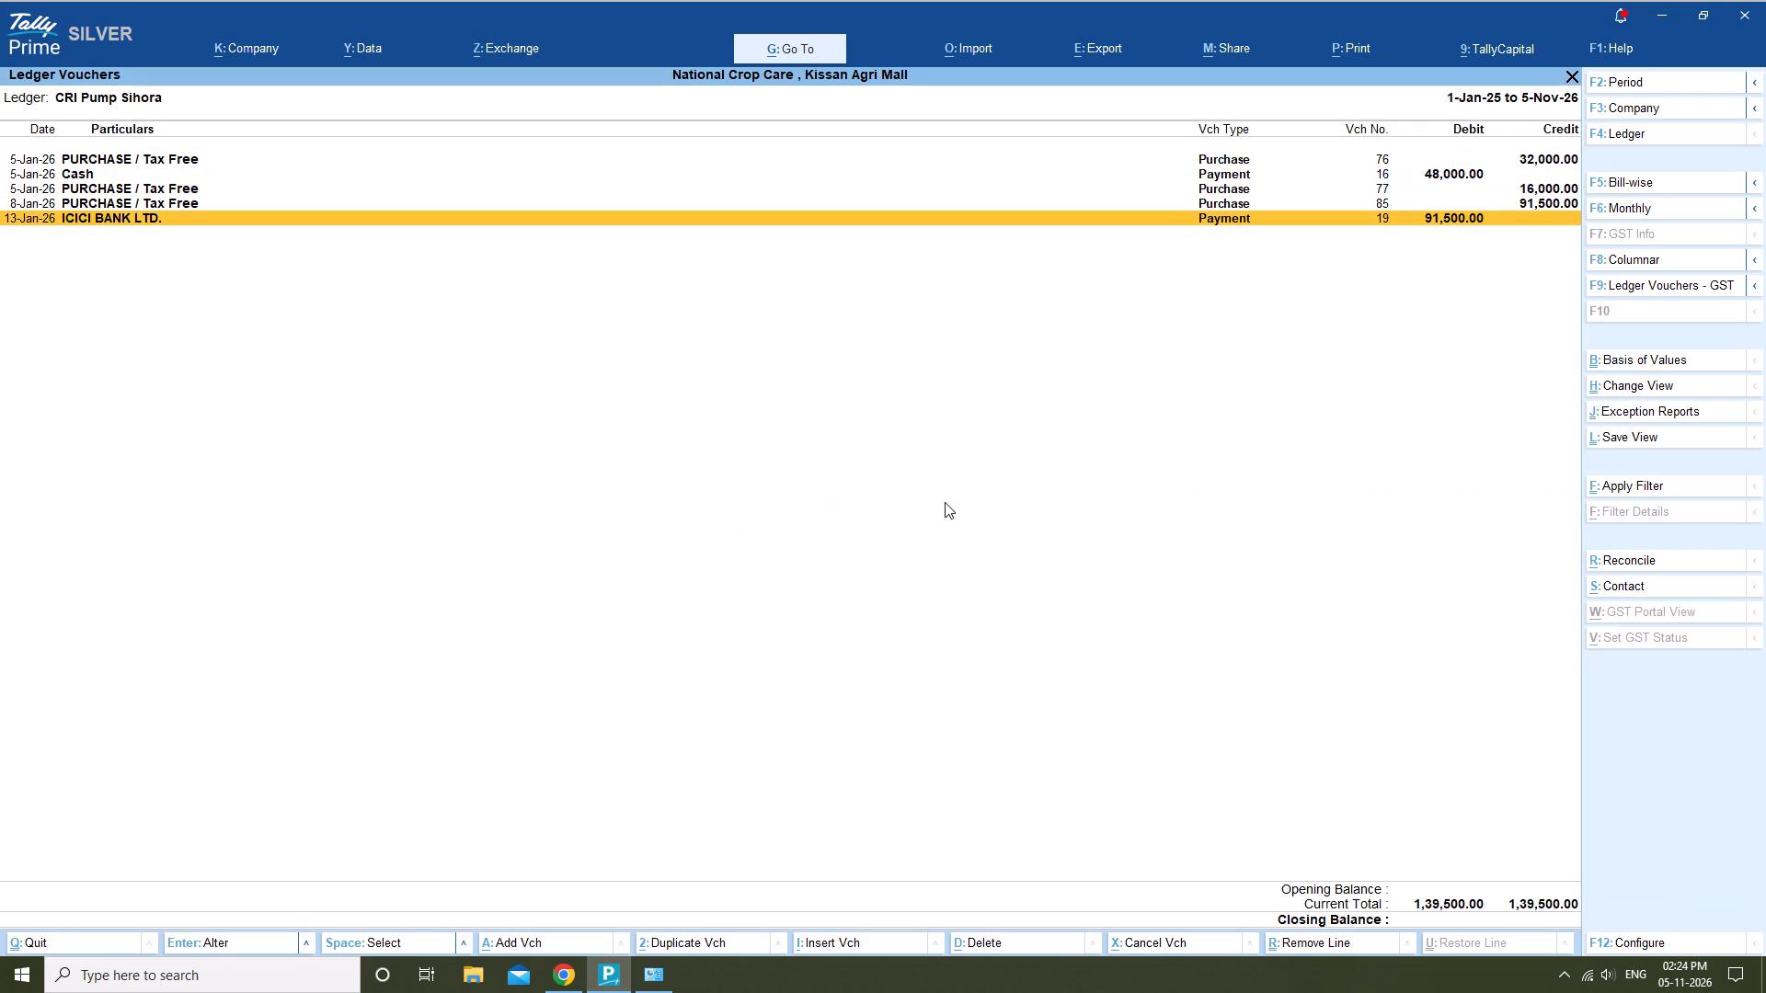
# Return to the ledger selection and search for ledgers matching CR.
pyautogui.press('Escape')
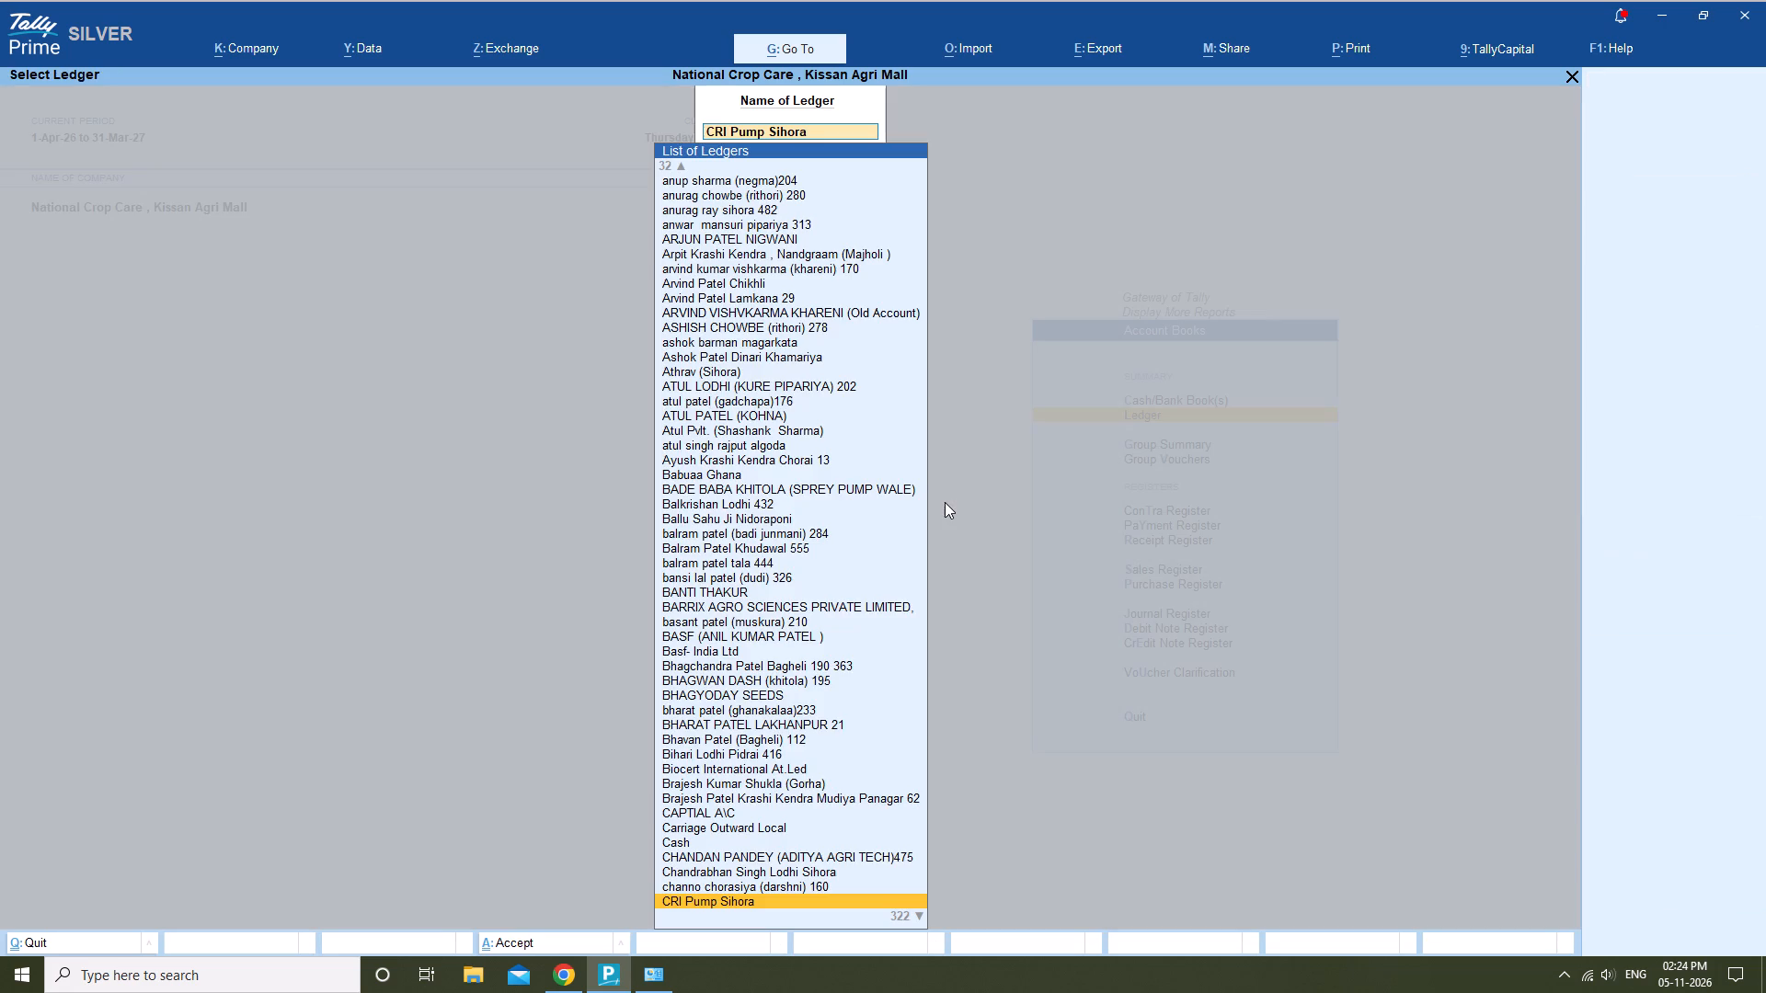
pyautogui.write('CR')
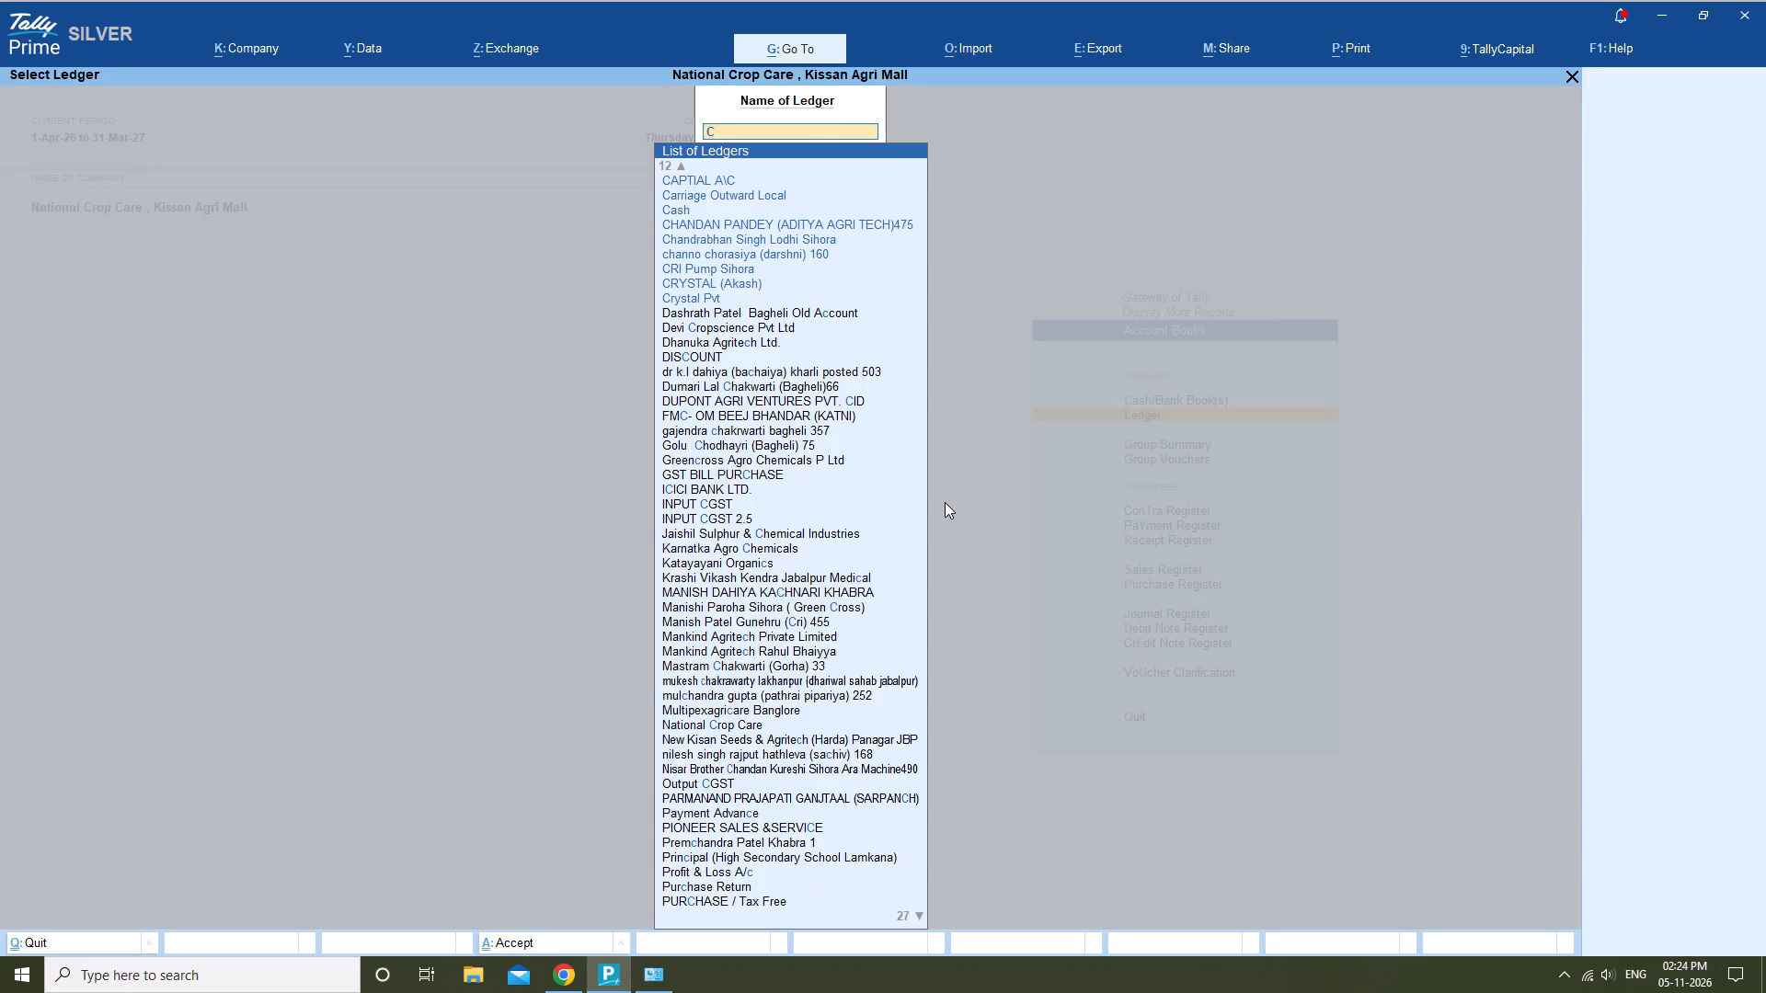
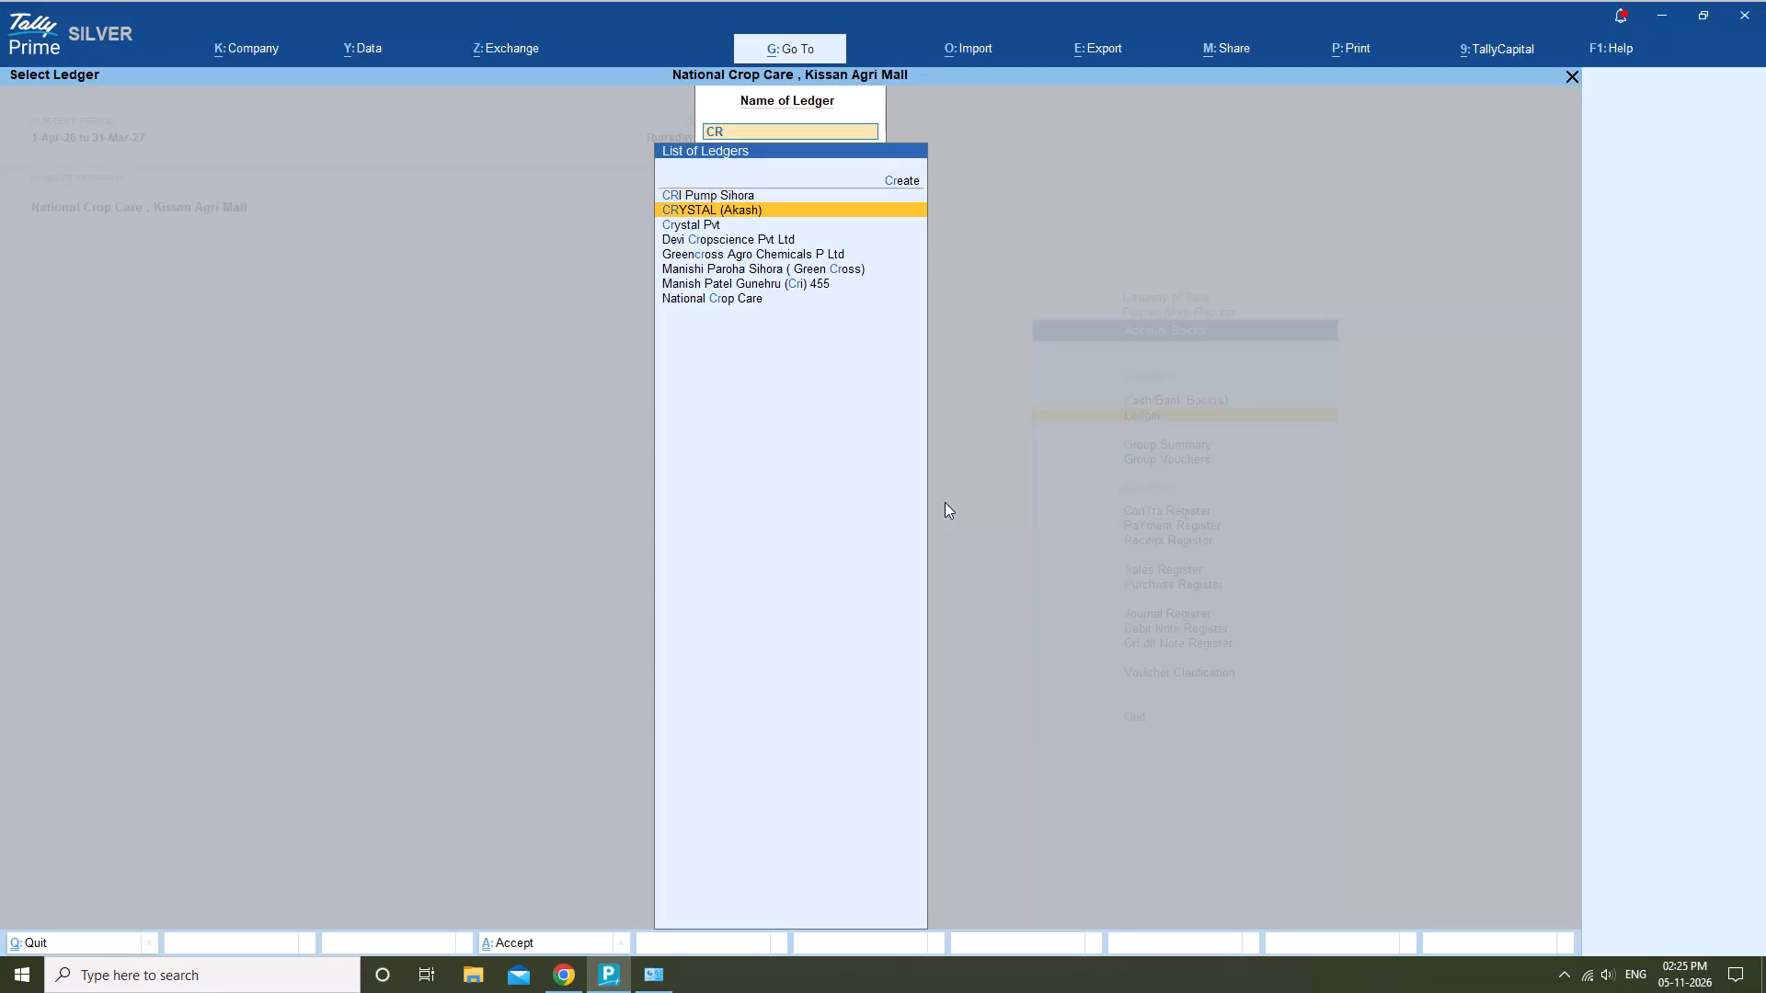
pyautogui.press('Down')
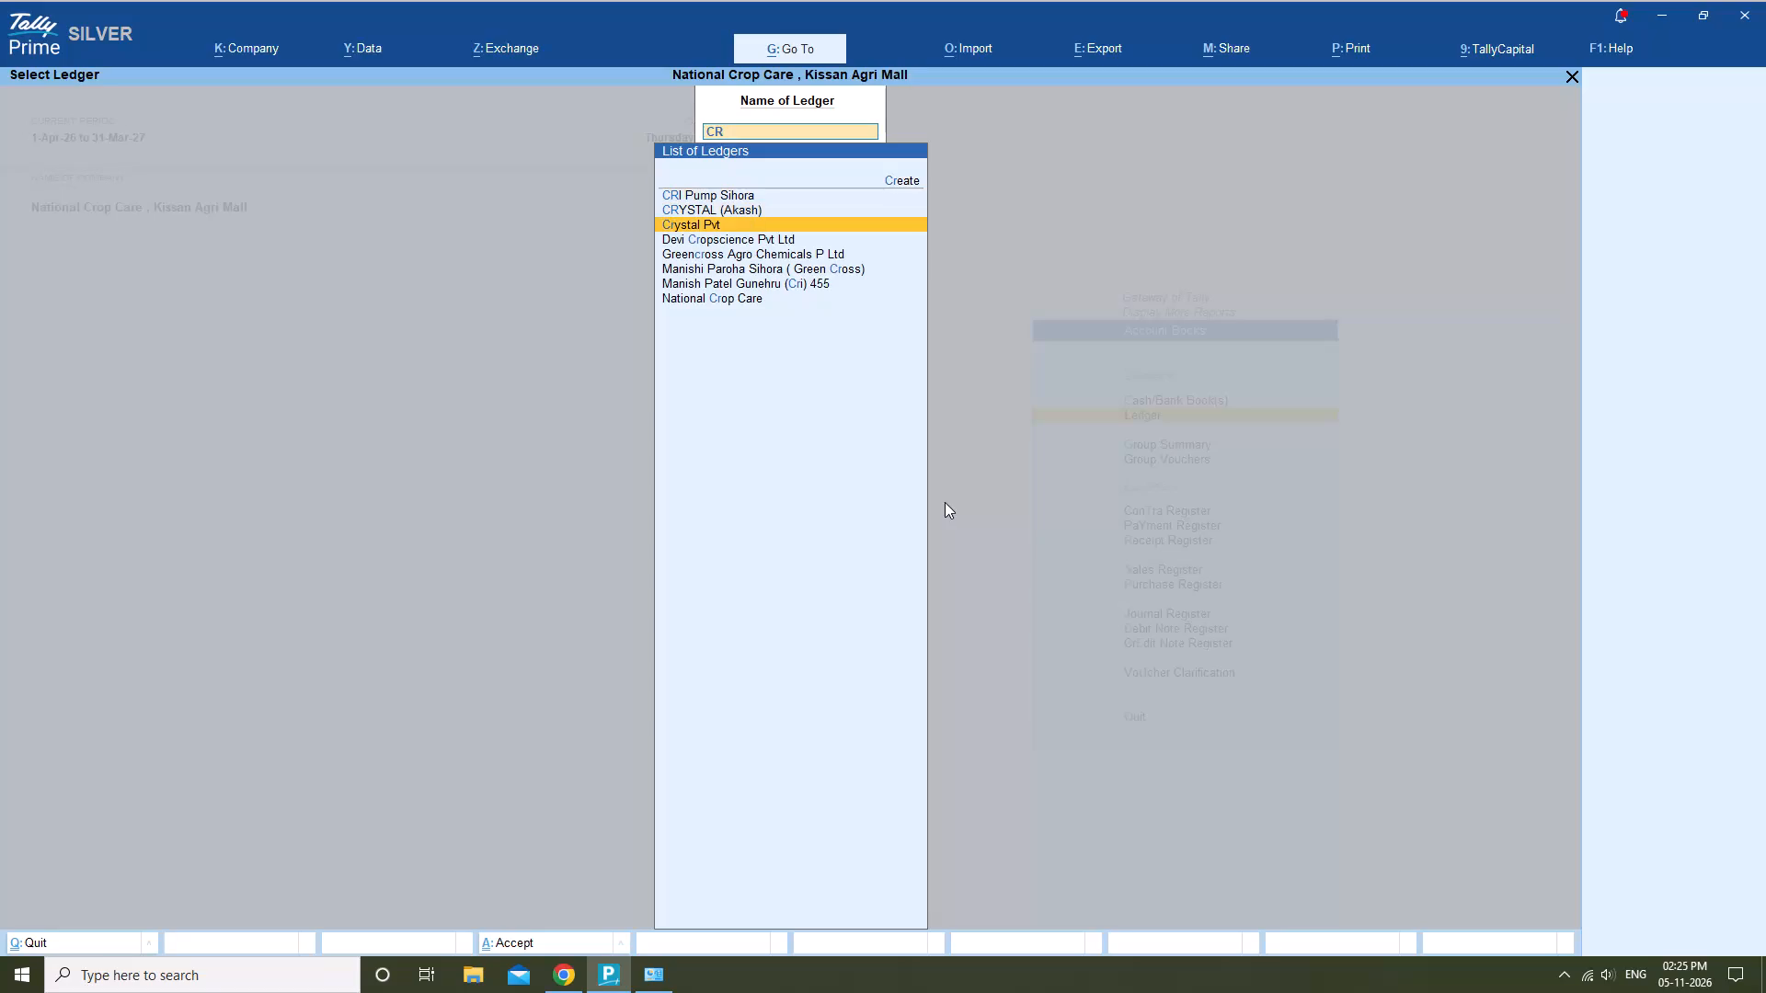
pyautogui.press('Down')
pyautogui.press('Down')
pyautogui.press('Down')
pyautogui.press('Return')
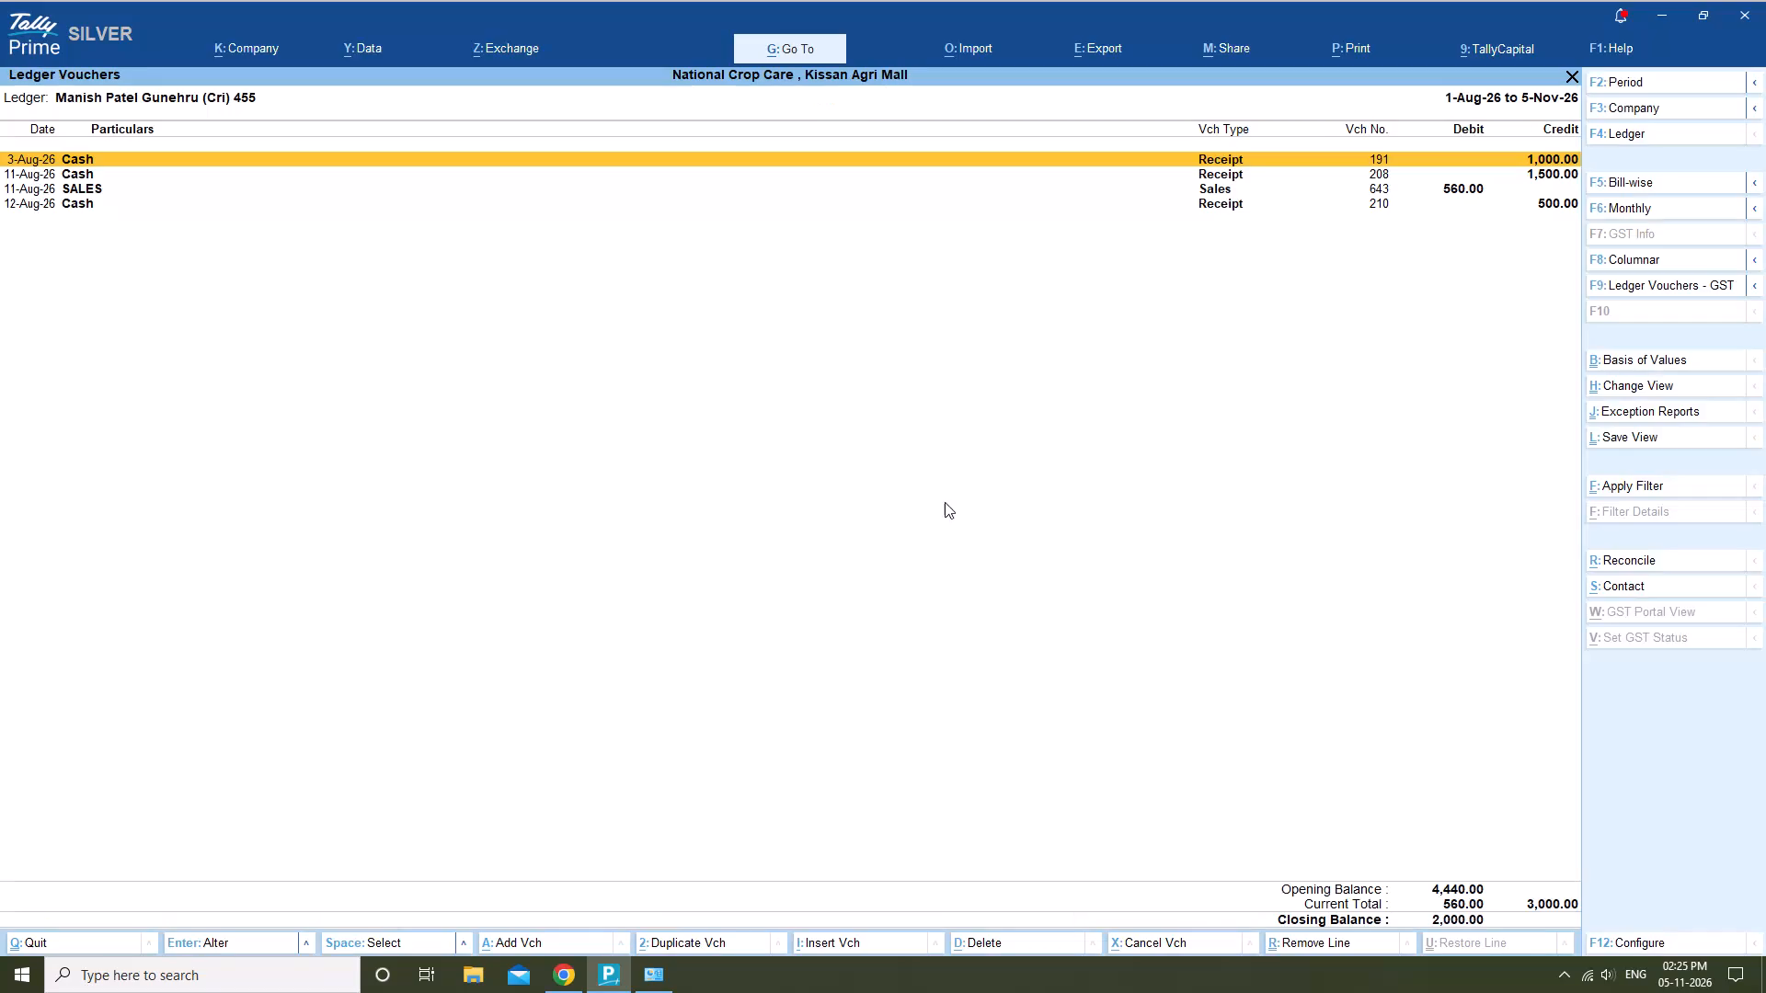
pyautogui.press('Escape')
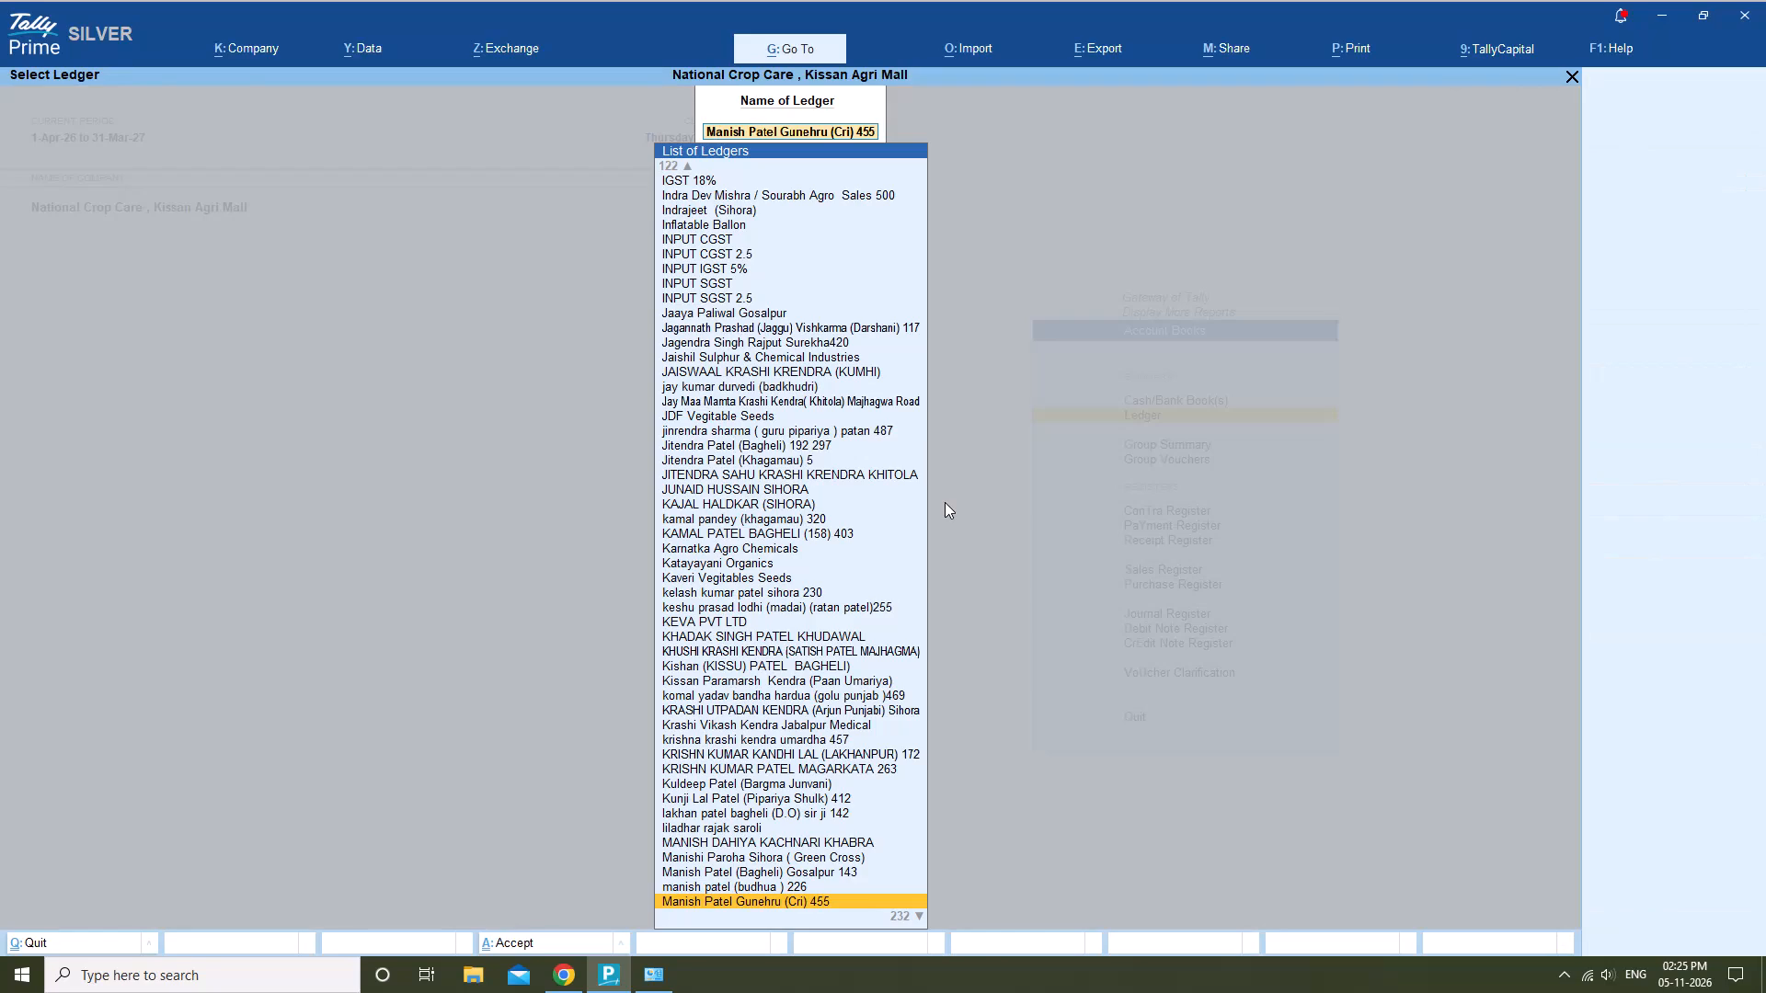
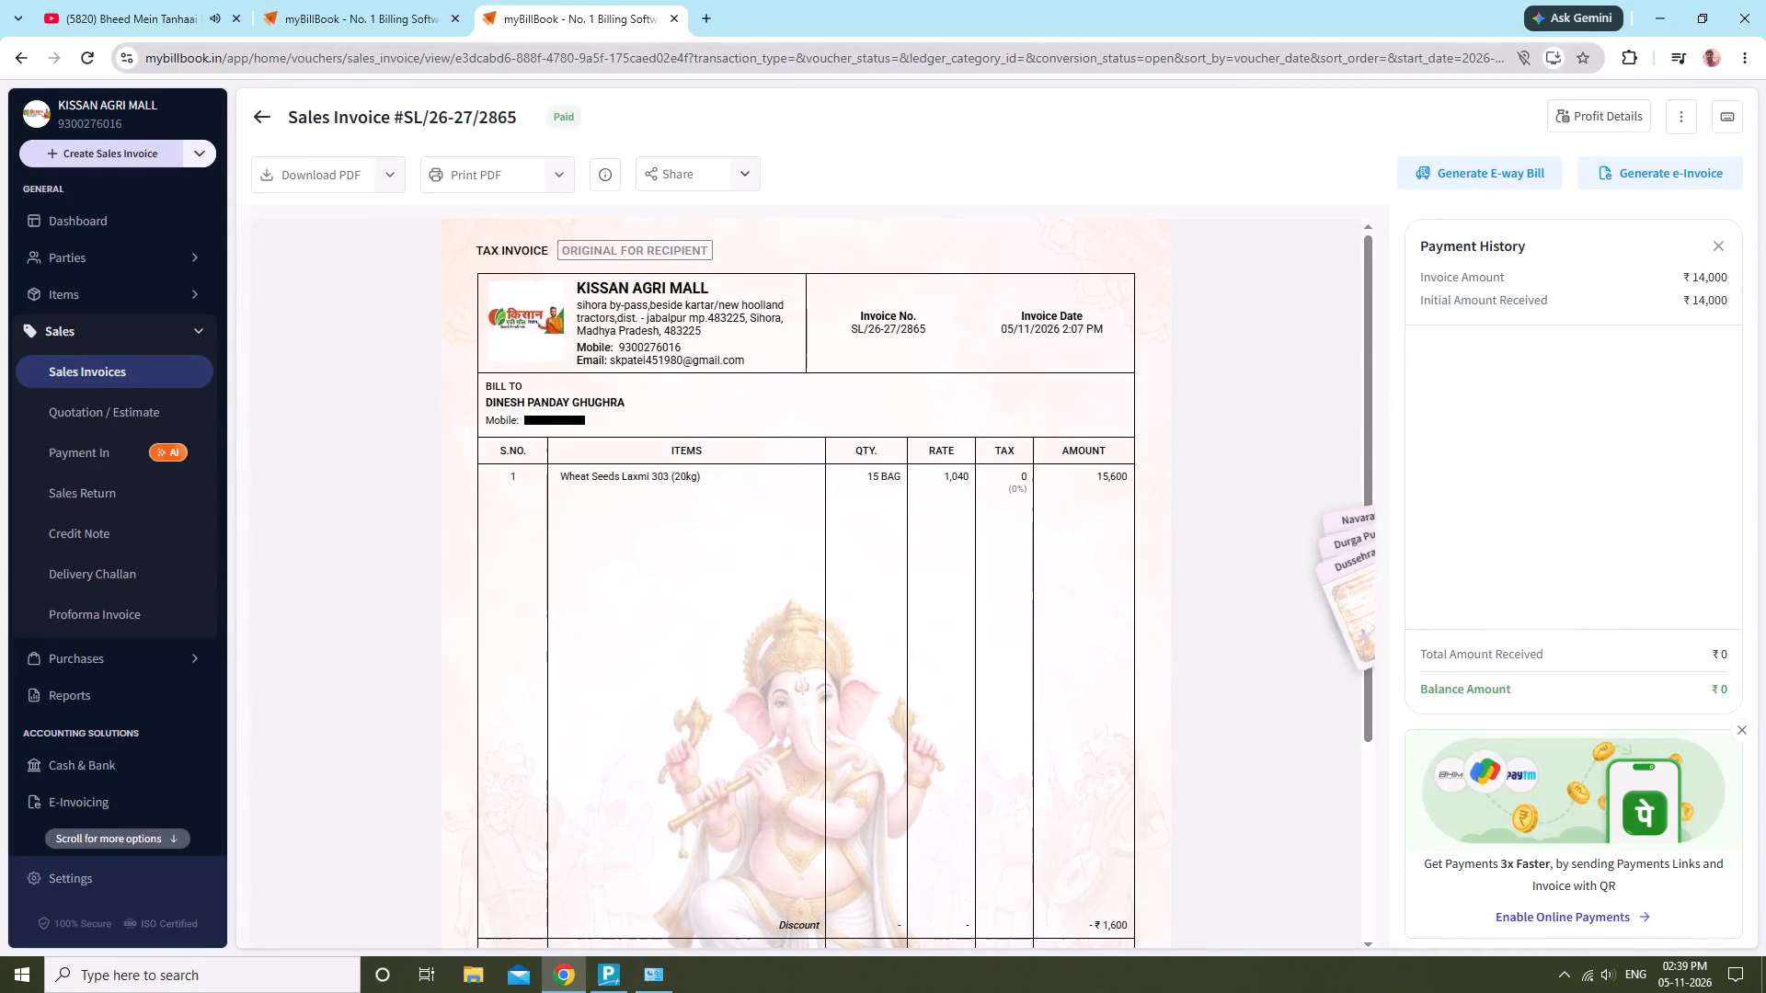
# Close the view of sales invoice SL/26-27/2865 and return to the list of today's sales invoices.
pyautogui.click(264, 113)
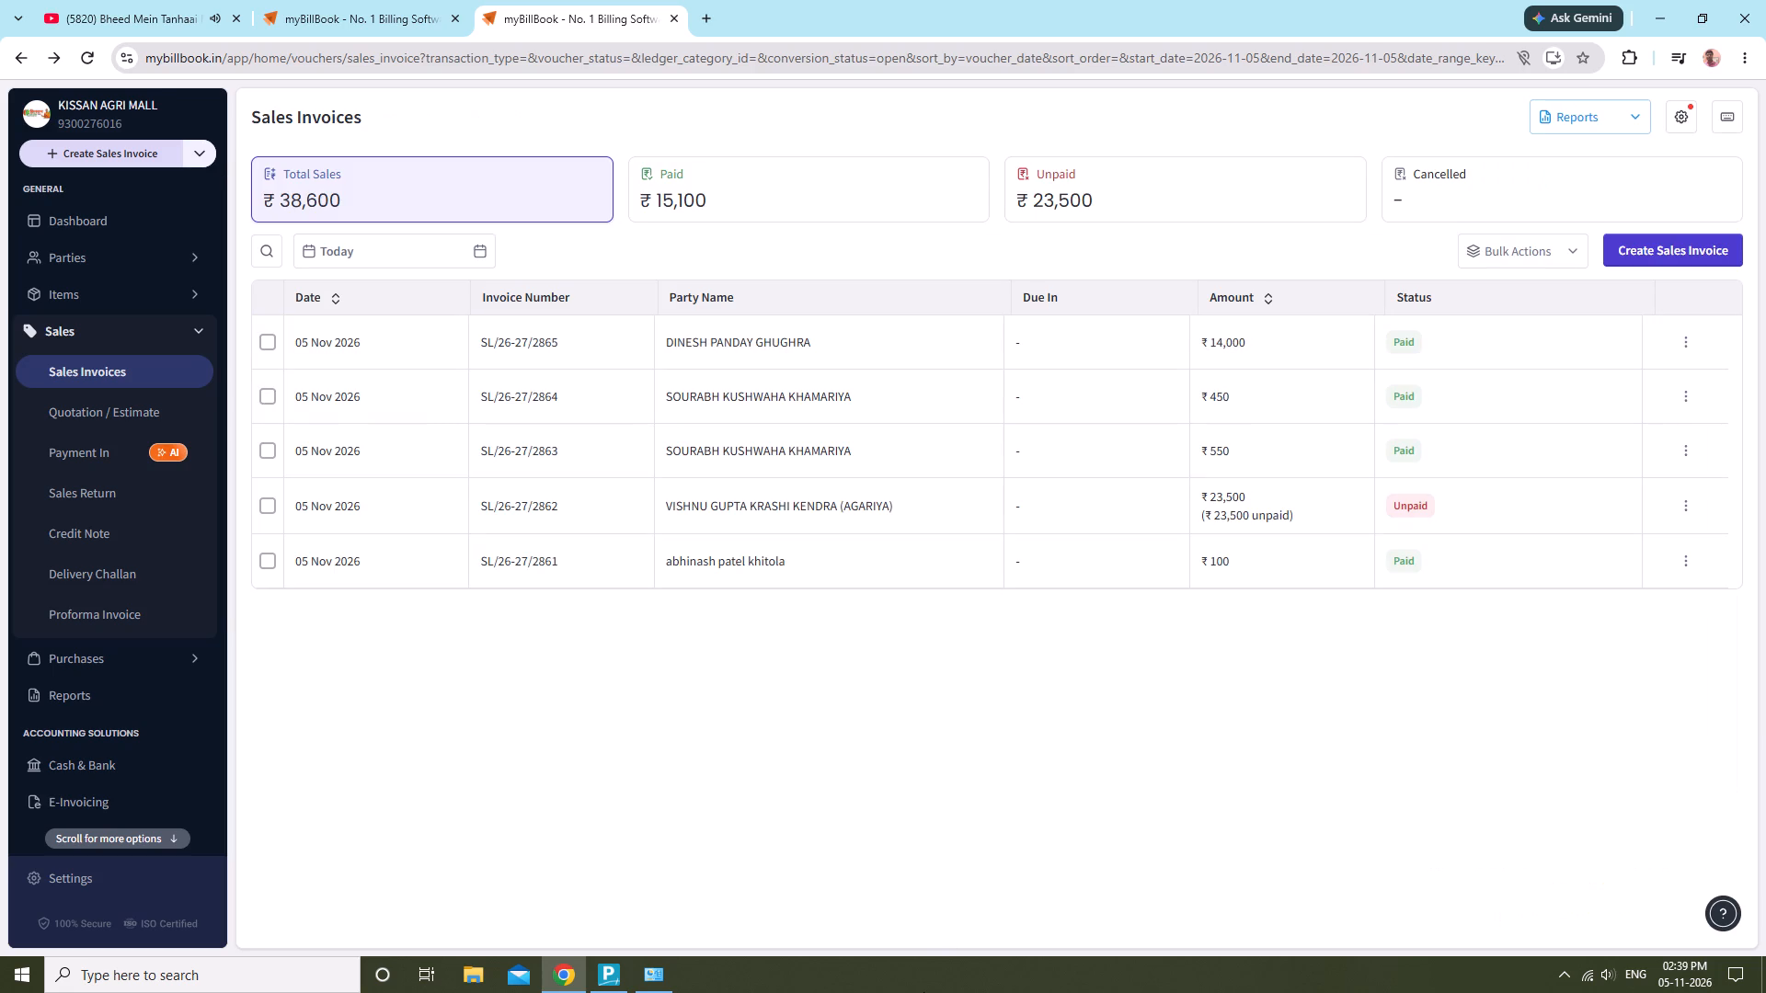
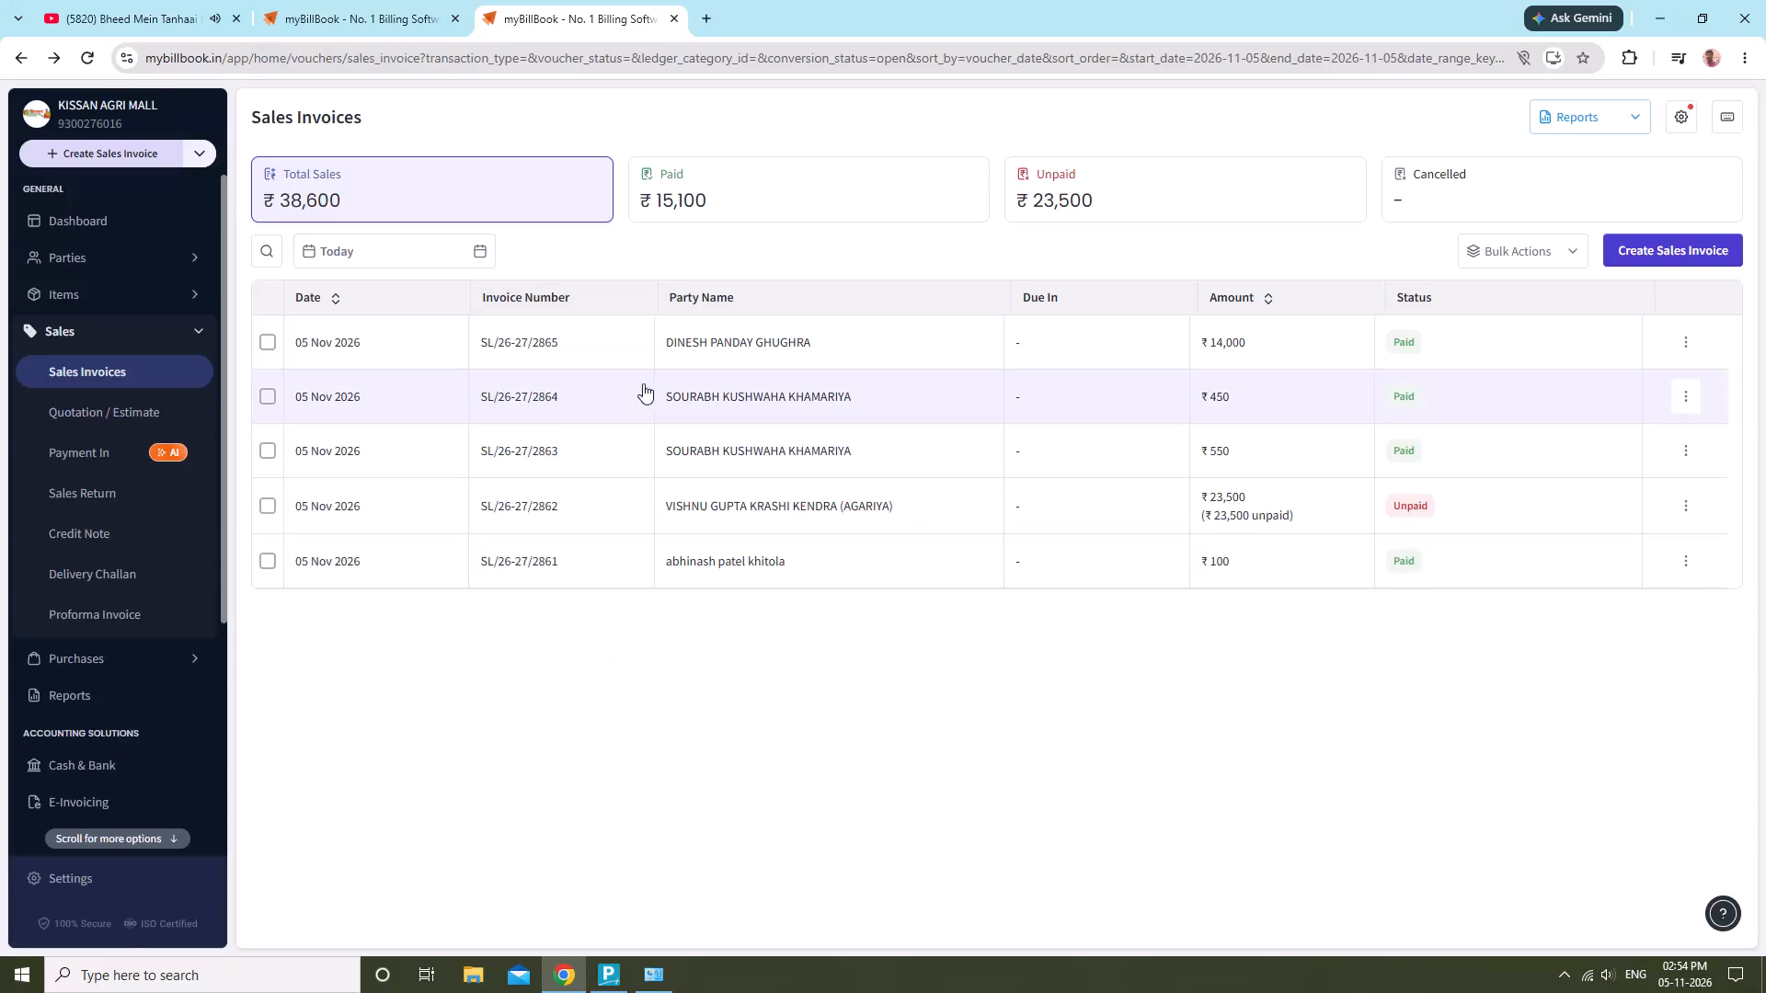
# Create a new sales invoice and add 10 bags of Wheat Seeds Laxmi 303 (20kg) to the bill.
pyautogui.click(1680, 240)
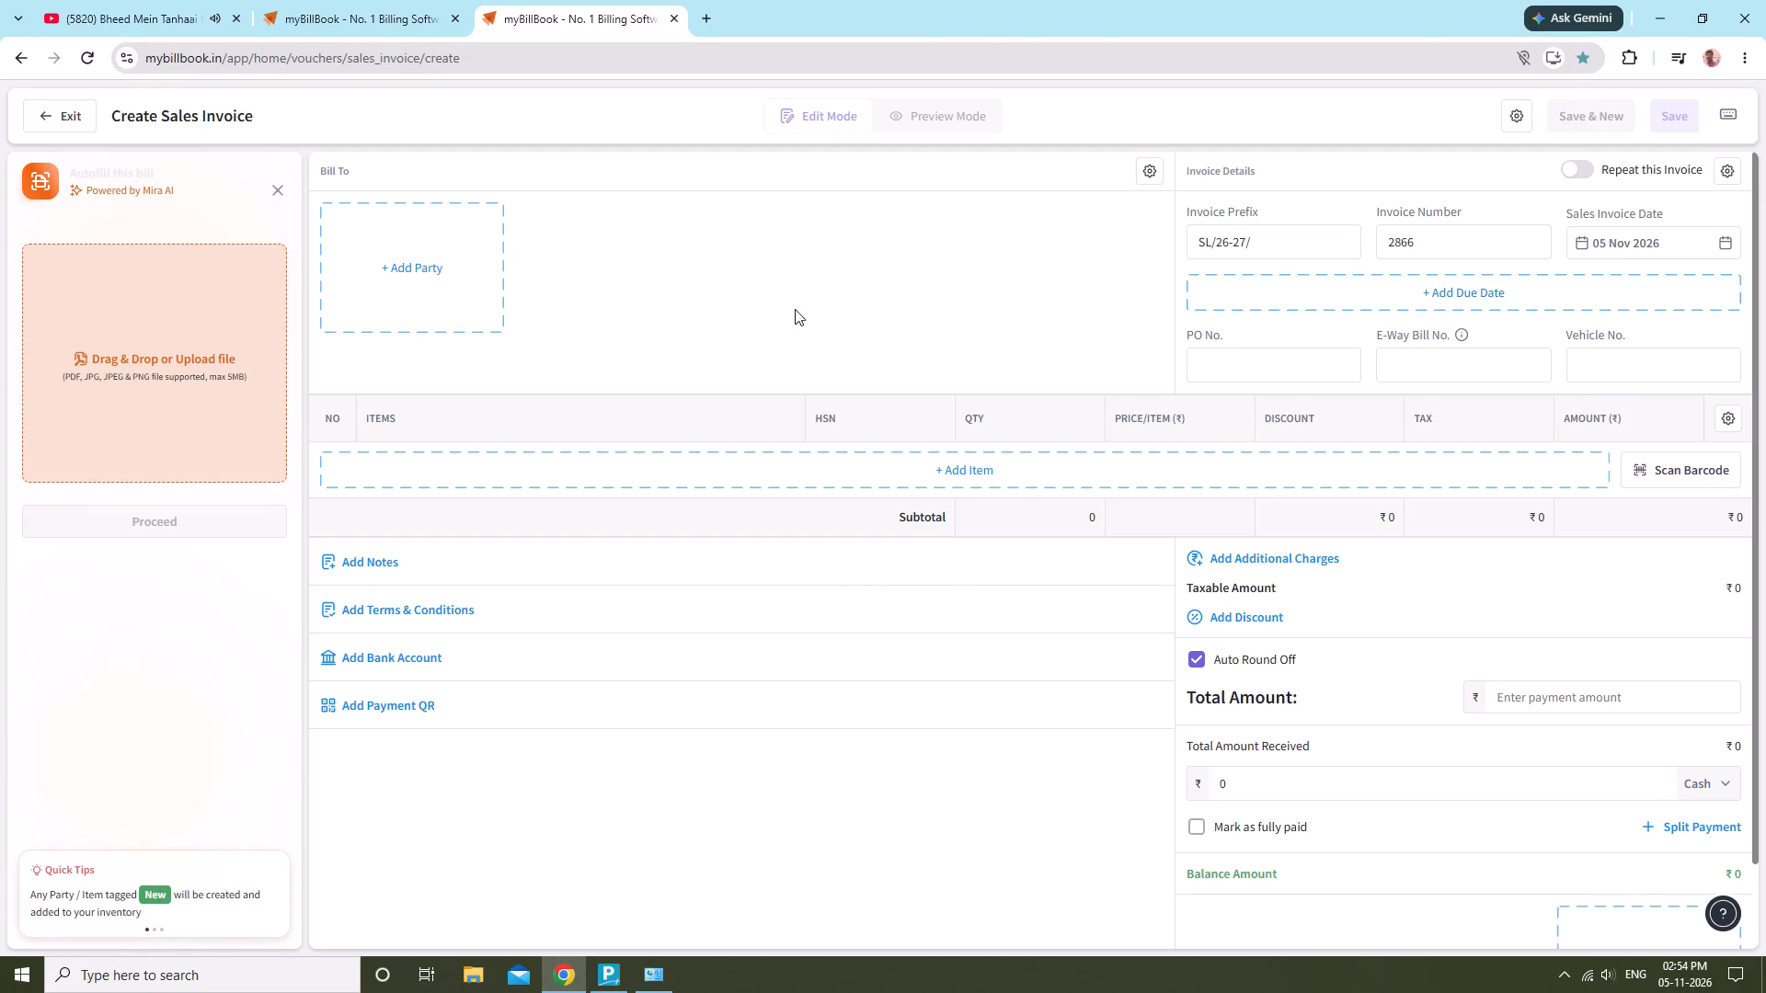
pyautogui.click(807, 491)
pyautogui.click(857, 474)
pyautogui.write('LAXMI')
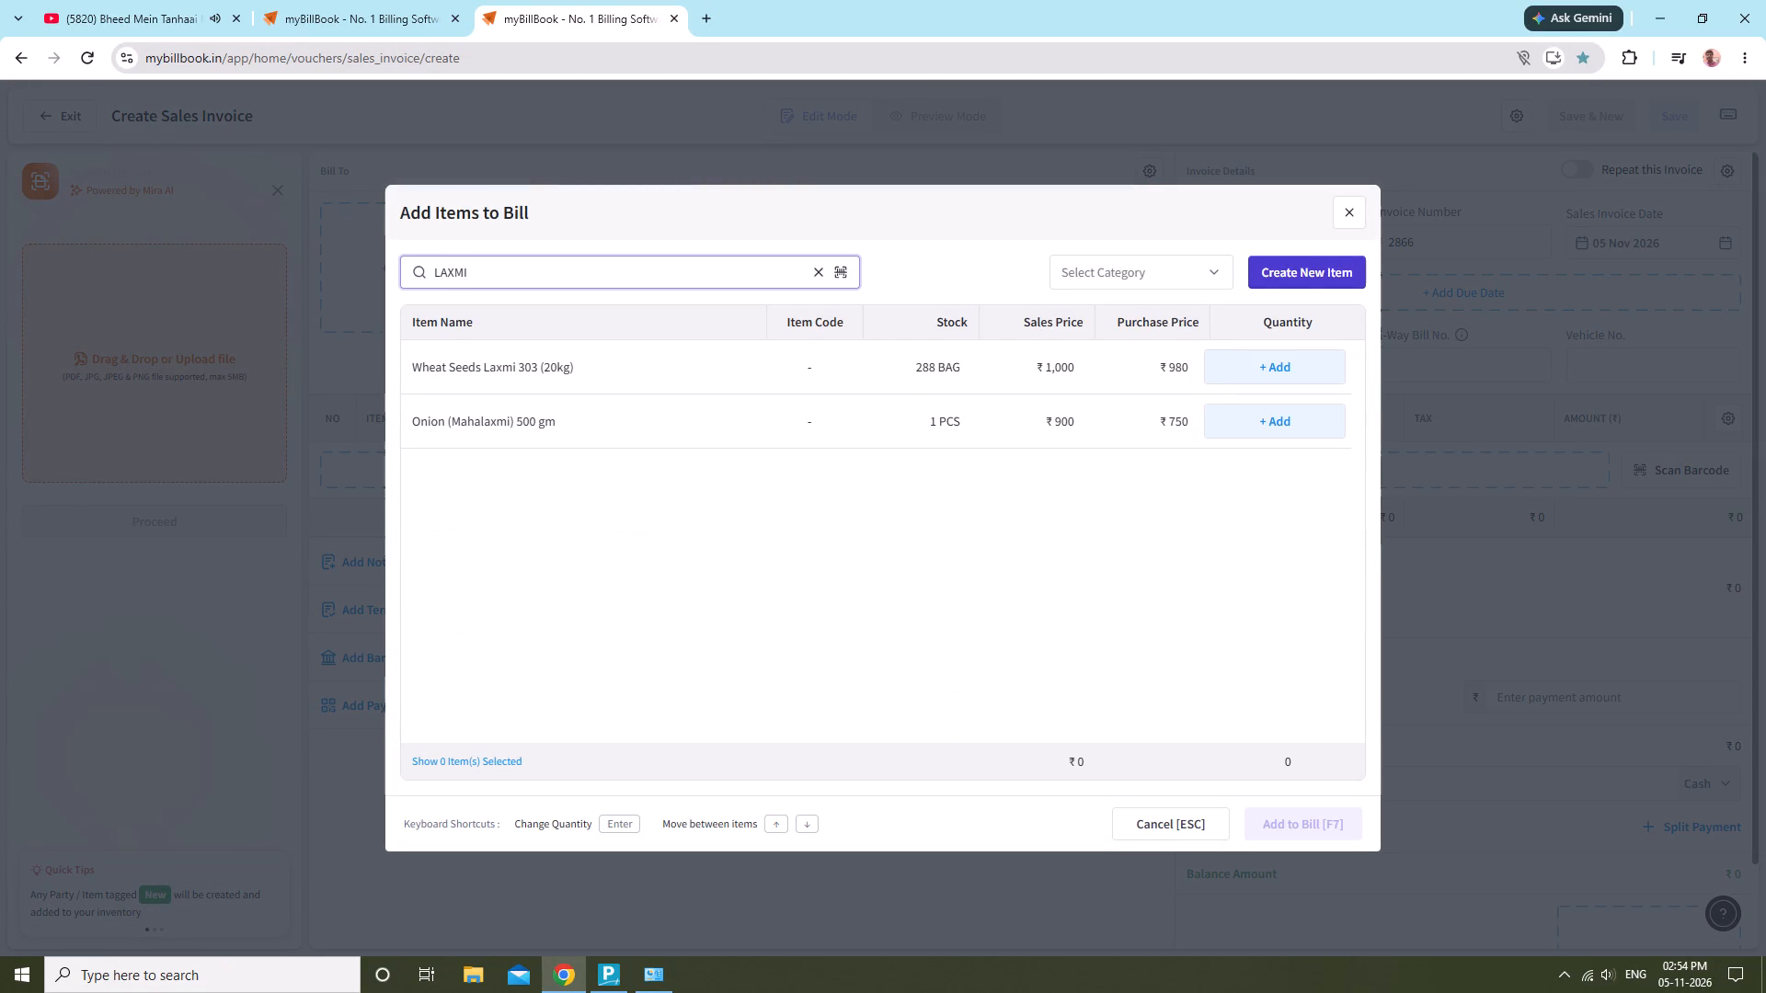
pyautogui.click(1284, 356)
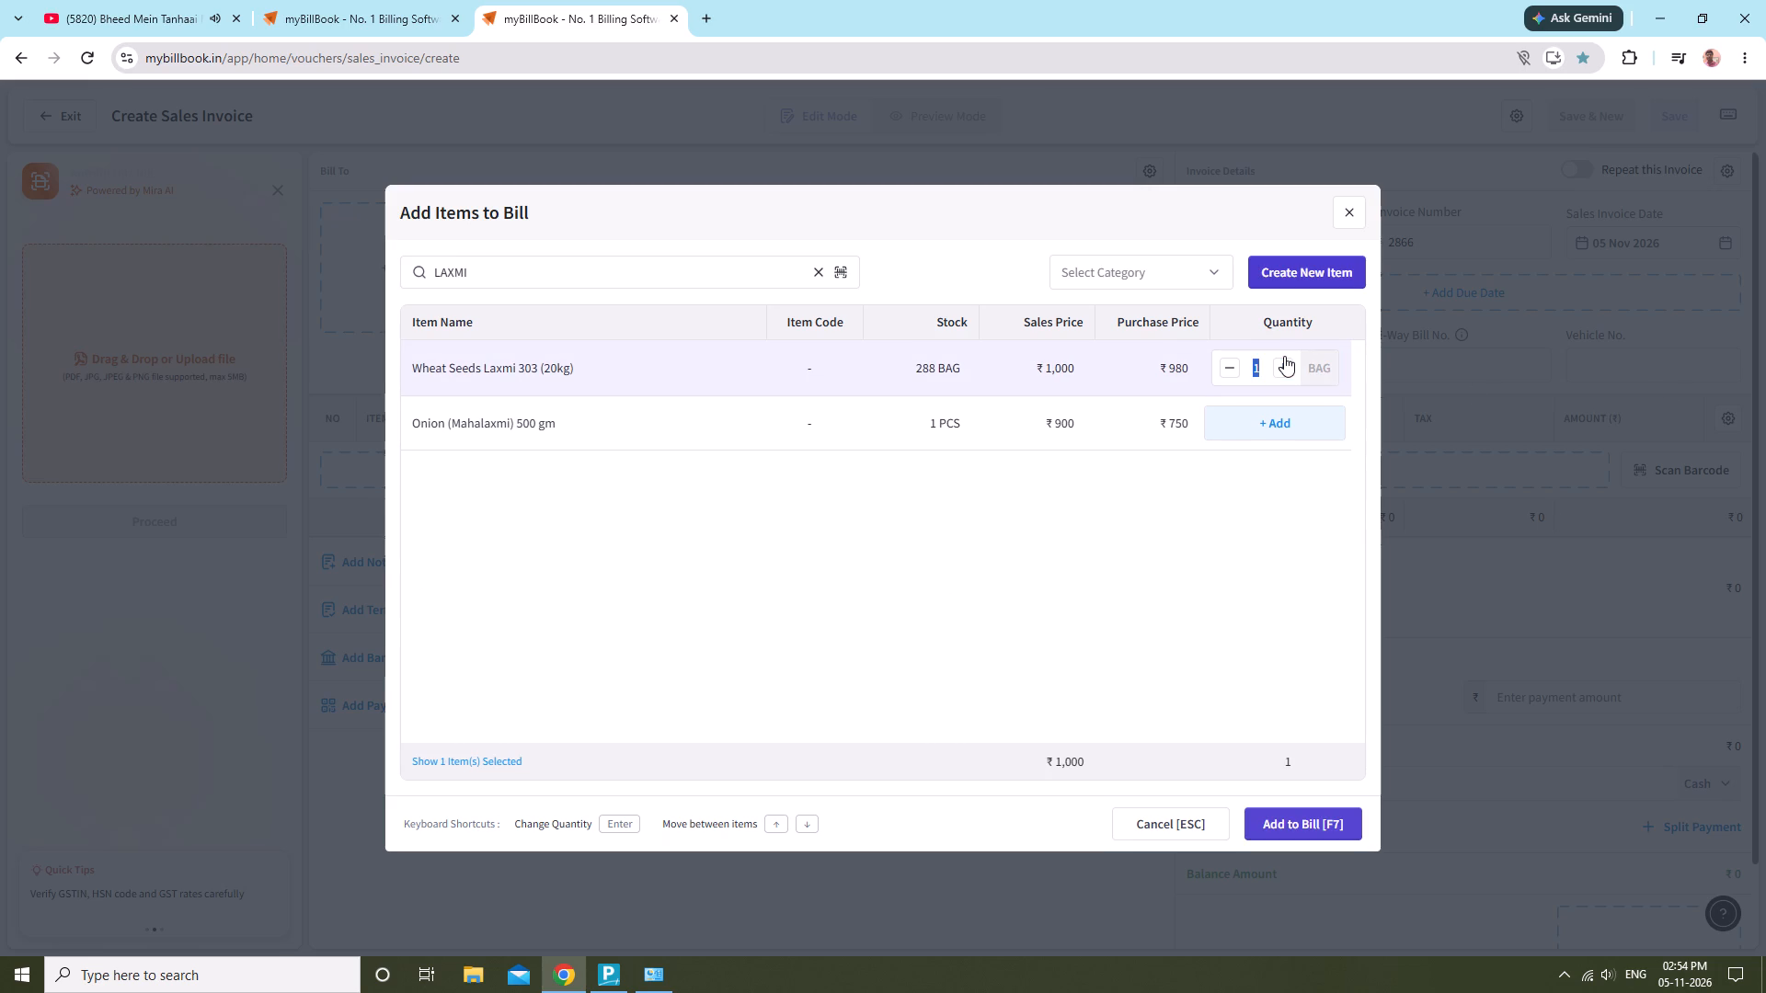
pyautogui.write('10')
pyautogui.click(1268, 814)
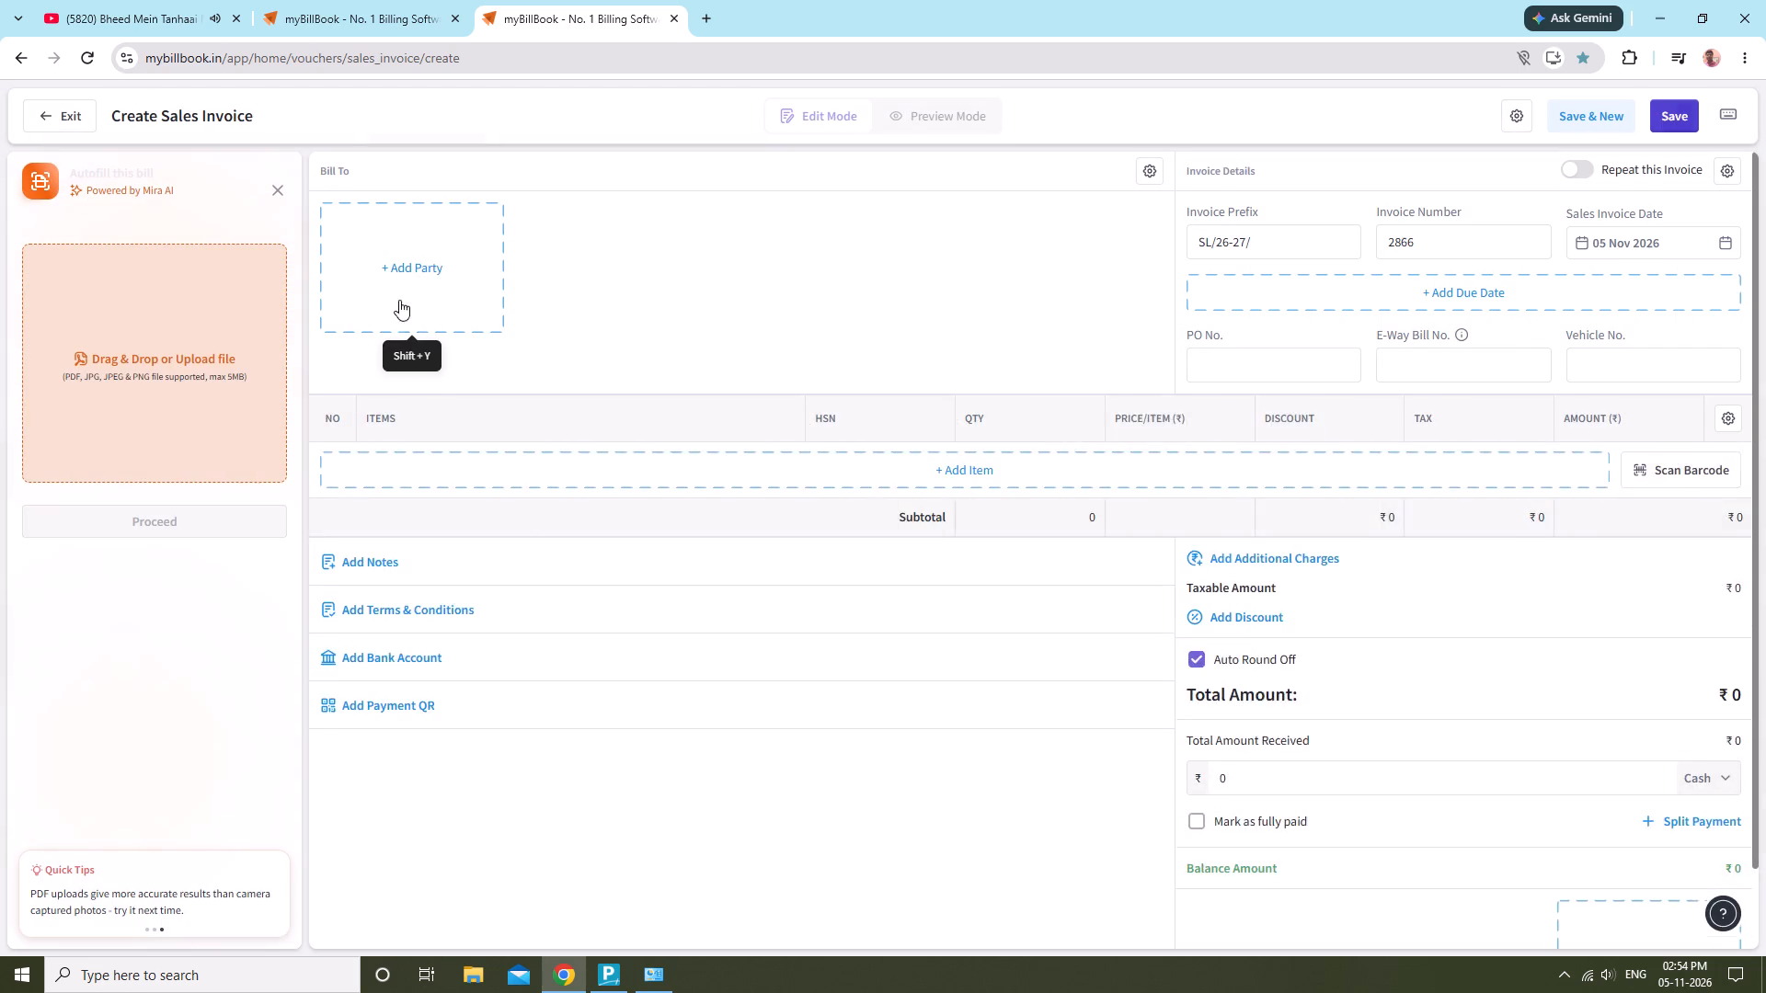
# Create the Bagheli buyer as a new customer party for the invoice, entering only the party name with village.
pyautogui.click(368, 268)
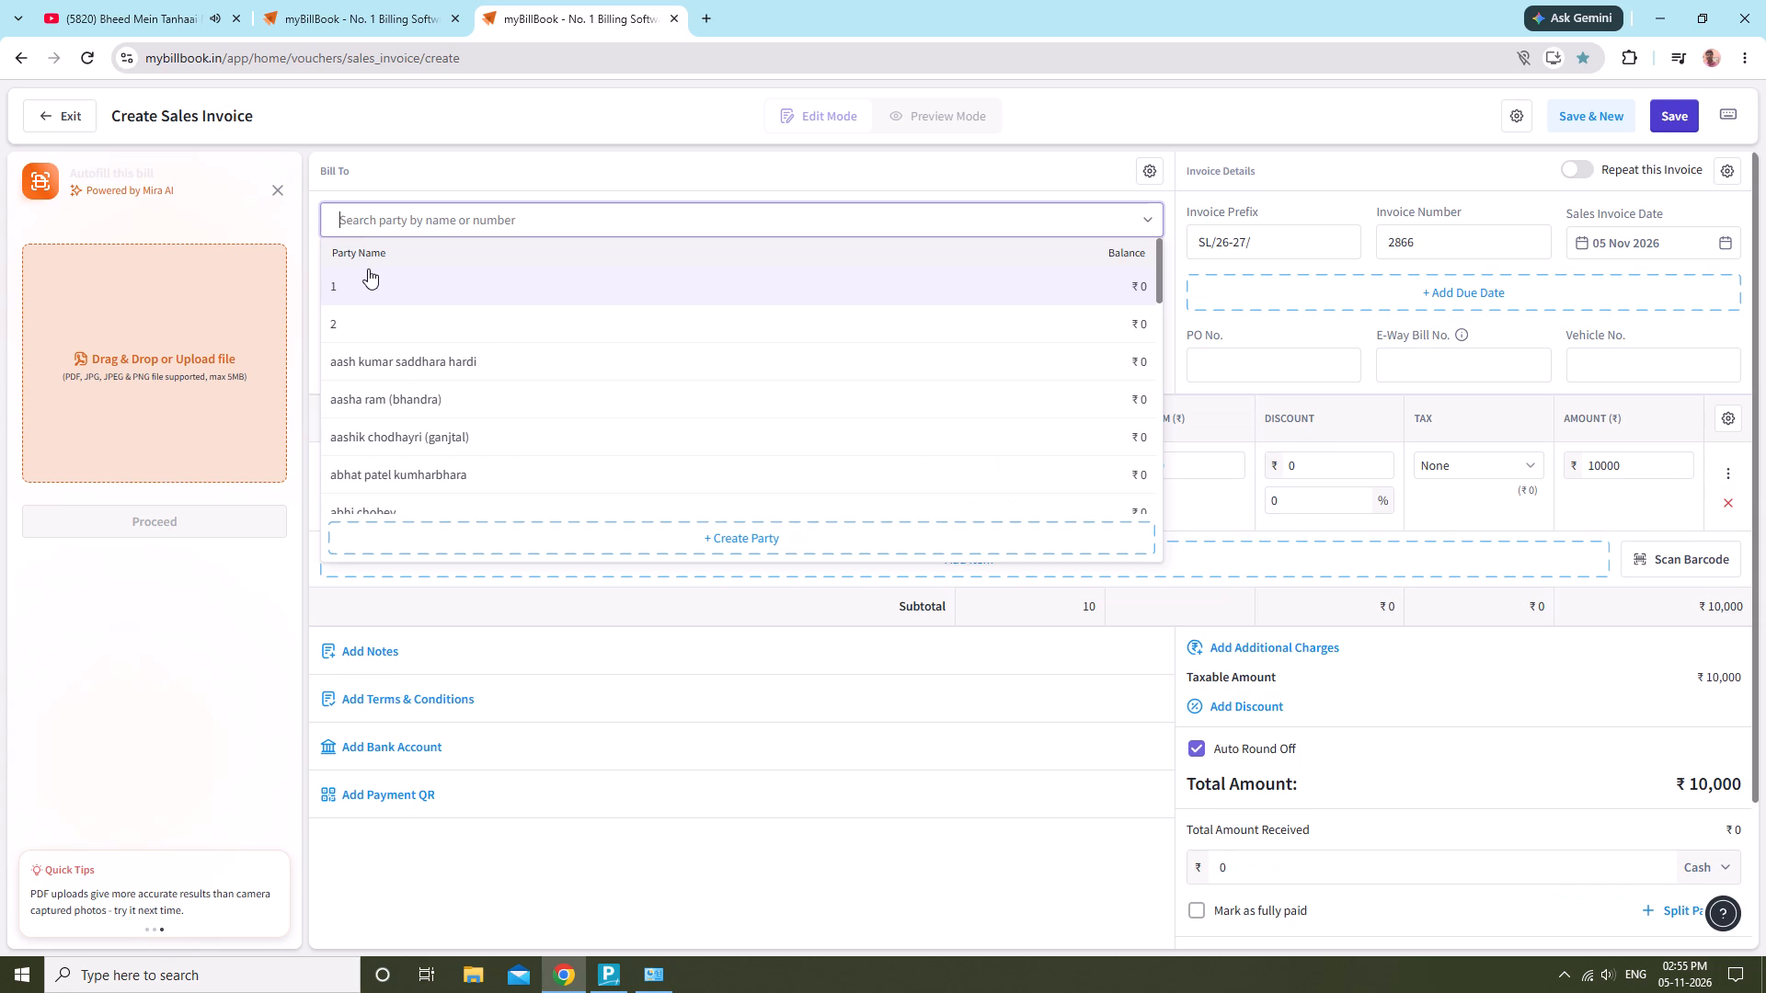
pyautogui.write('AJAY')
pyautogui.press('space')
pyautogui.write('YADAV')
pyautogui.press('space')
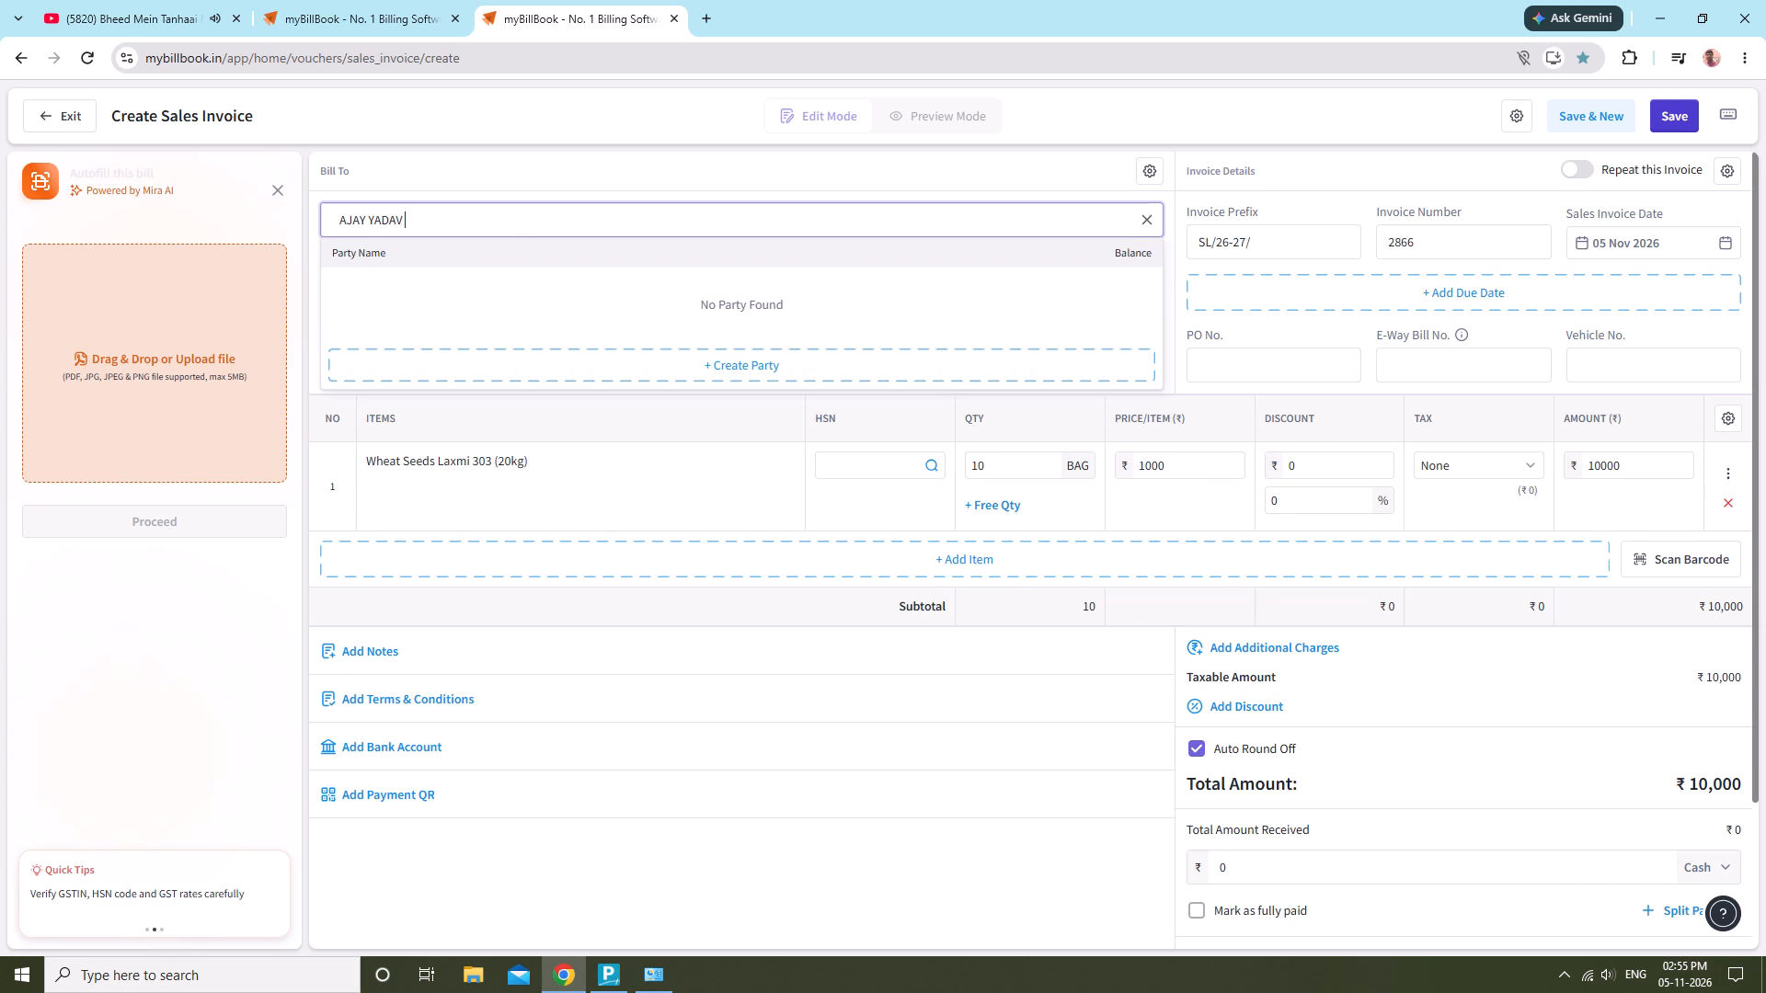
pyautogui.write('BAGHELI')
pyautogui.click(735, 349)
pyautogui.click(1101, 420)
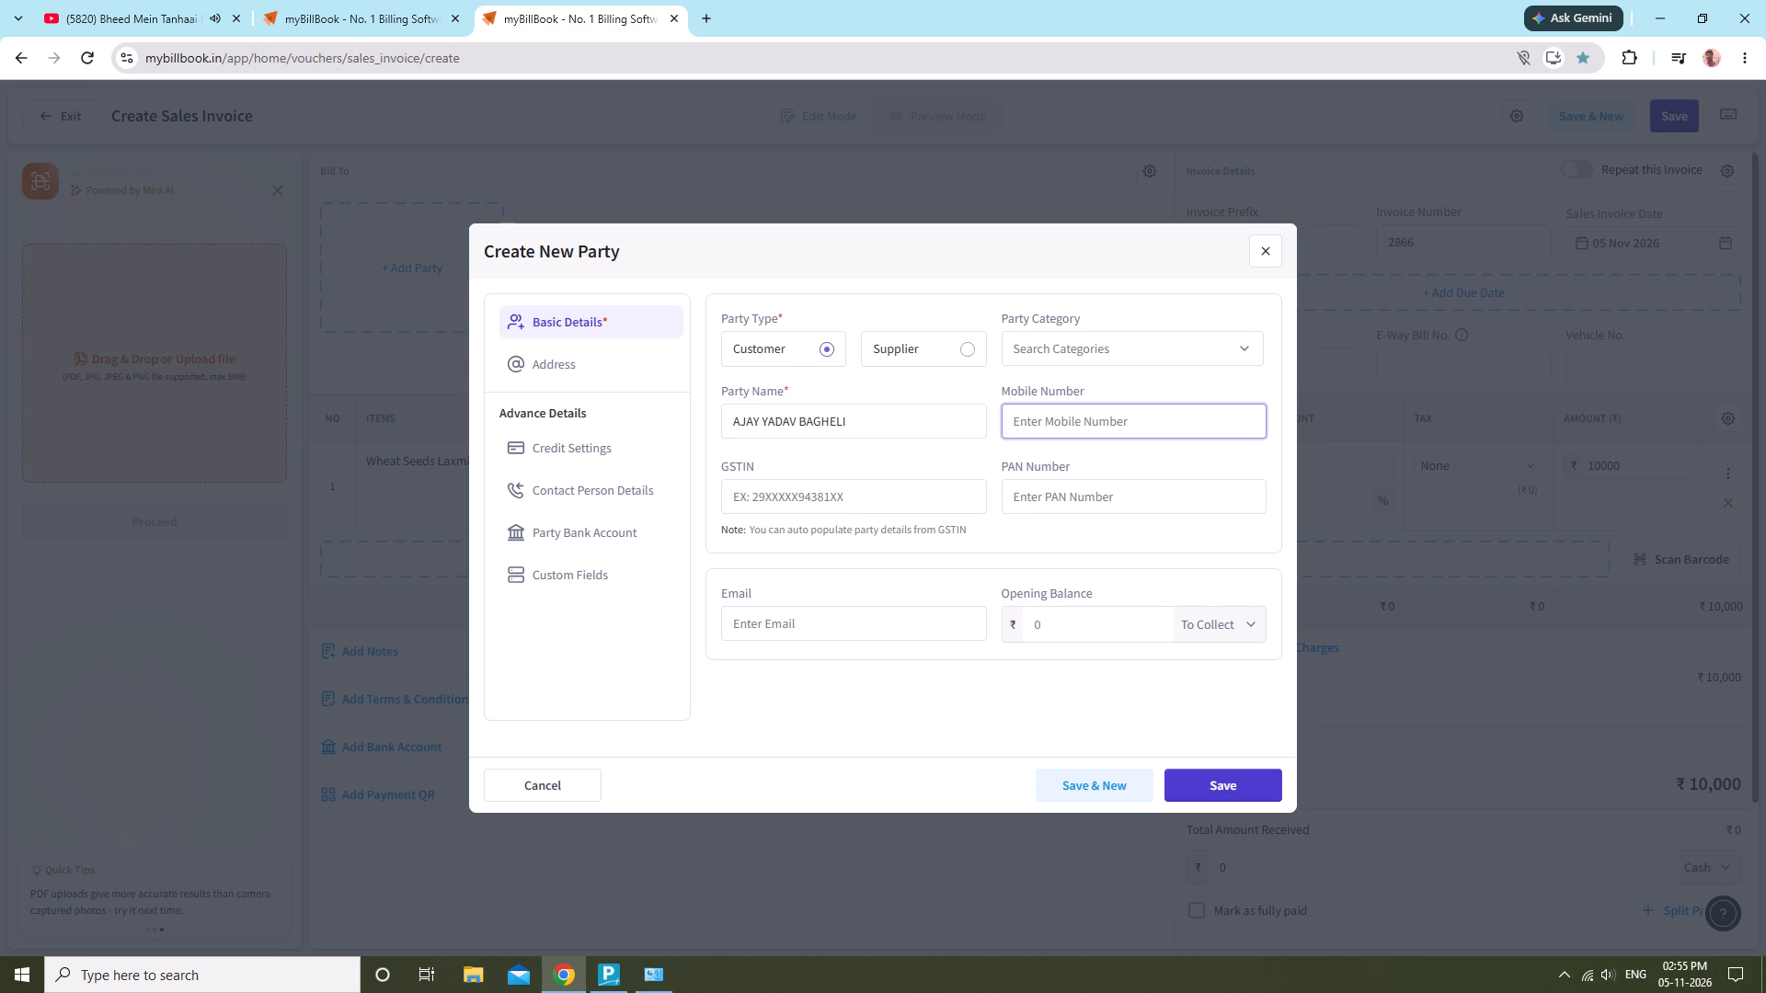
pyautogui.click(1212, 774)
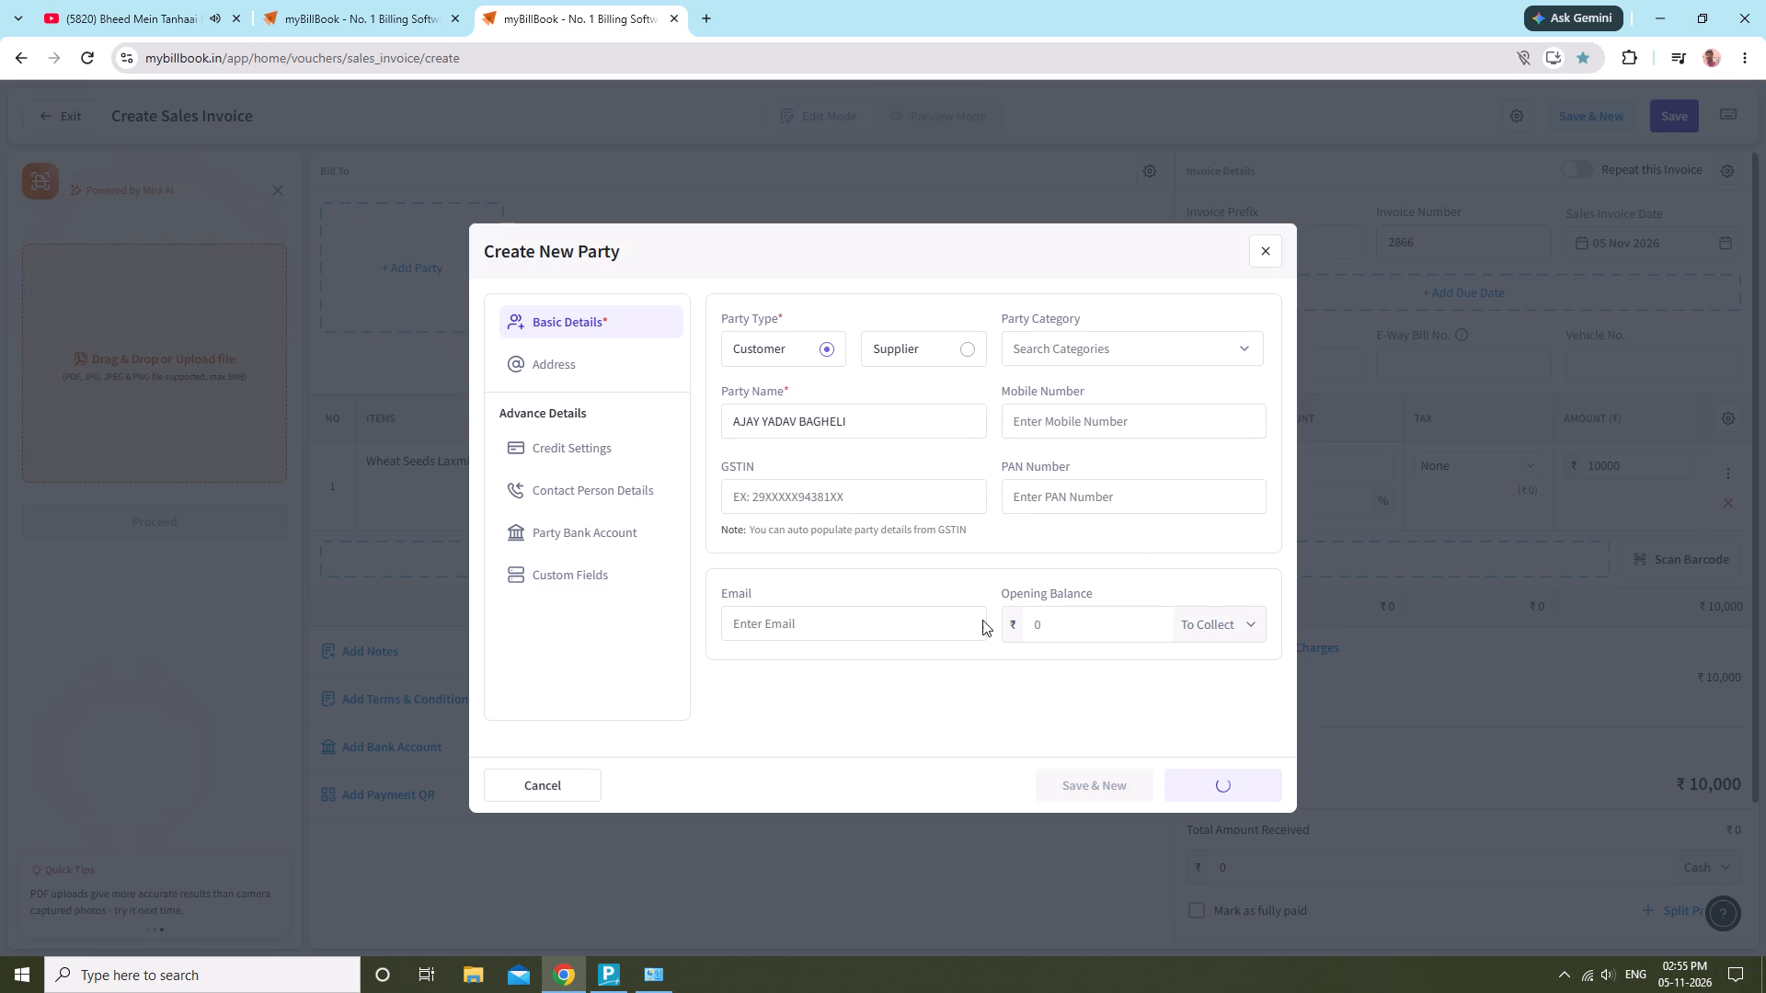
# Set the price per item of Wheat Seeds Laxmi 303 (20kg) to ₹1040.
pyautogui.click(1171, 460)
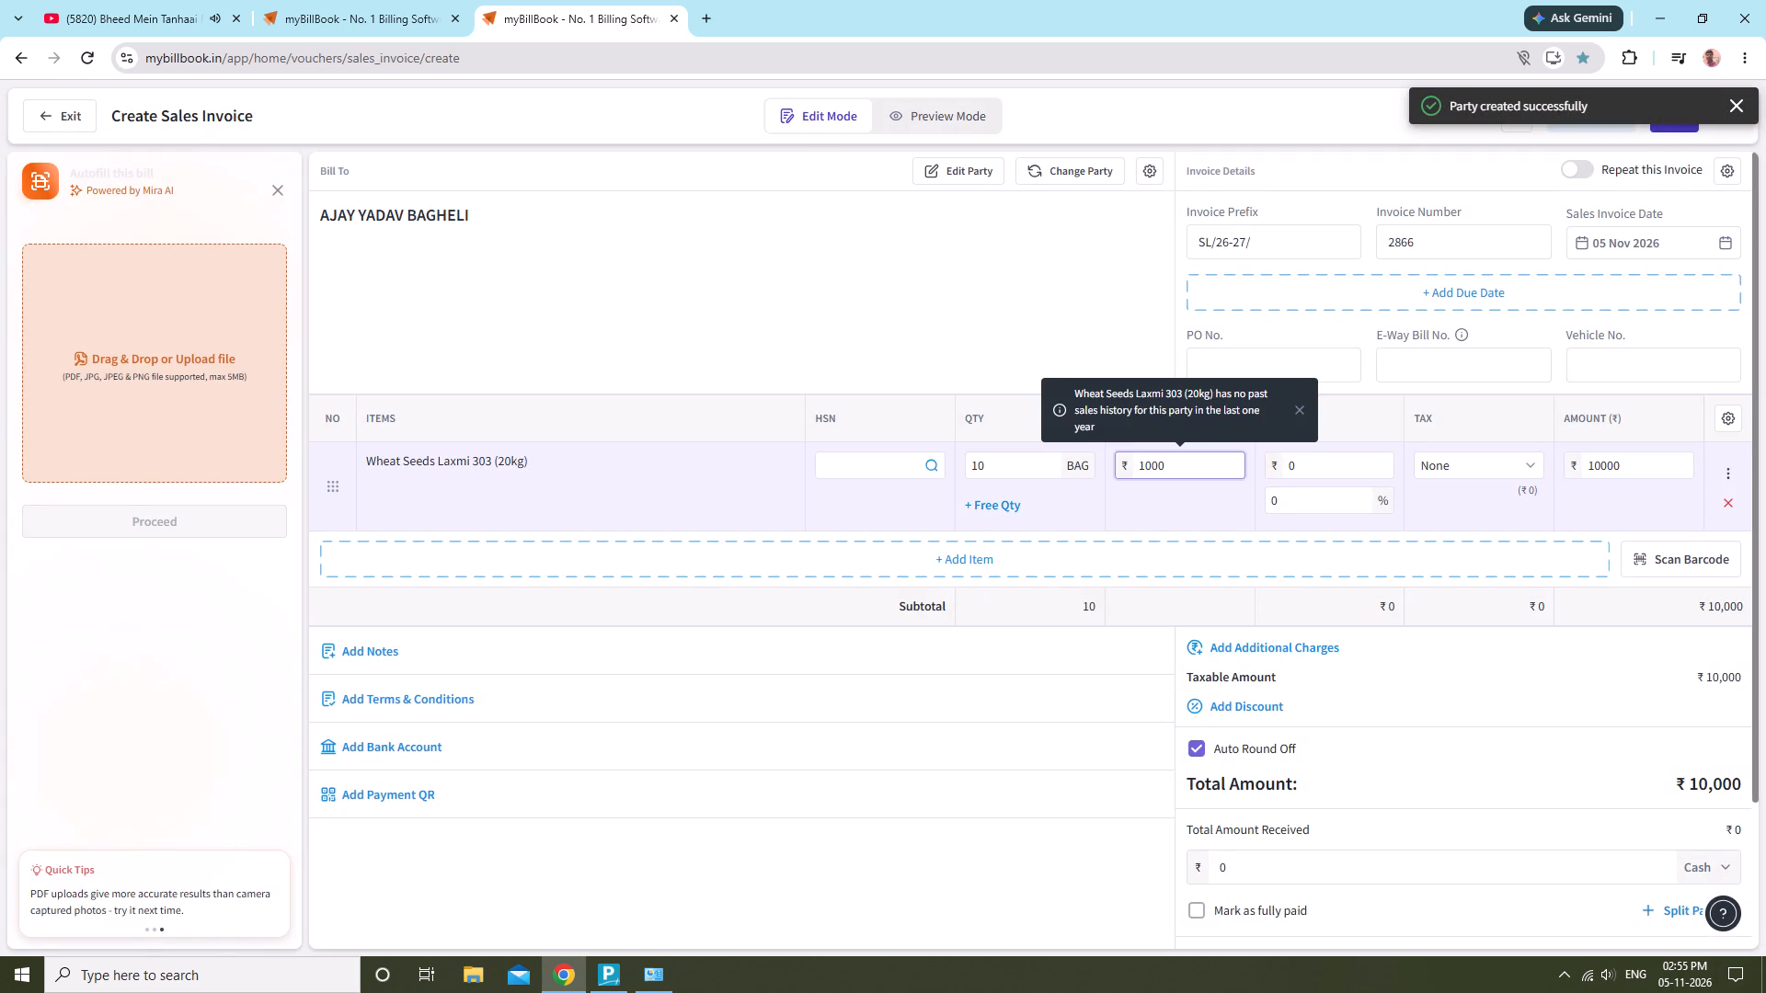
pyautogui.press('BackSpace')
pyautogui.press('BackSpace')
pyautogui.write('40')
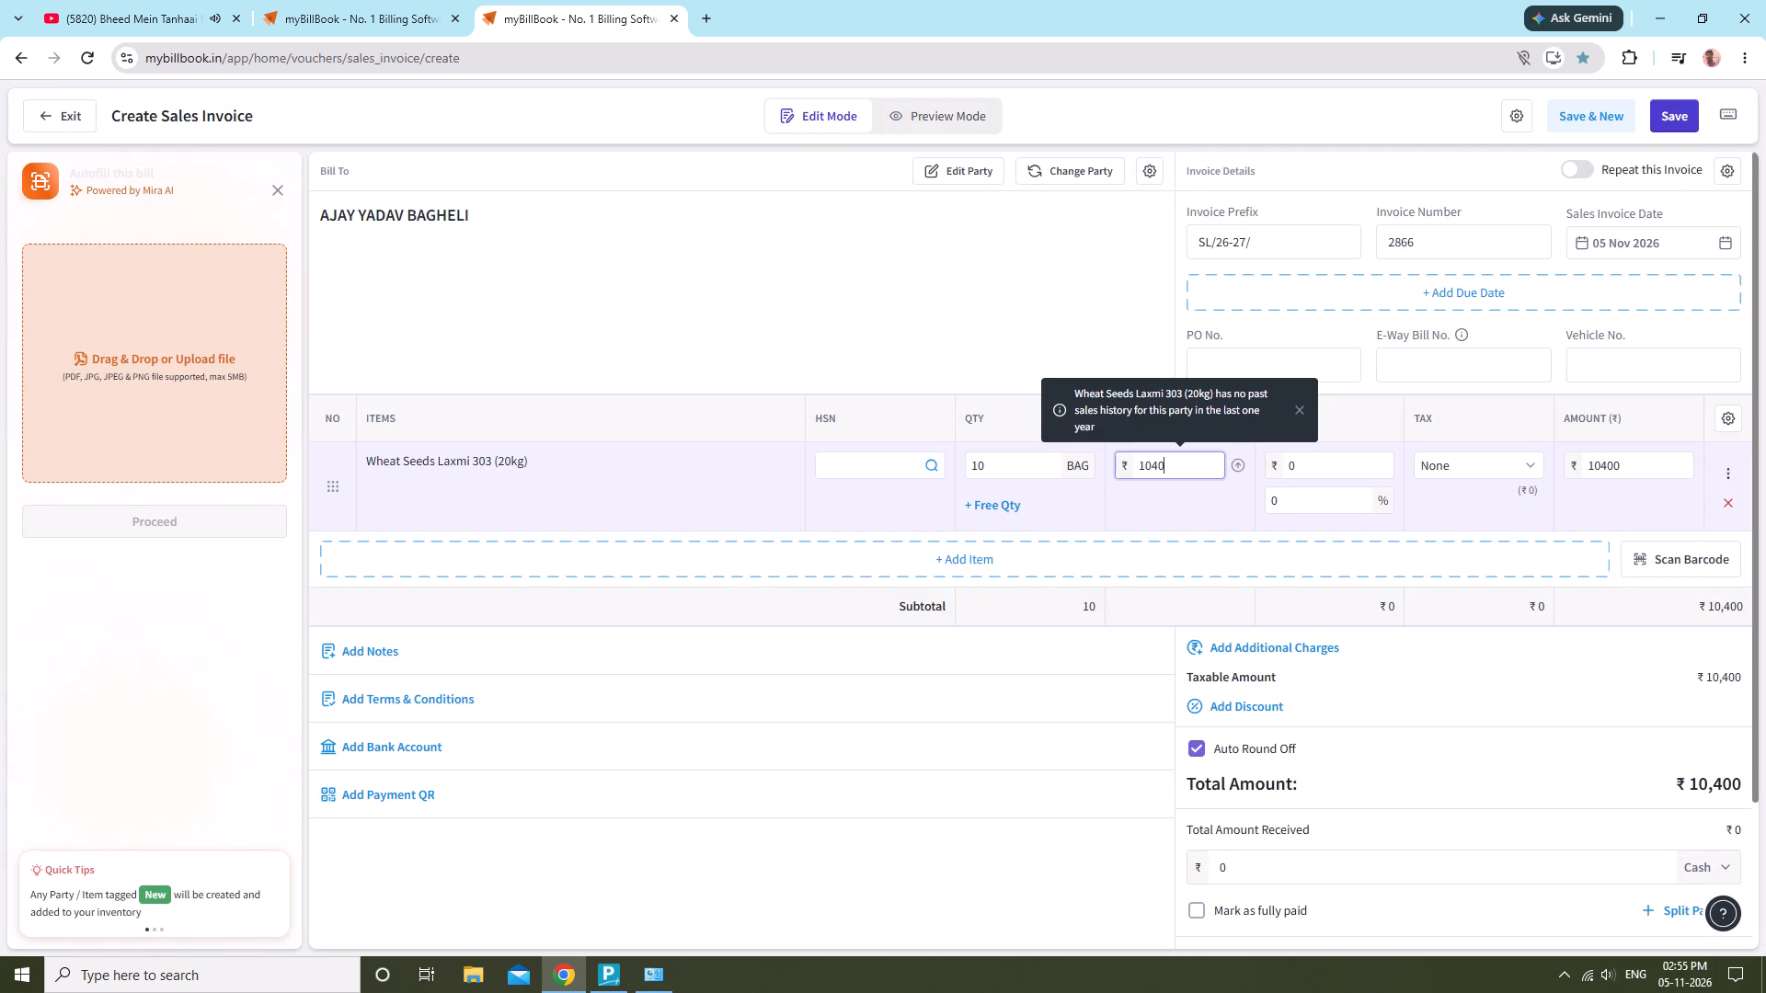
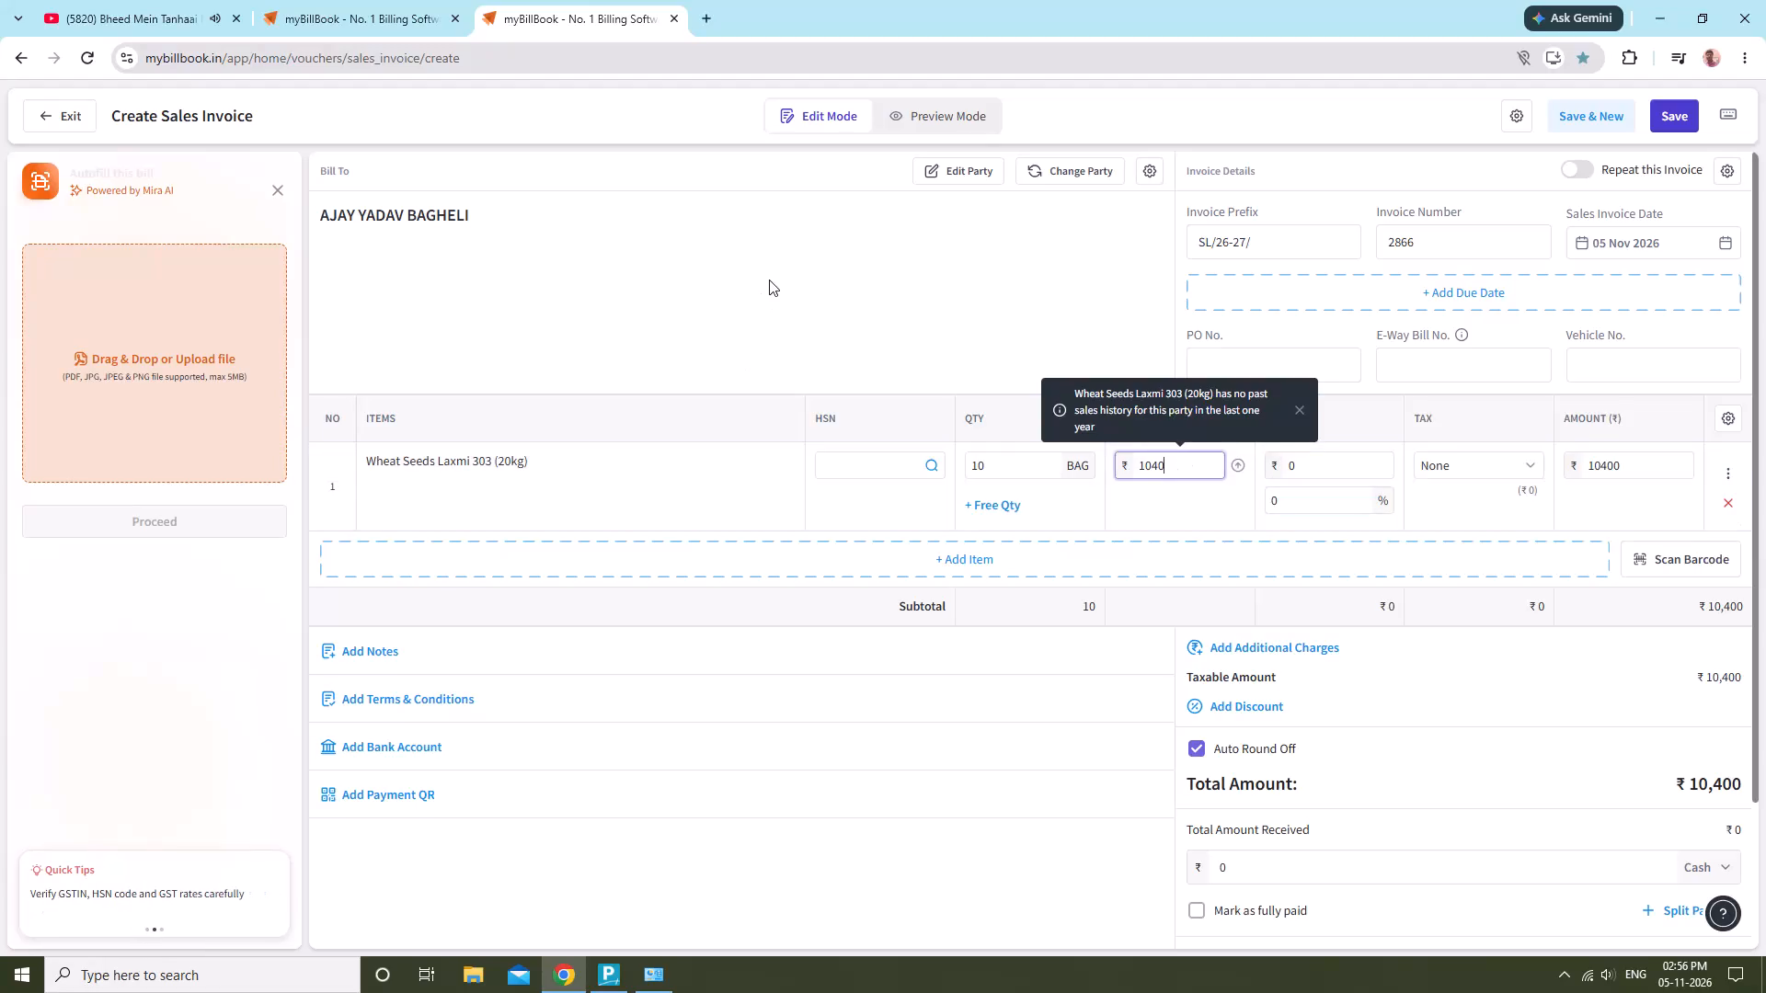
# Open the Bagheli customer's party details from the invoice and start editing the mobile number.
pyautogui.click(769, 280)
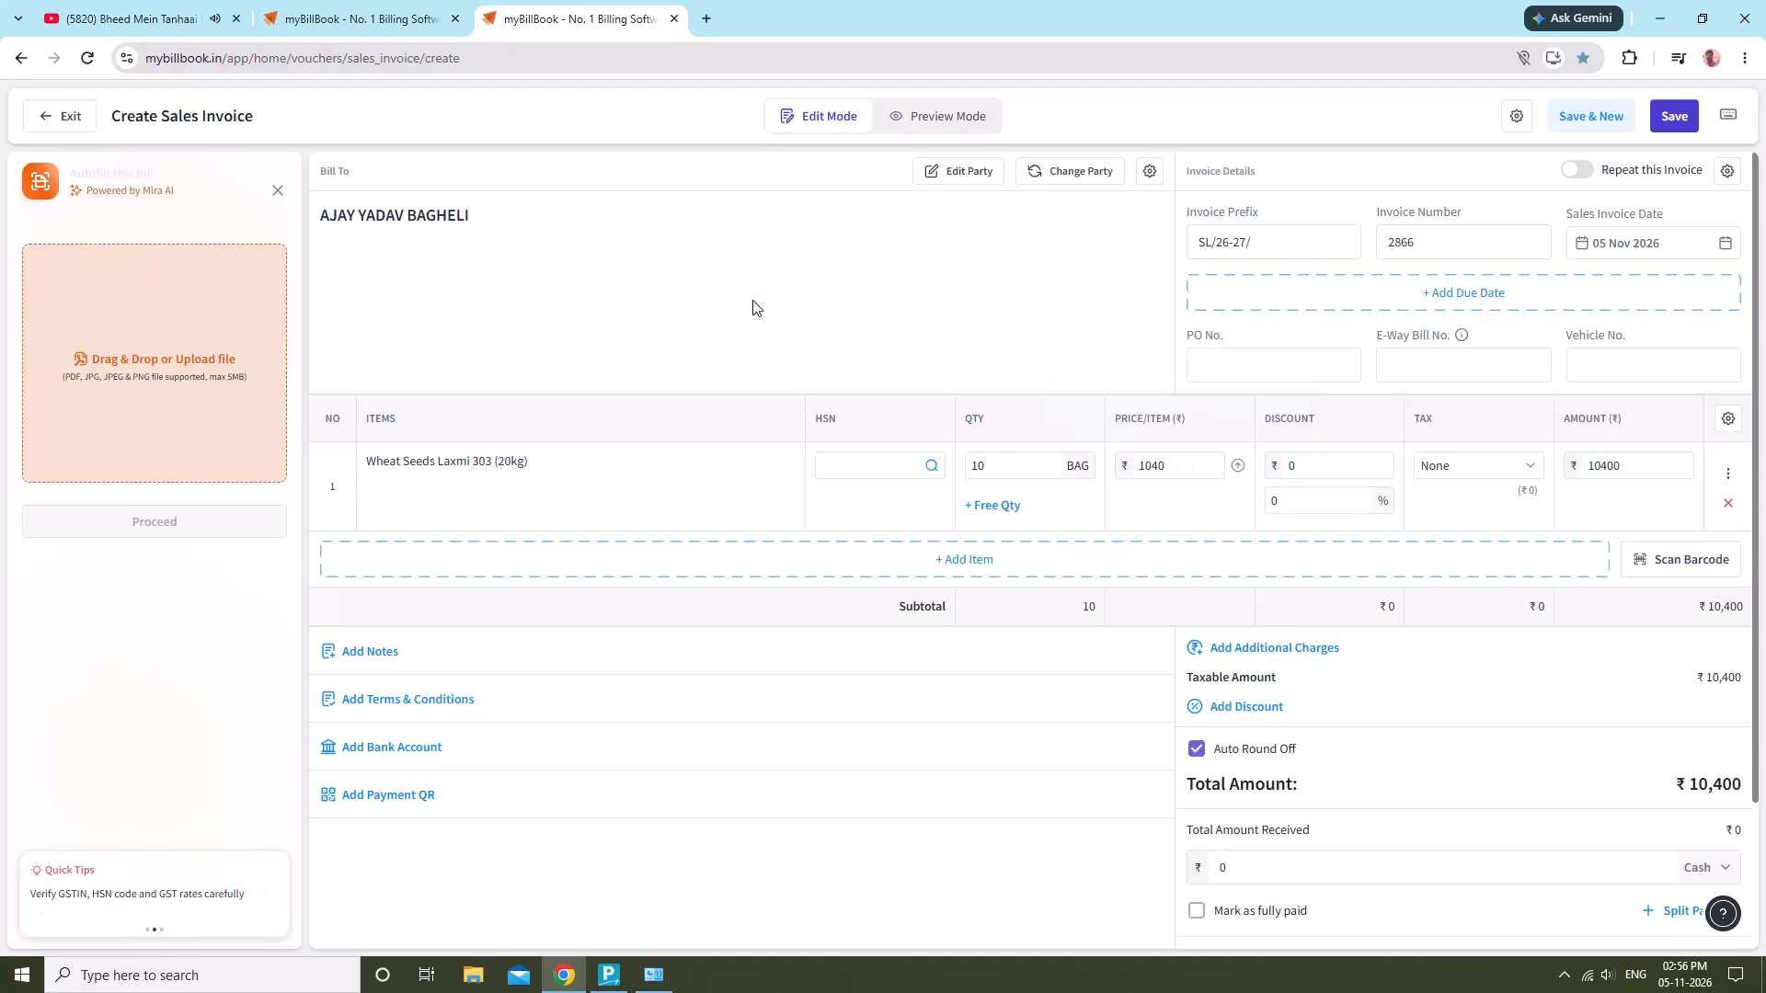
pyautogui.click(982, 165)
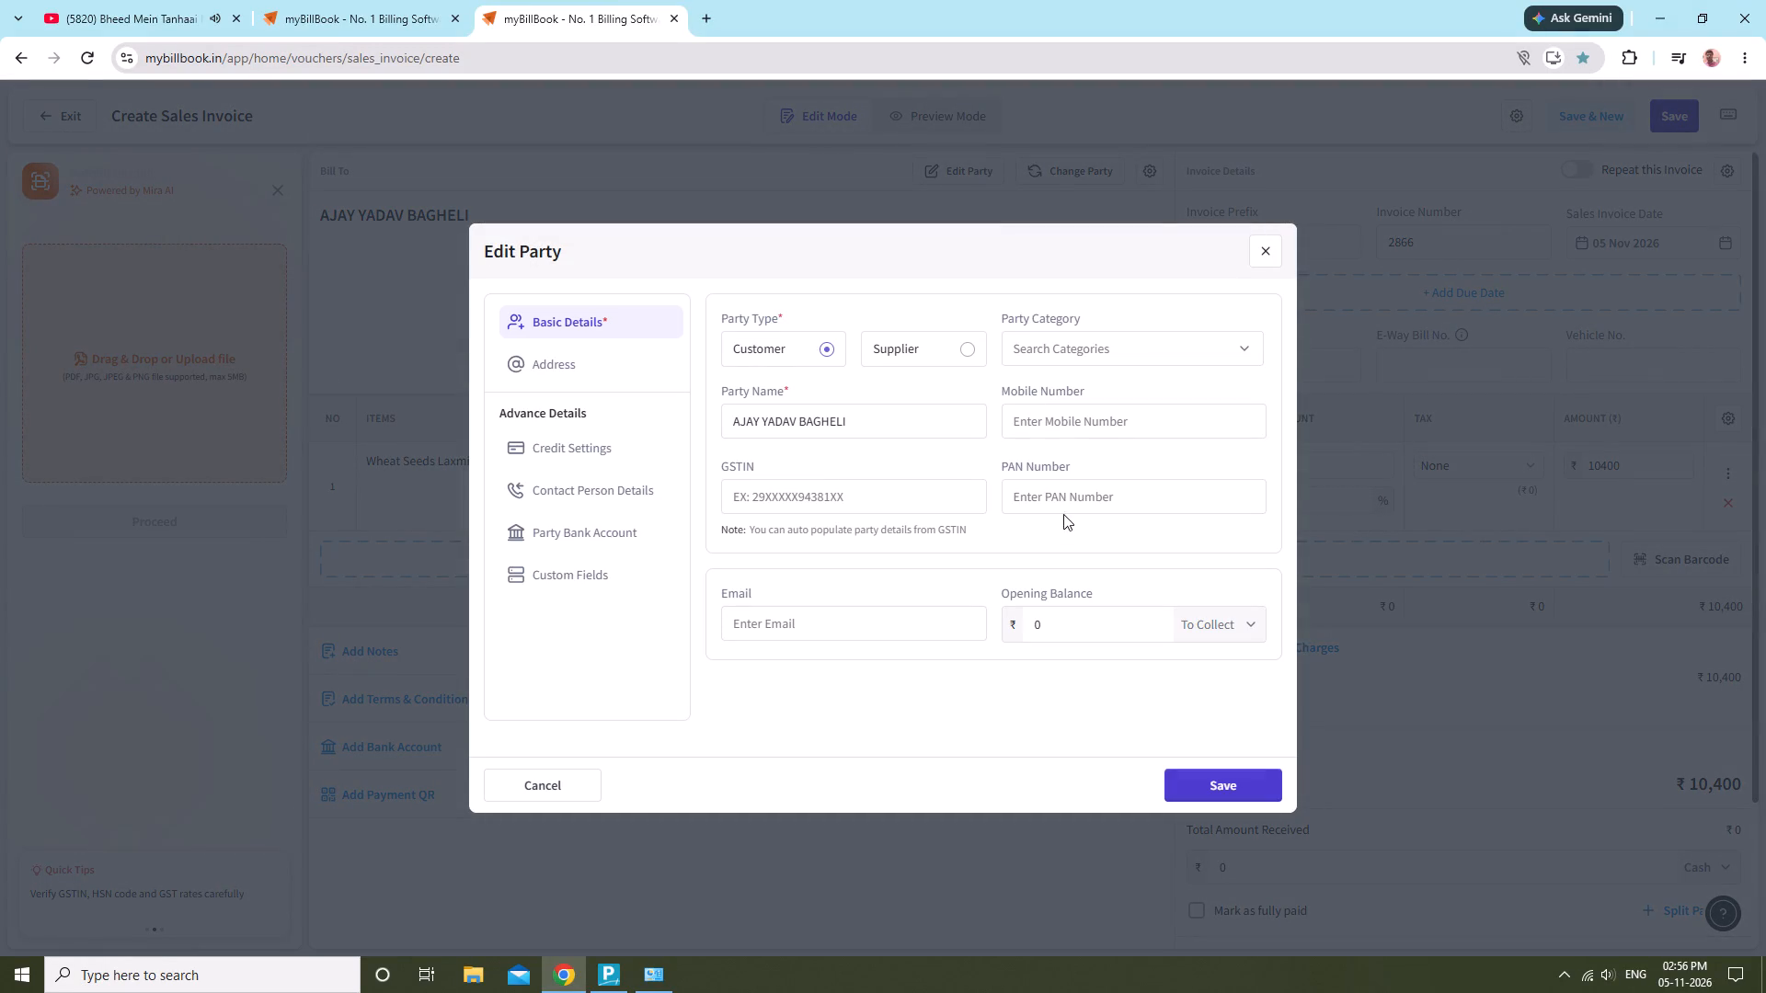
pyautogui.click(1113, 432)
pyautogui.click(1143, 421)
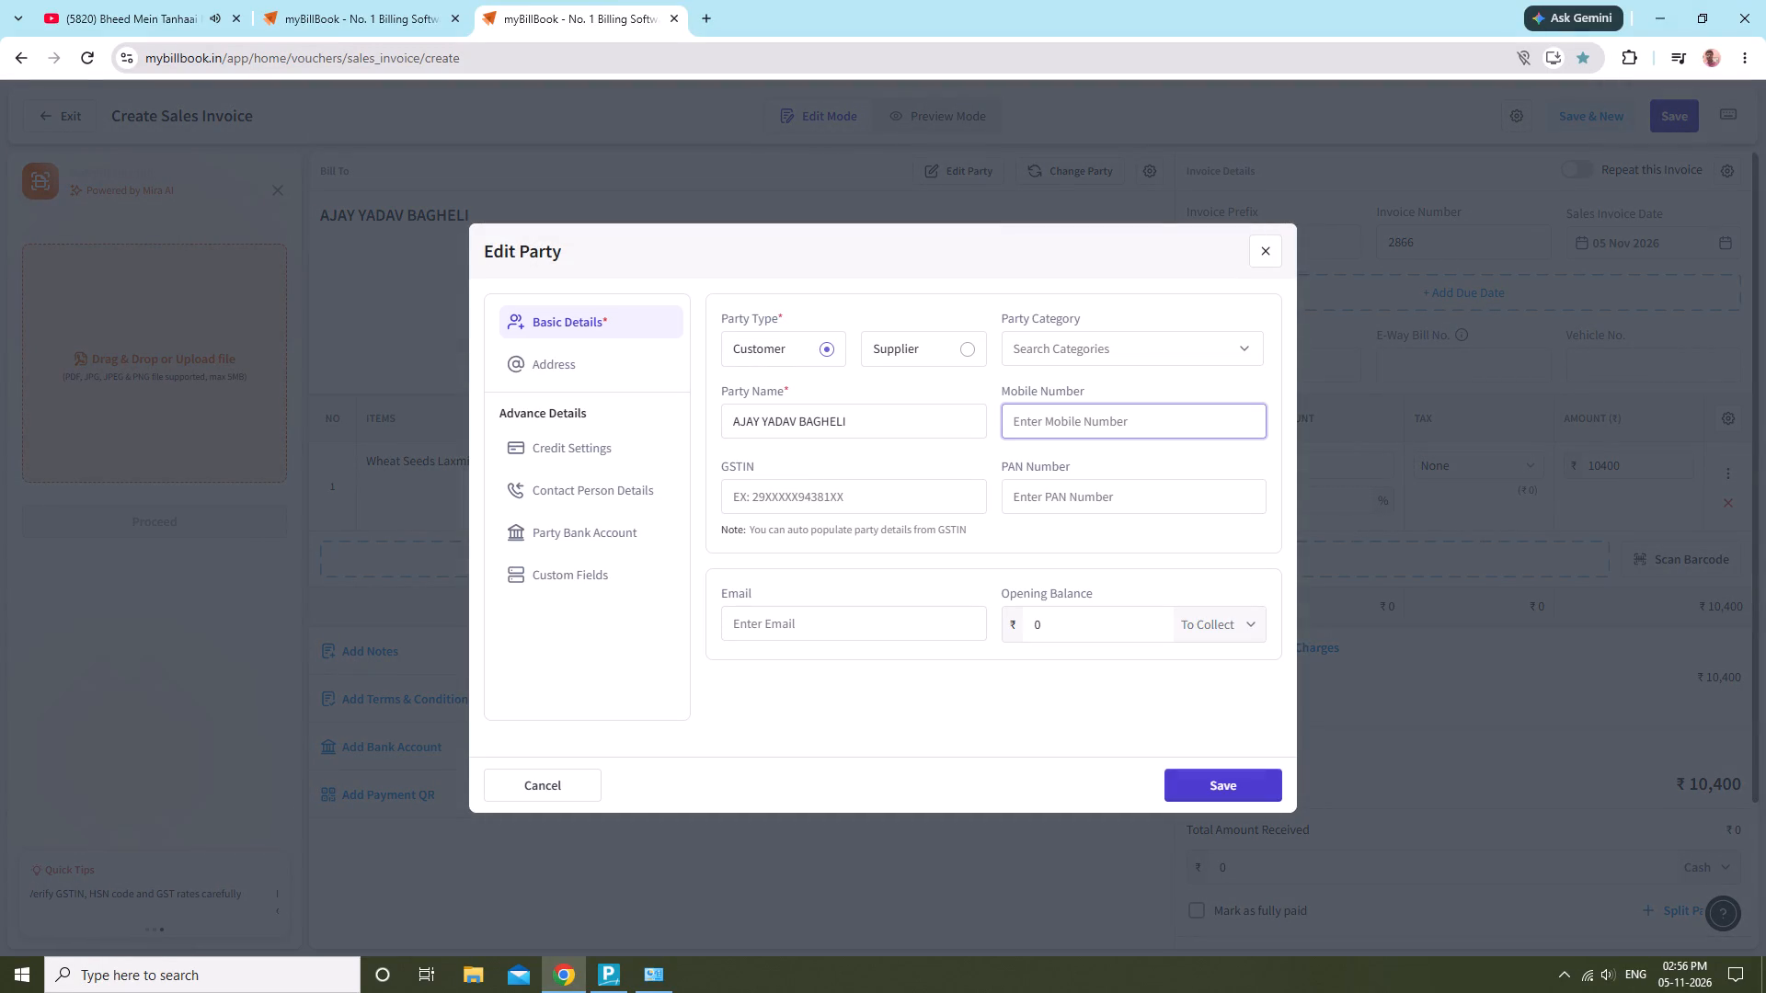
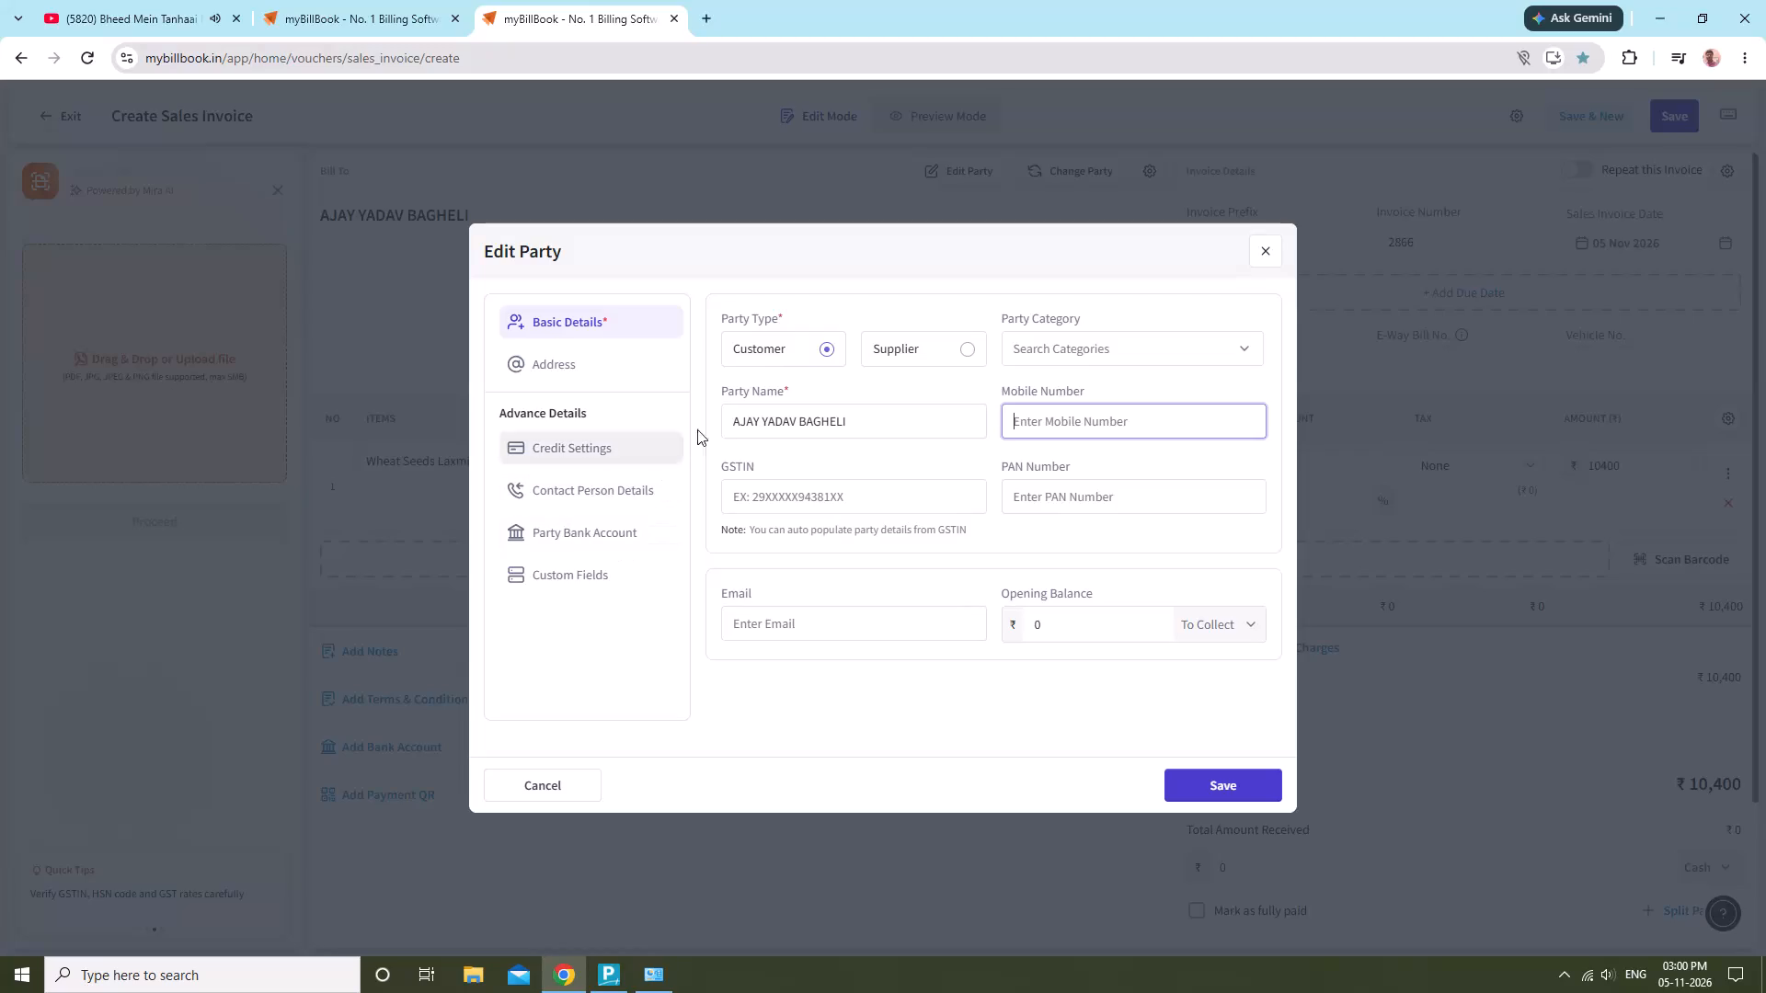
# Select the Bagheli customer's full party name in the basic party details.
pyautogui.moveTo(728, 421); pyautogui.dragTo(972, 421)
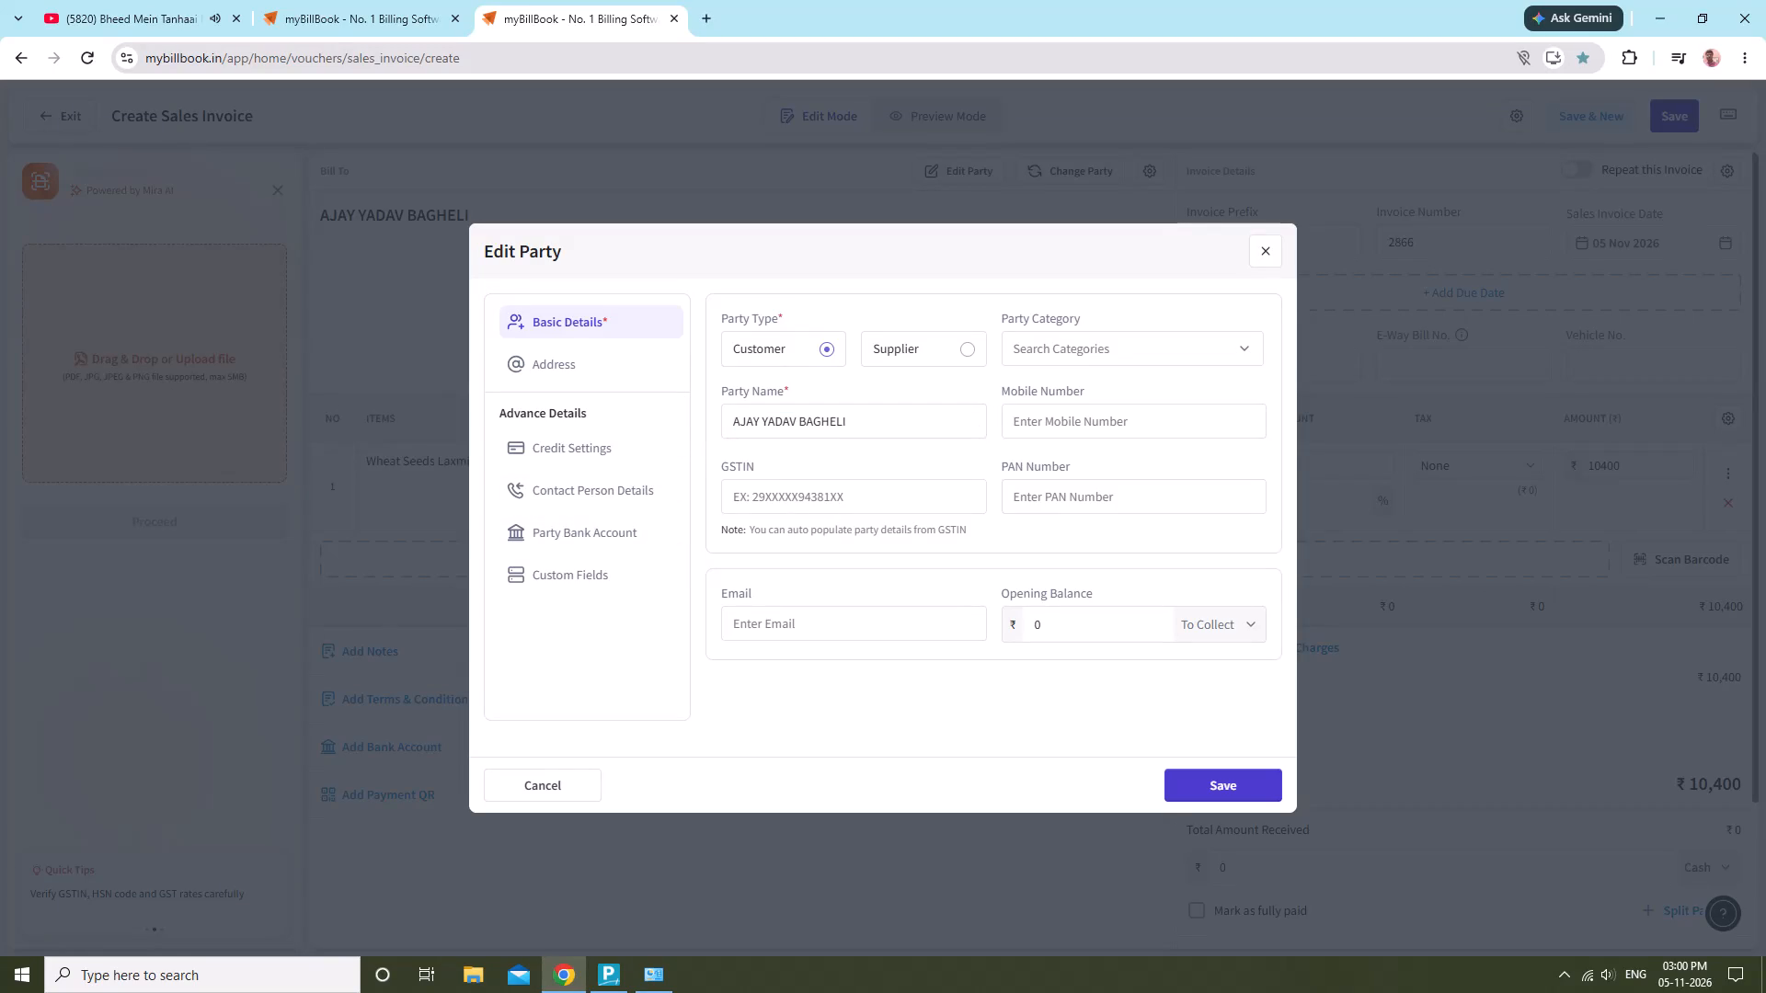
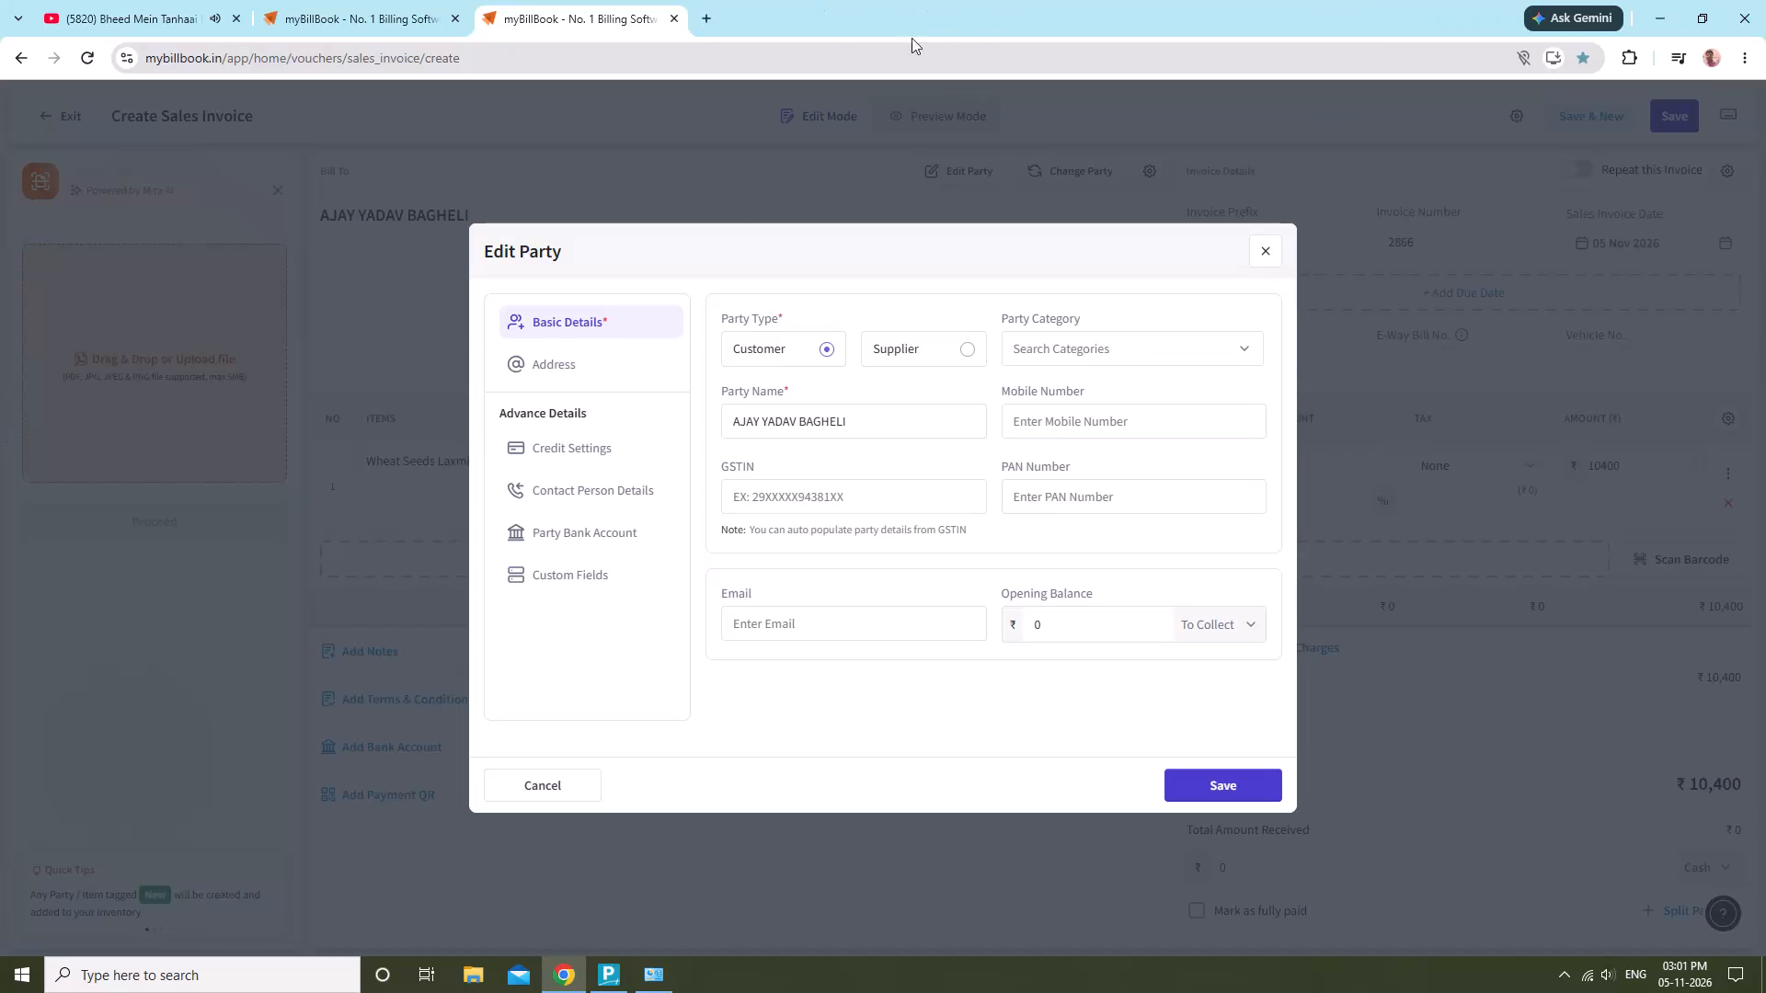
# Search Google in a new browser tab for "2851 WHEAT SEEDS KITNE DAYS KI HAIN".
pyautogui.click(705, 17)
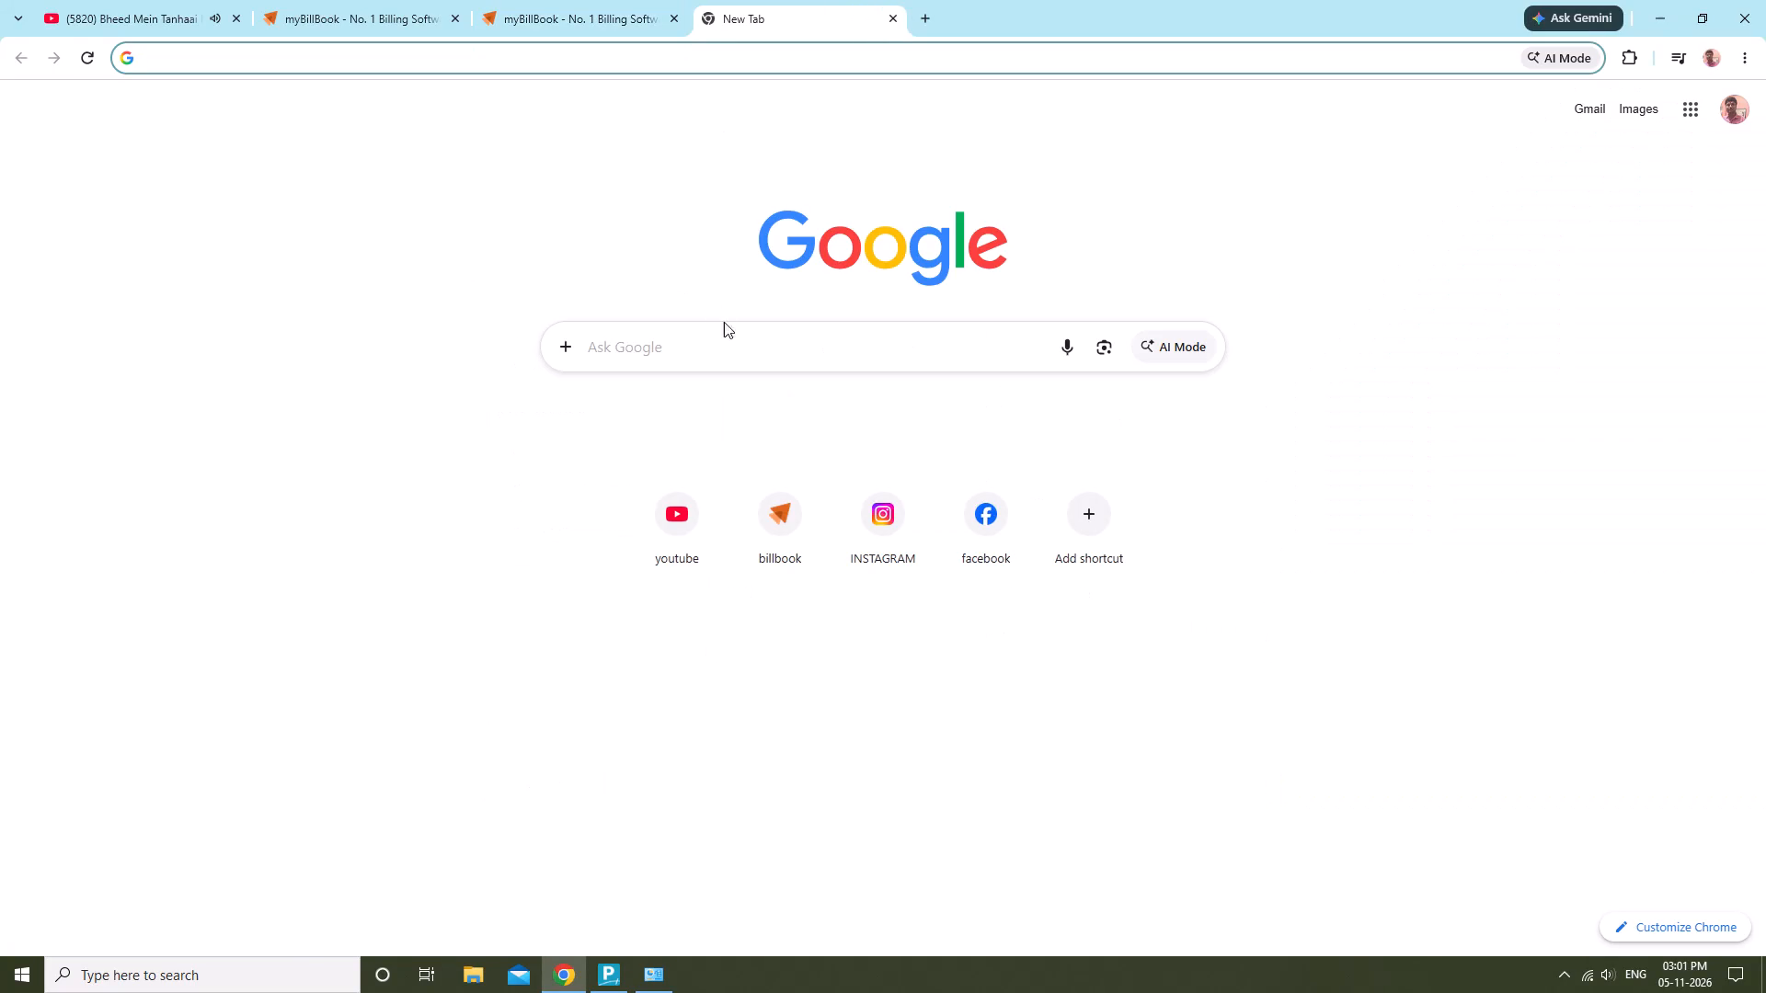
pyautogui.click(743, 347)
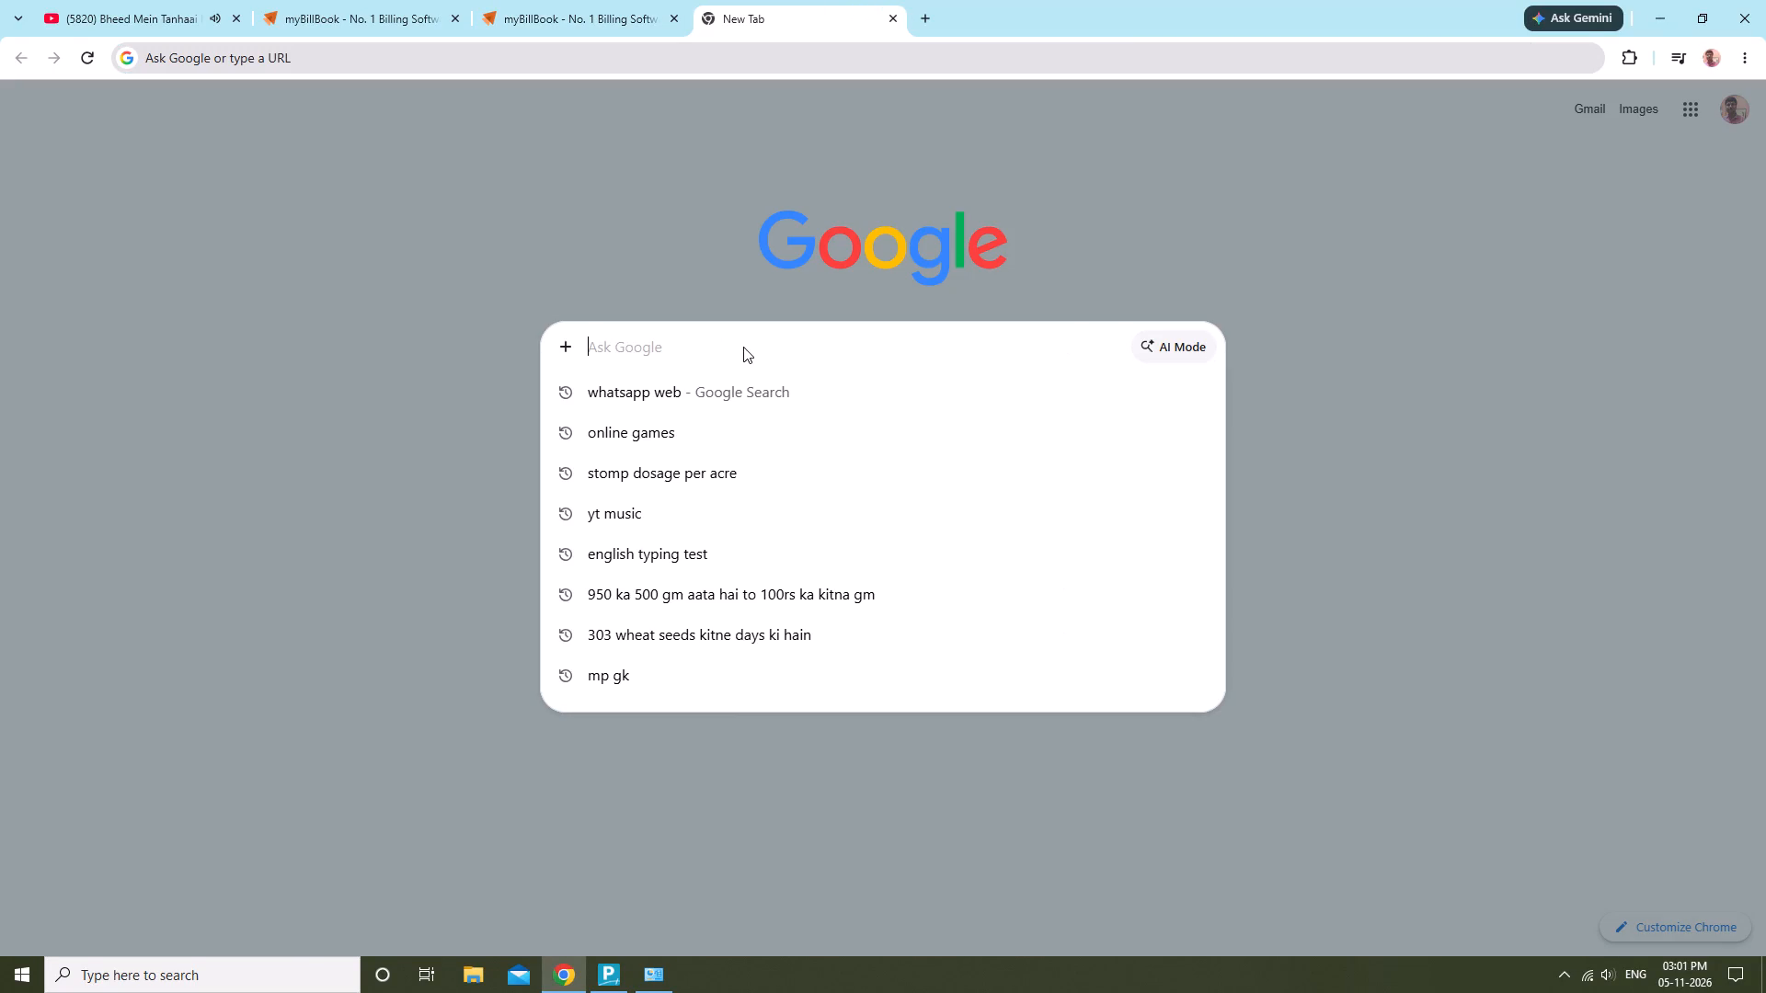
pyautogui.write('2851')
pyautogui.press('space')
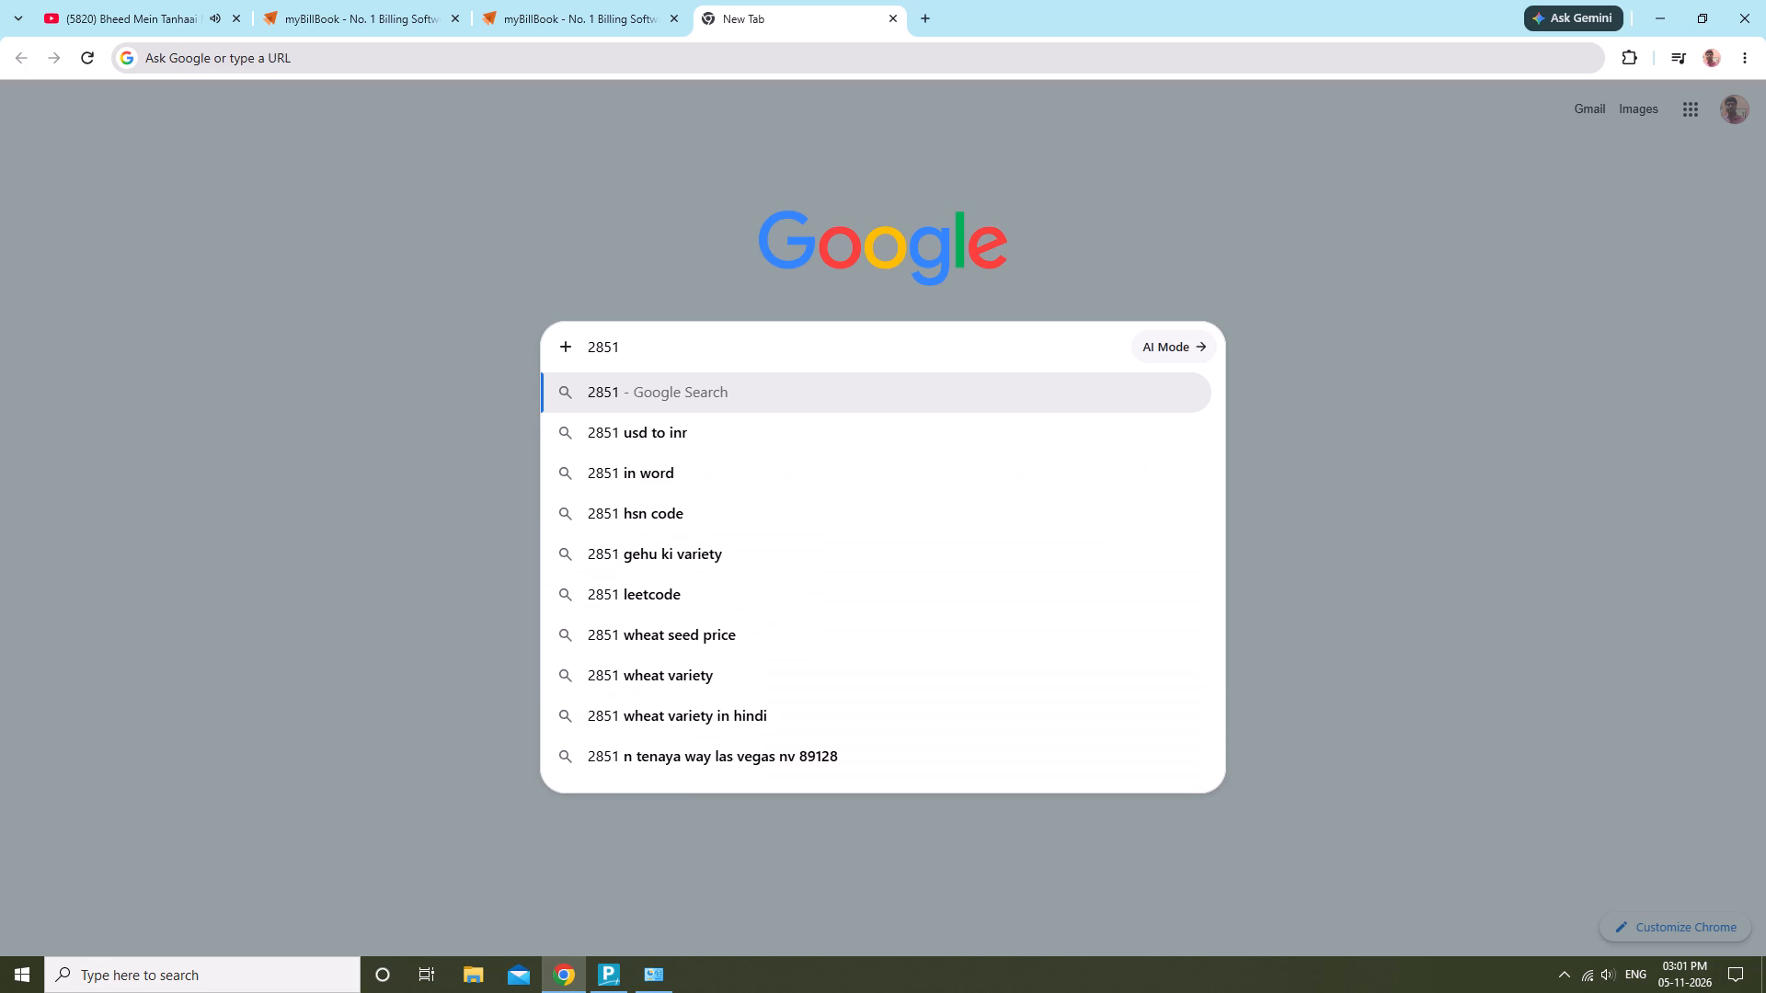
pyautogui.write('WHEAT SEEDS')
pyautogui.press('space')
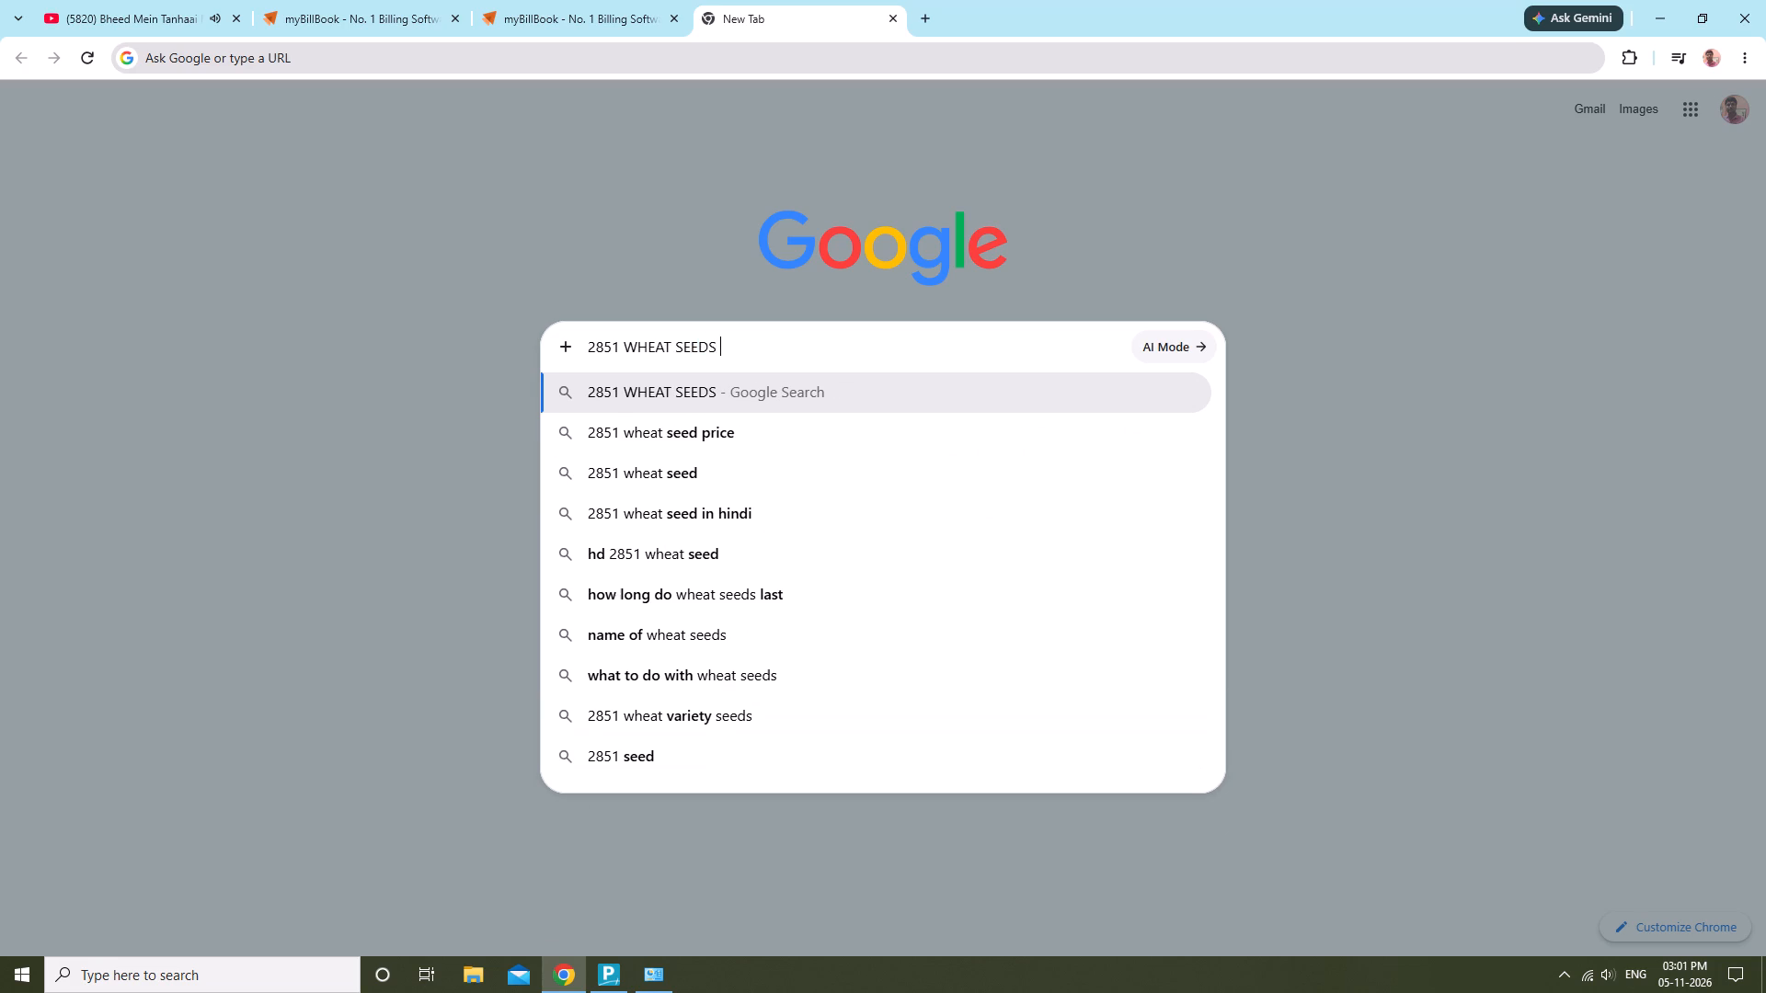
pyautogui.write('KITNE D')
pyautogui.press('a')
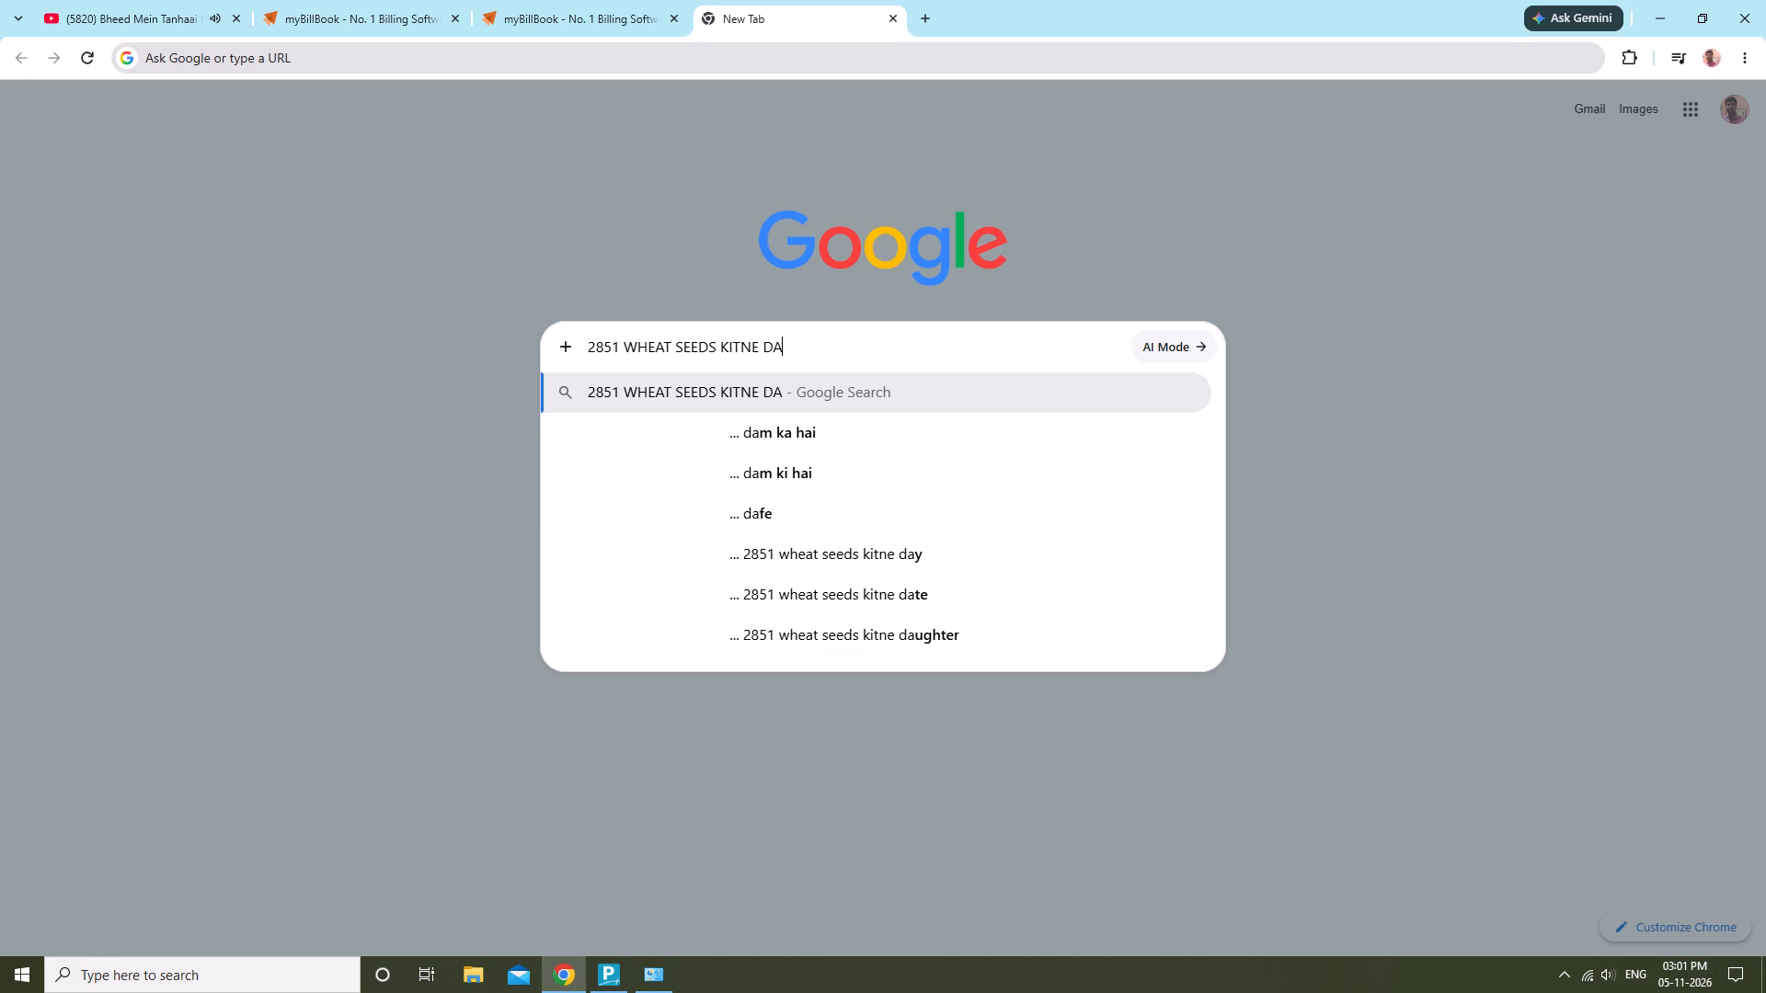
pyautogui.write('YS KI HAIN')
pyautogui.press('Return')
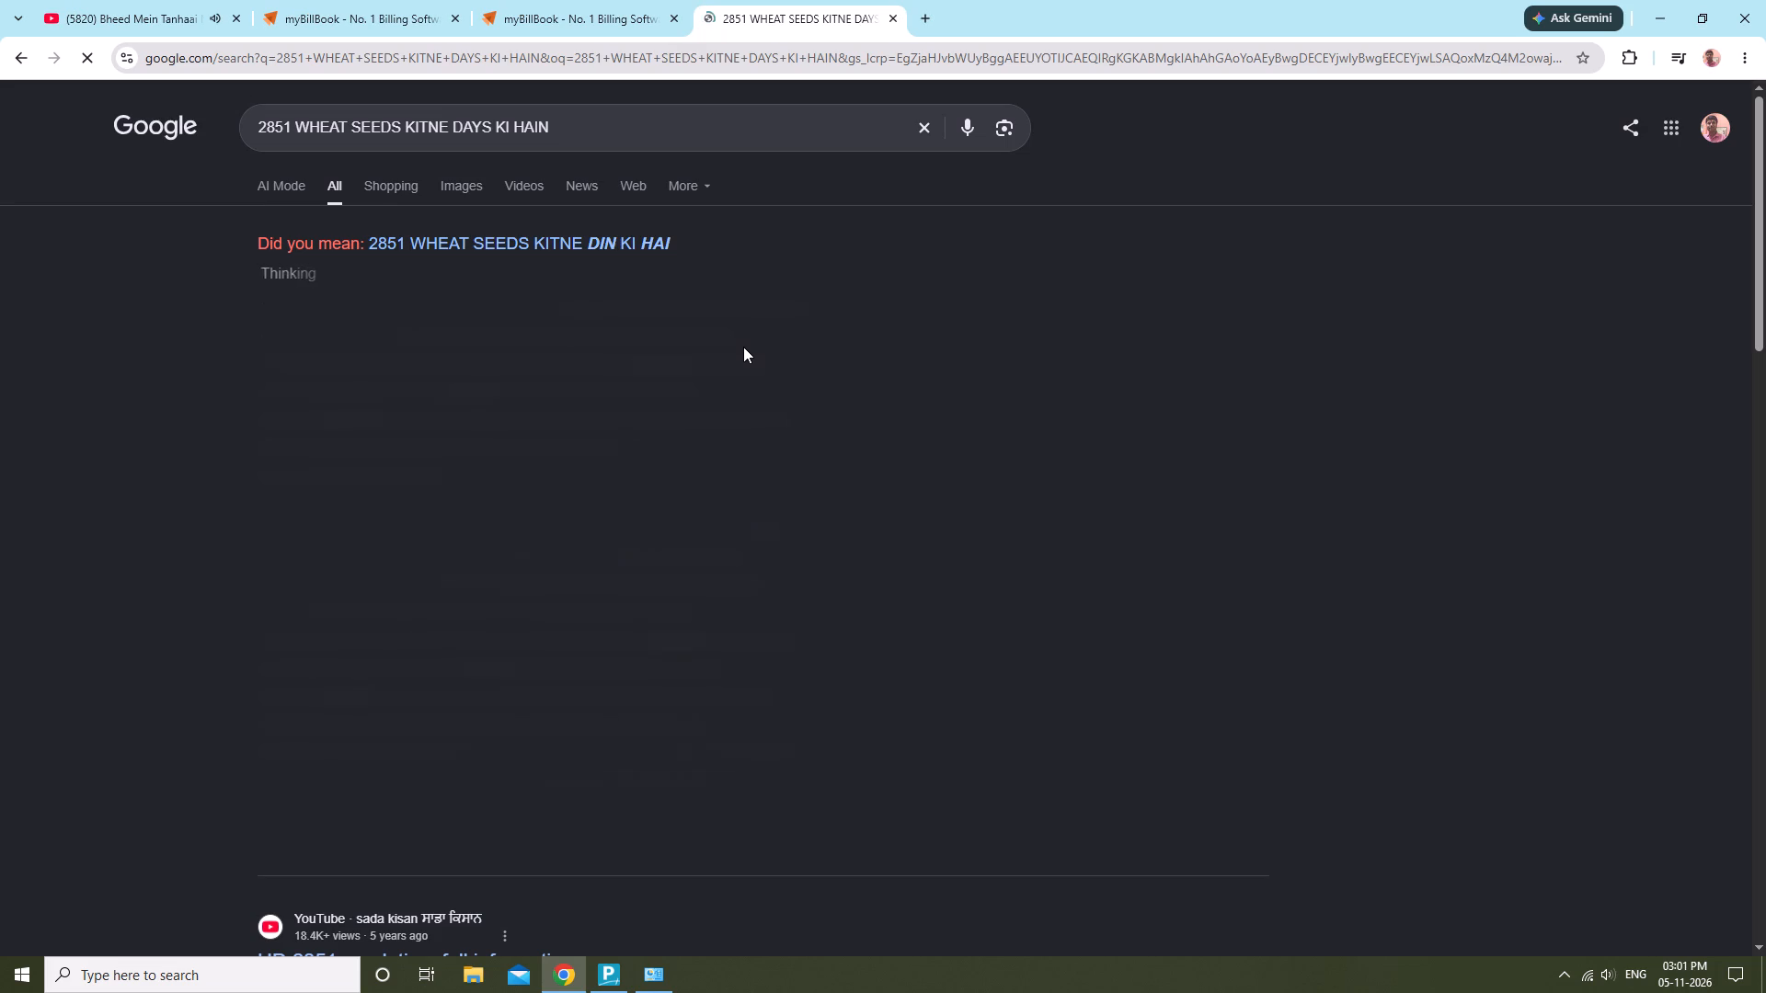
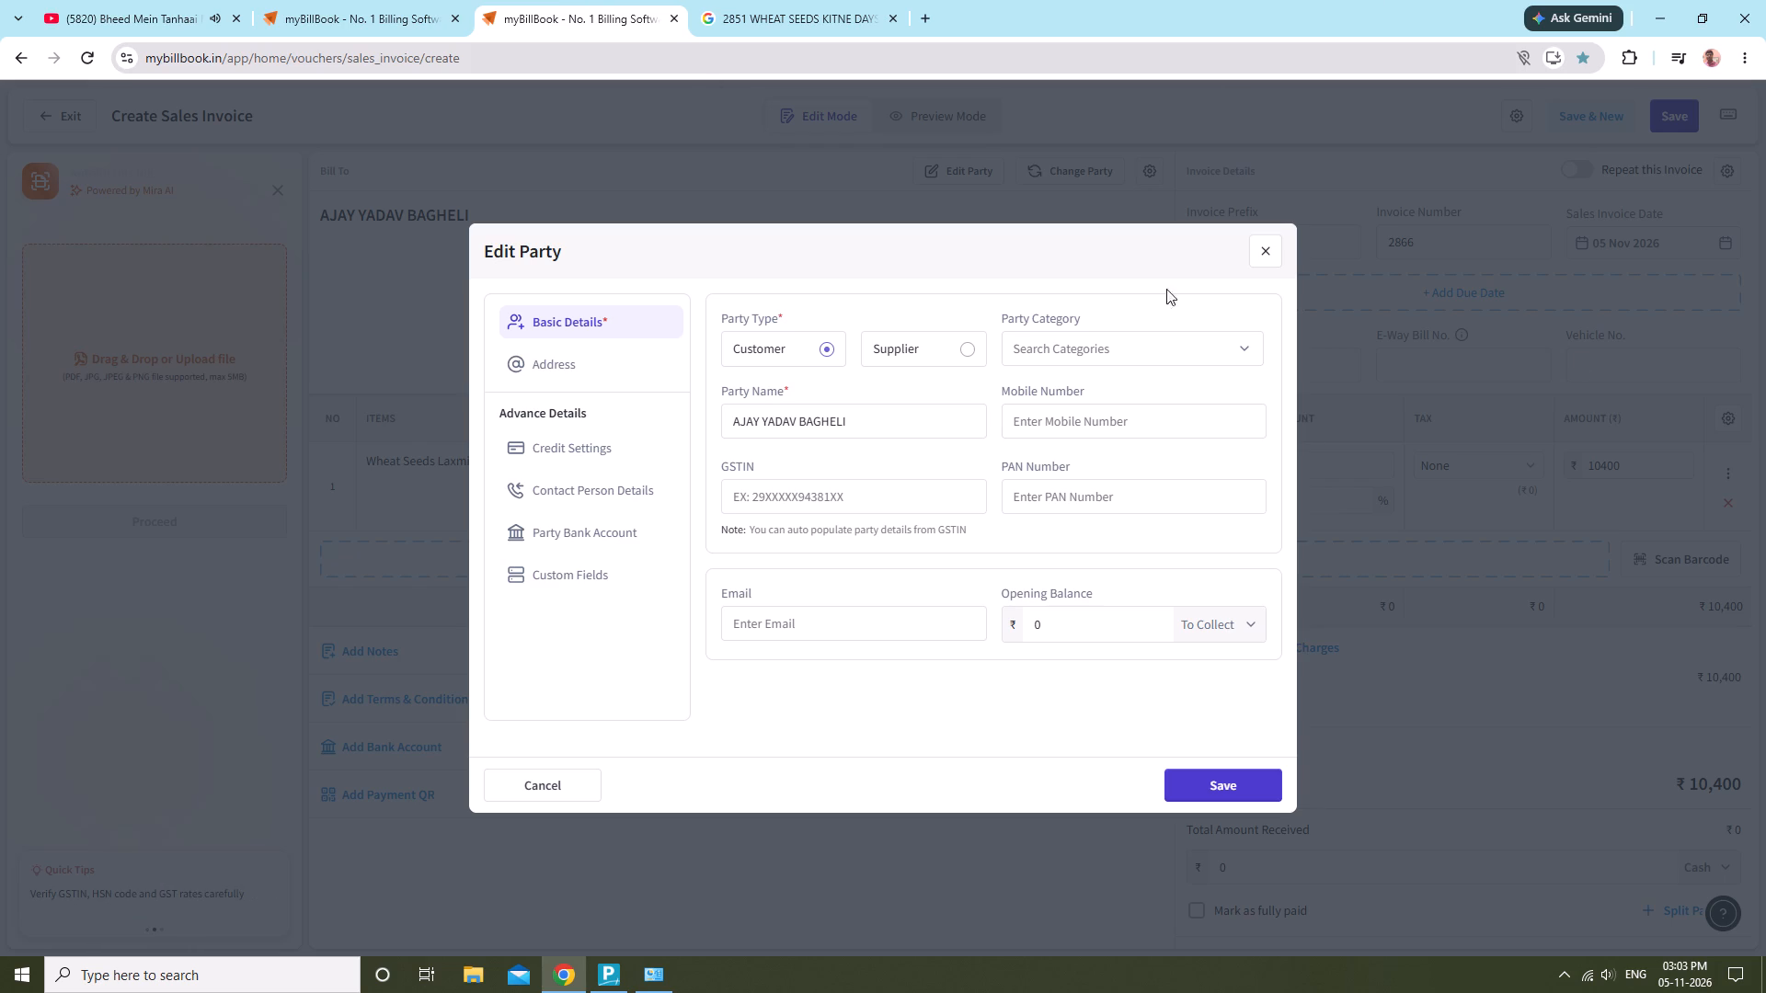
# Start entering the Bagheli customer's mobile number in the party's basic details.
pyautogui.click(1175, 396)
pyautogui.click(1181, 413)
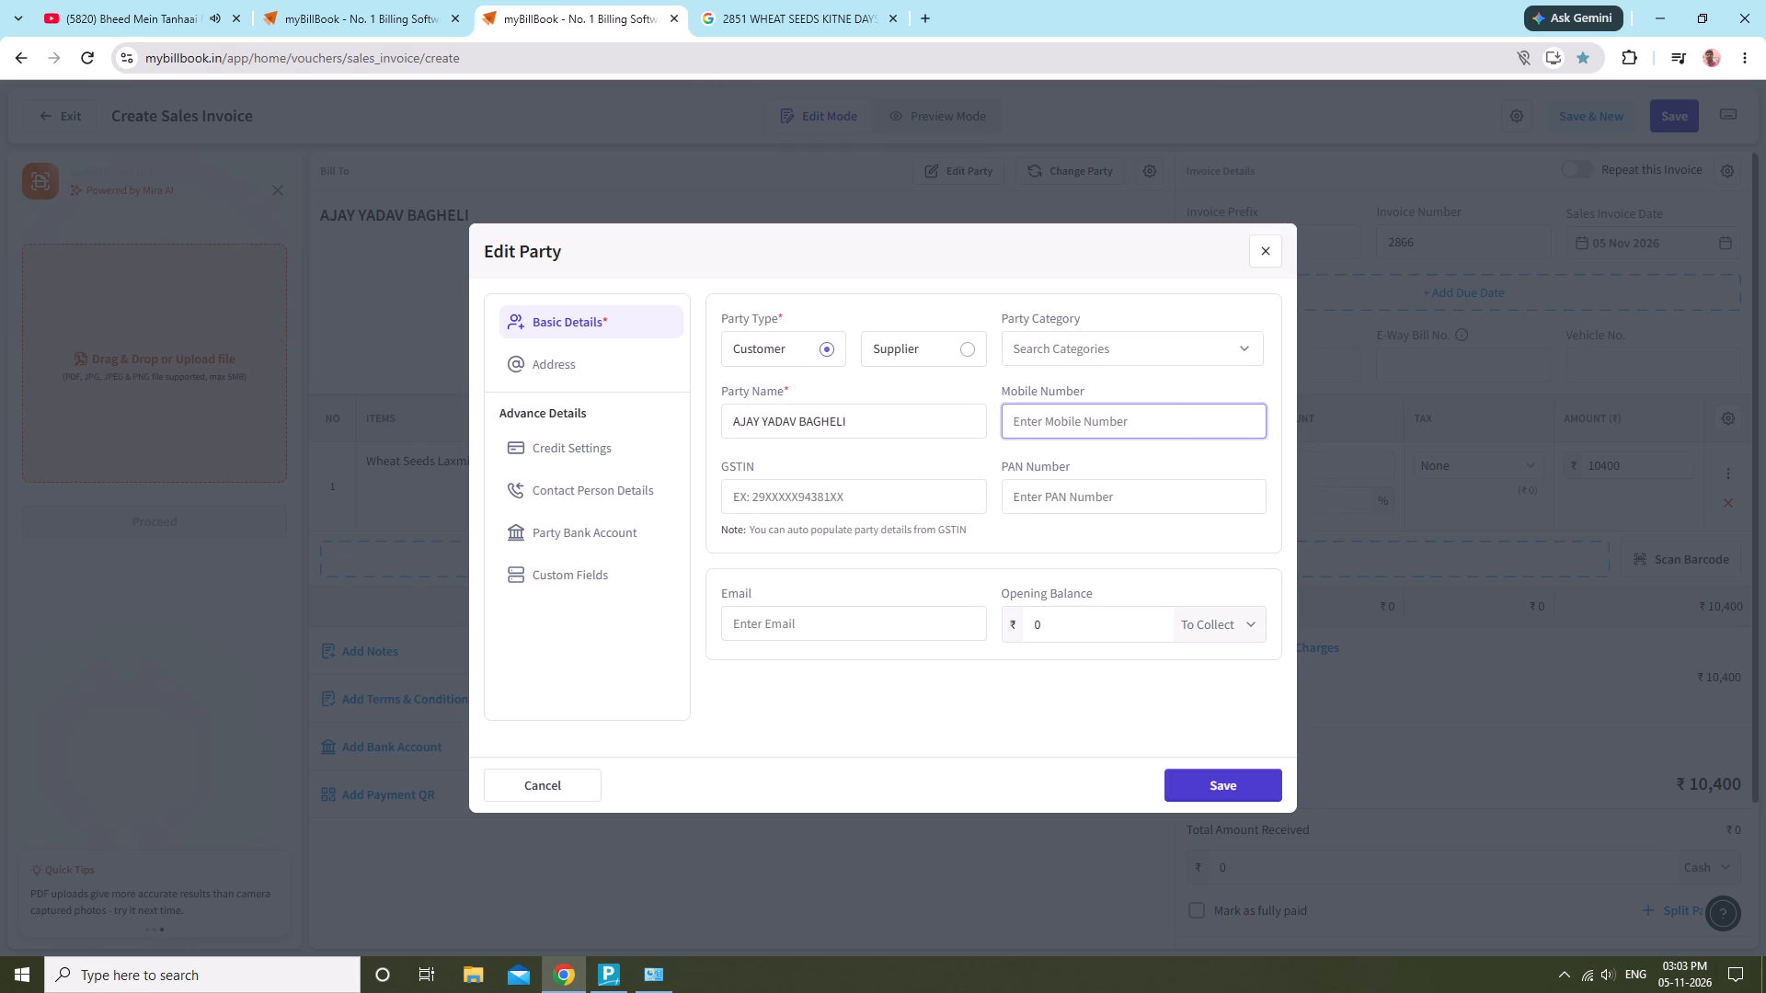
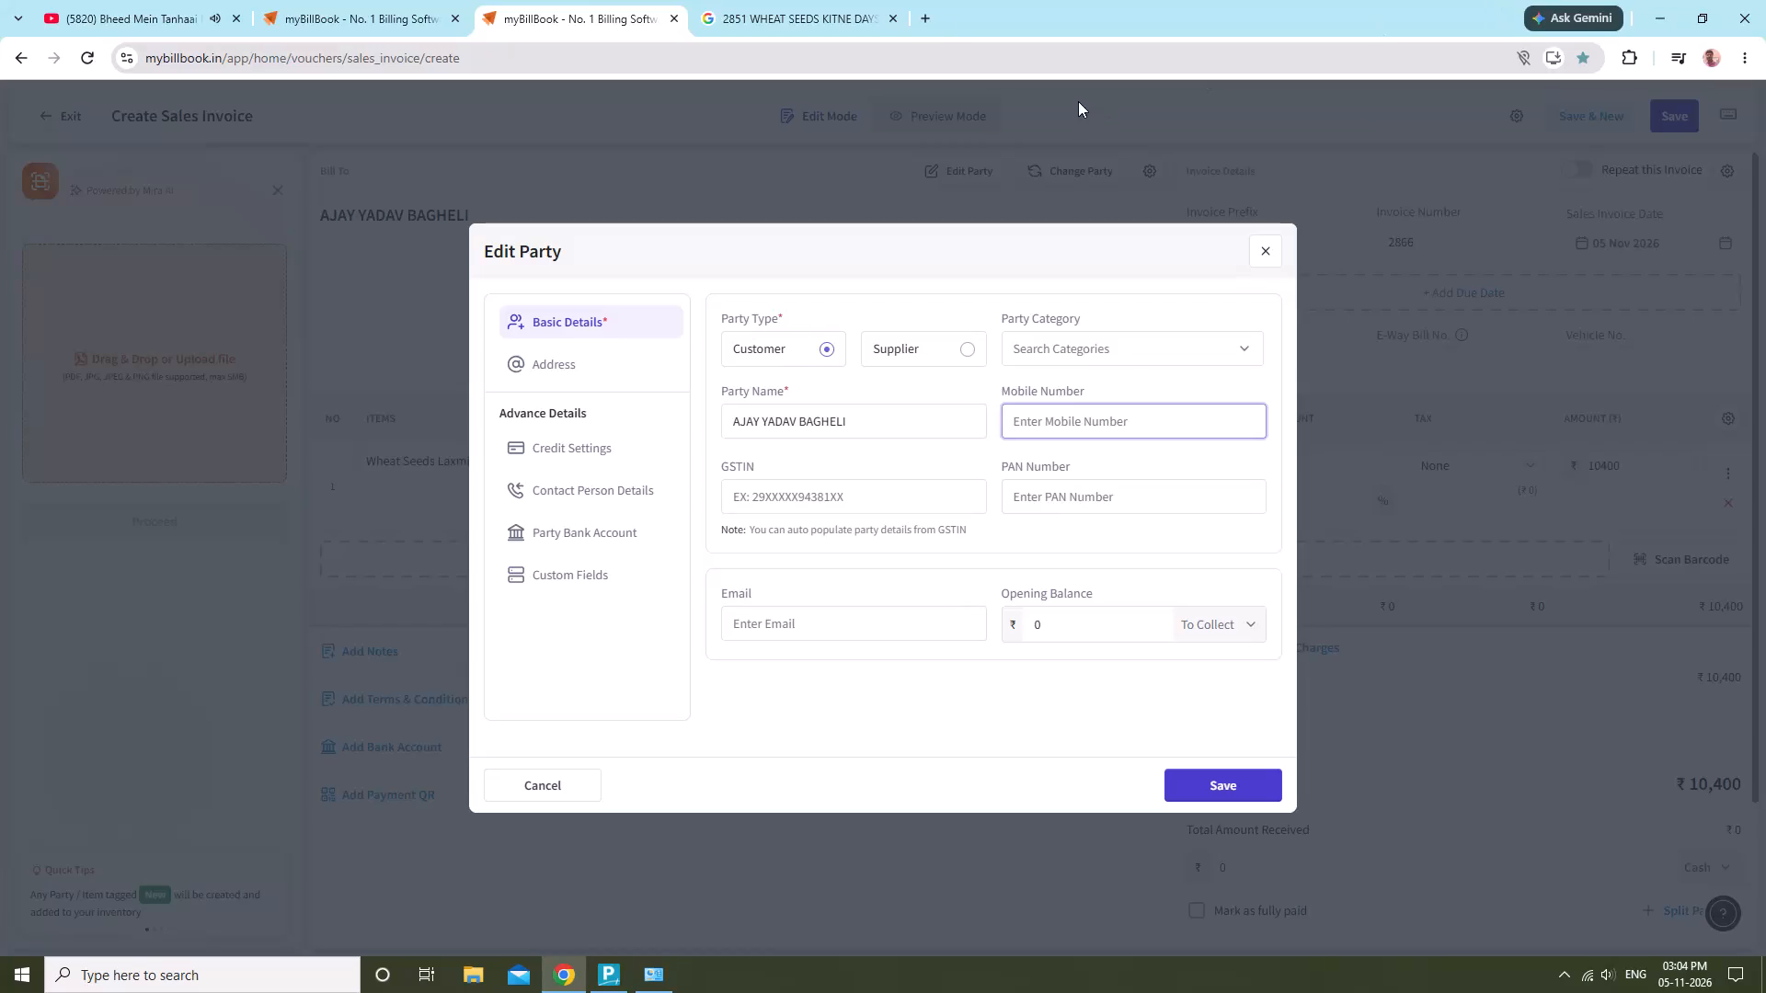
# Return to the Google wheat-seed search and change its query to "303 SEEDS KITNE DAYS KI HAIN", then run it.
pyautogui.click(851, 3)
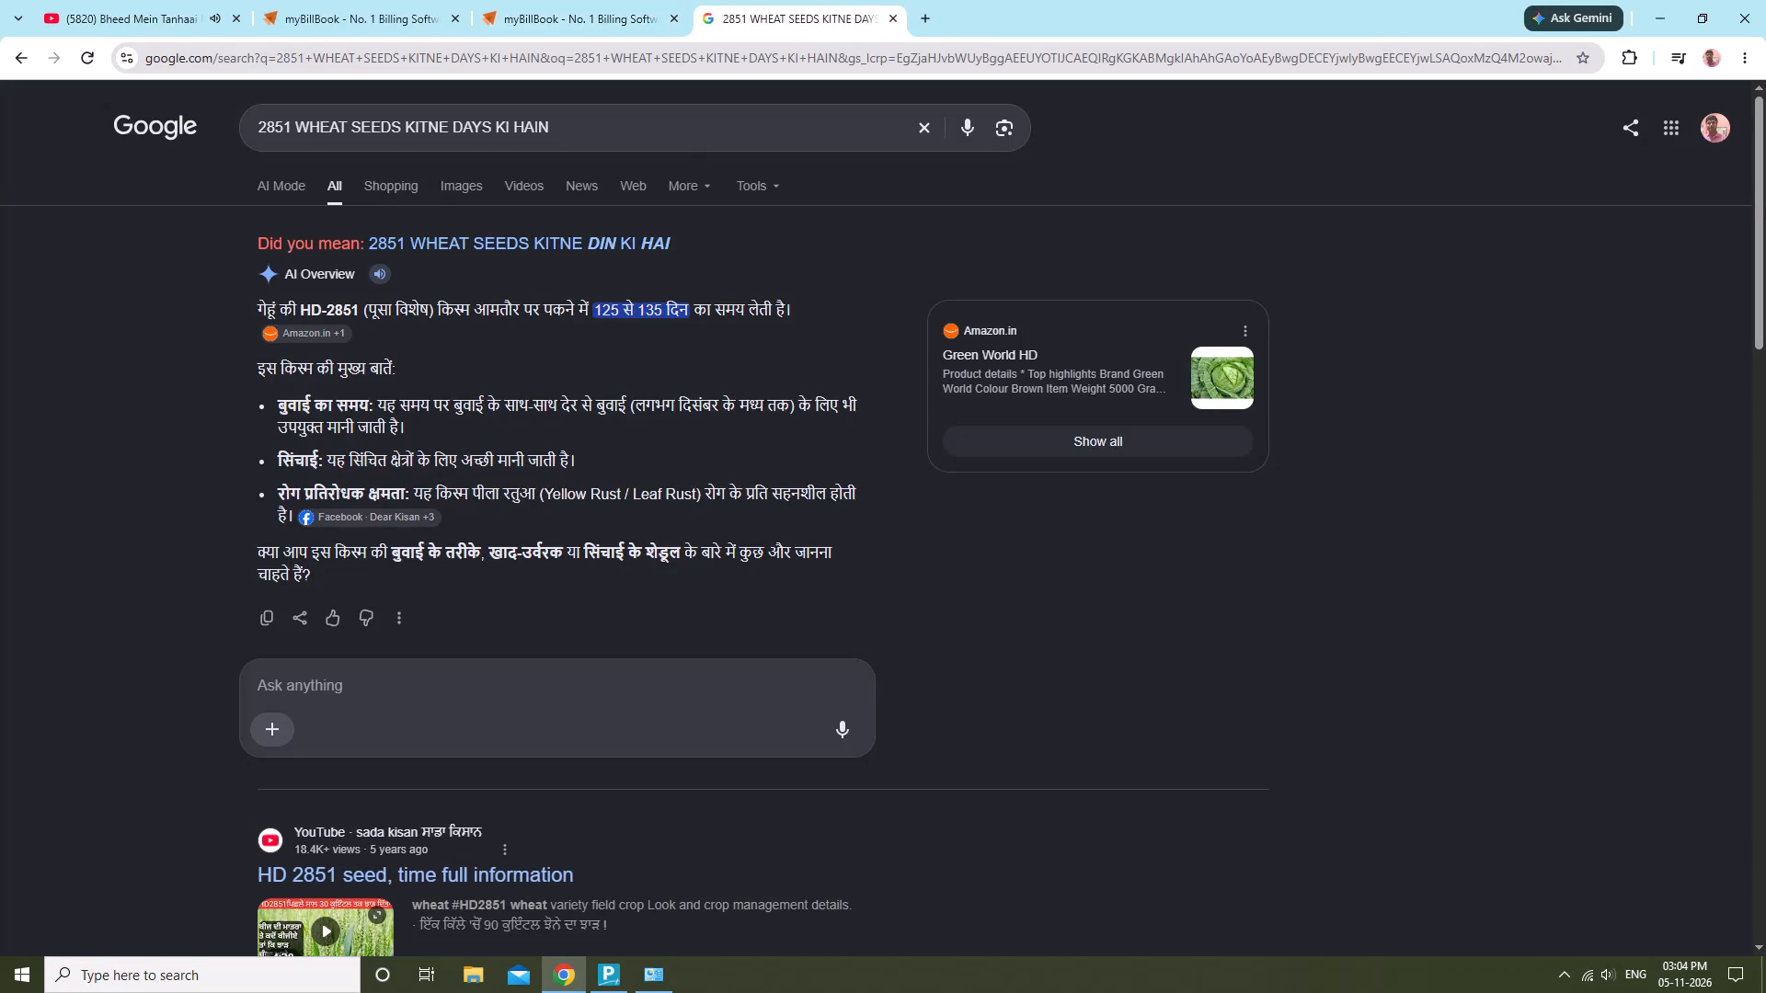
pyautogui.click(285, 141)
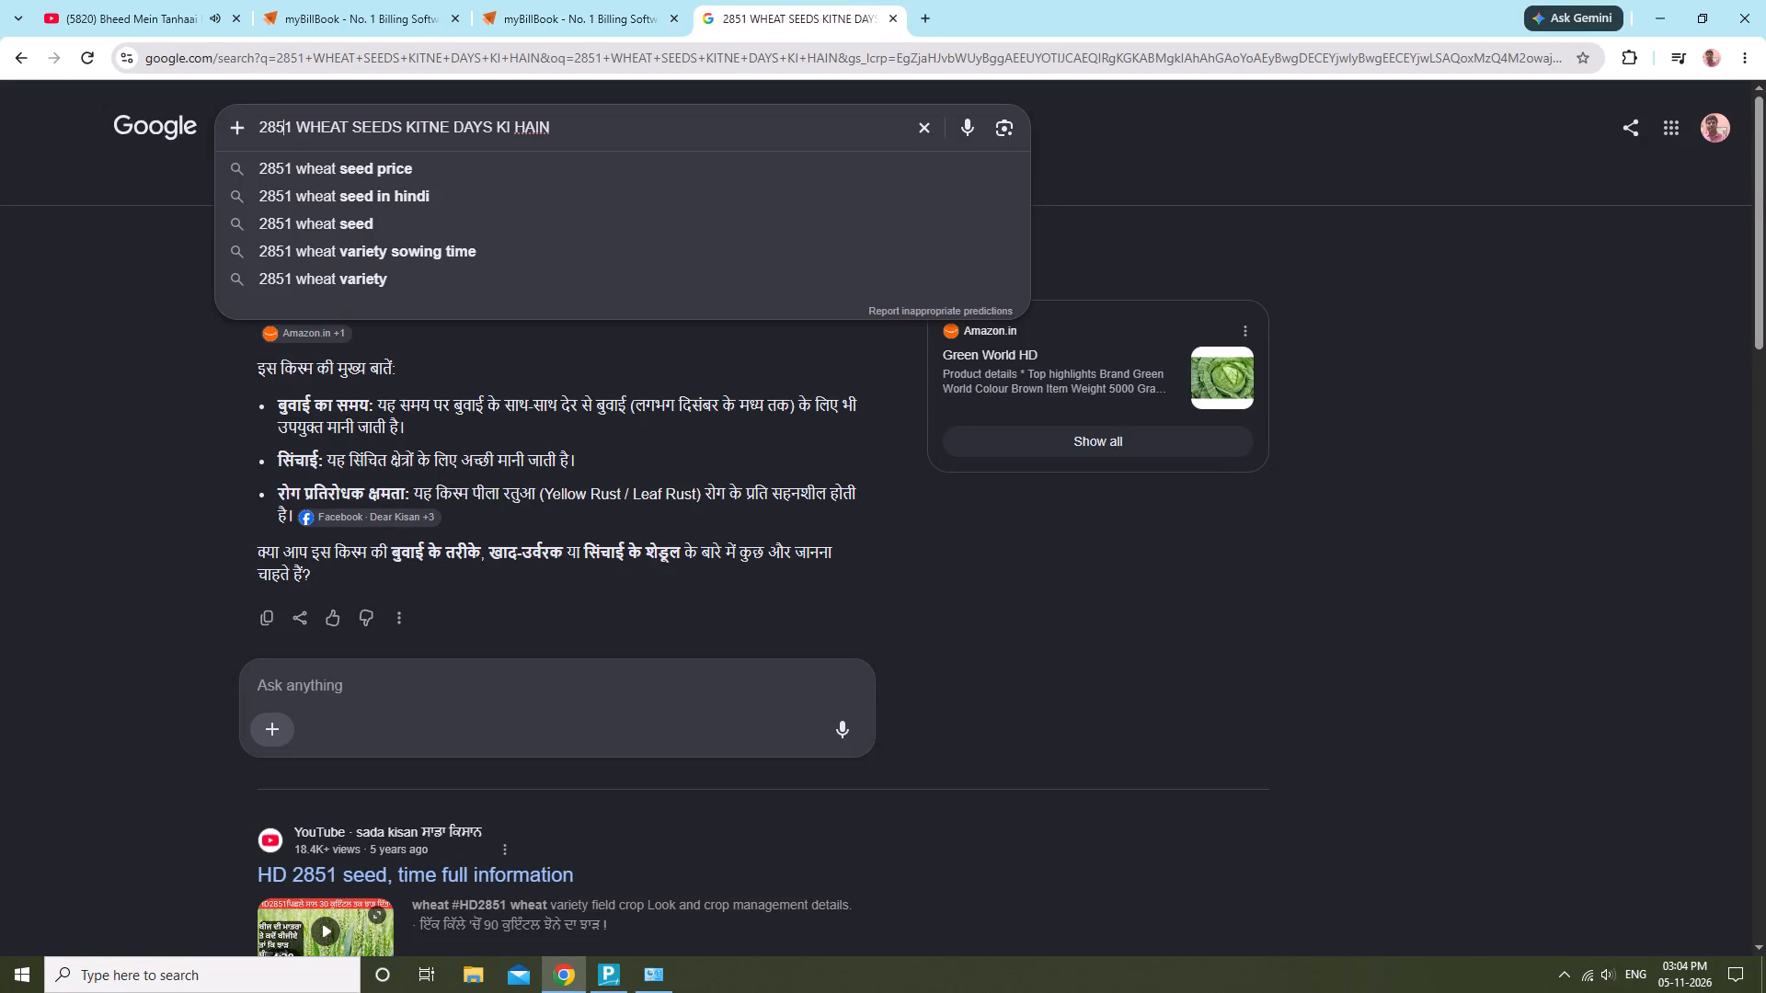
pyautogui.doubleClick(294, 124)
pyautogui.press('BackSpace')
pyautogui.press('BackSpace')
pyautogui.press('BackSpace')
pyautogui.press('BackSpace')
pyautogui.press('BackSpace')
pyautogui.press('BackSpace')
pyautogui.press('BackSpace')
pyautogui.press('BackSpace')
pyautogui.press('BackSpace')
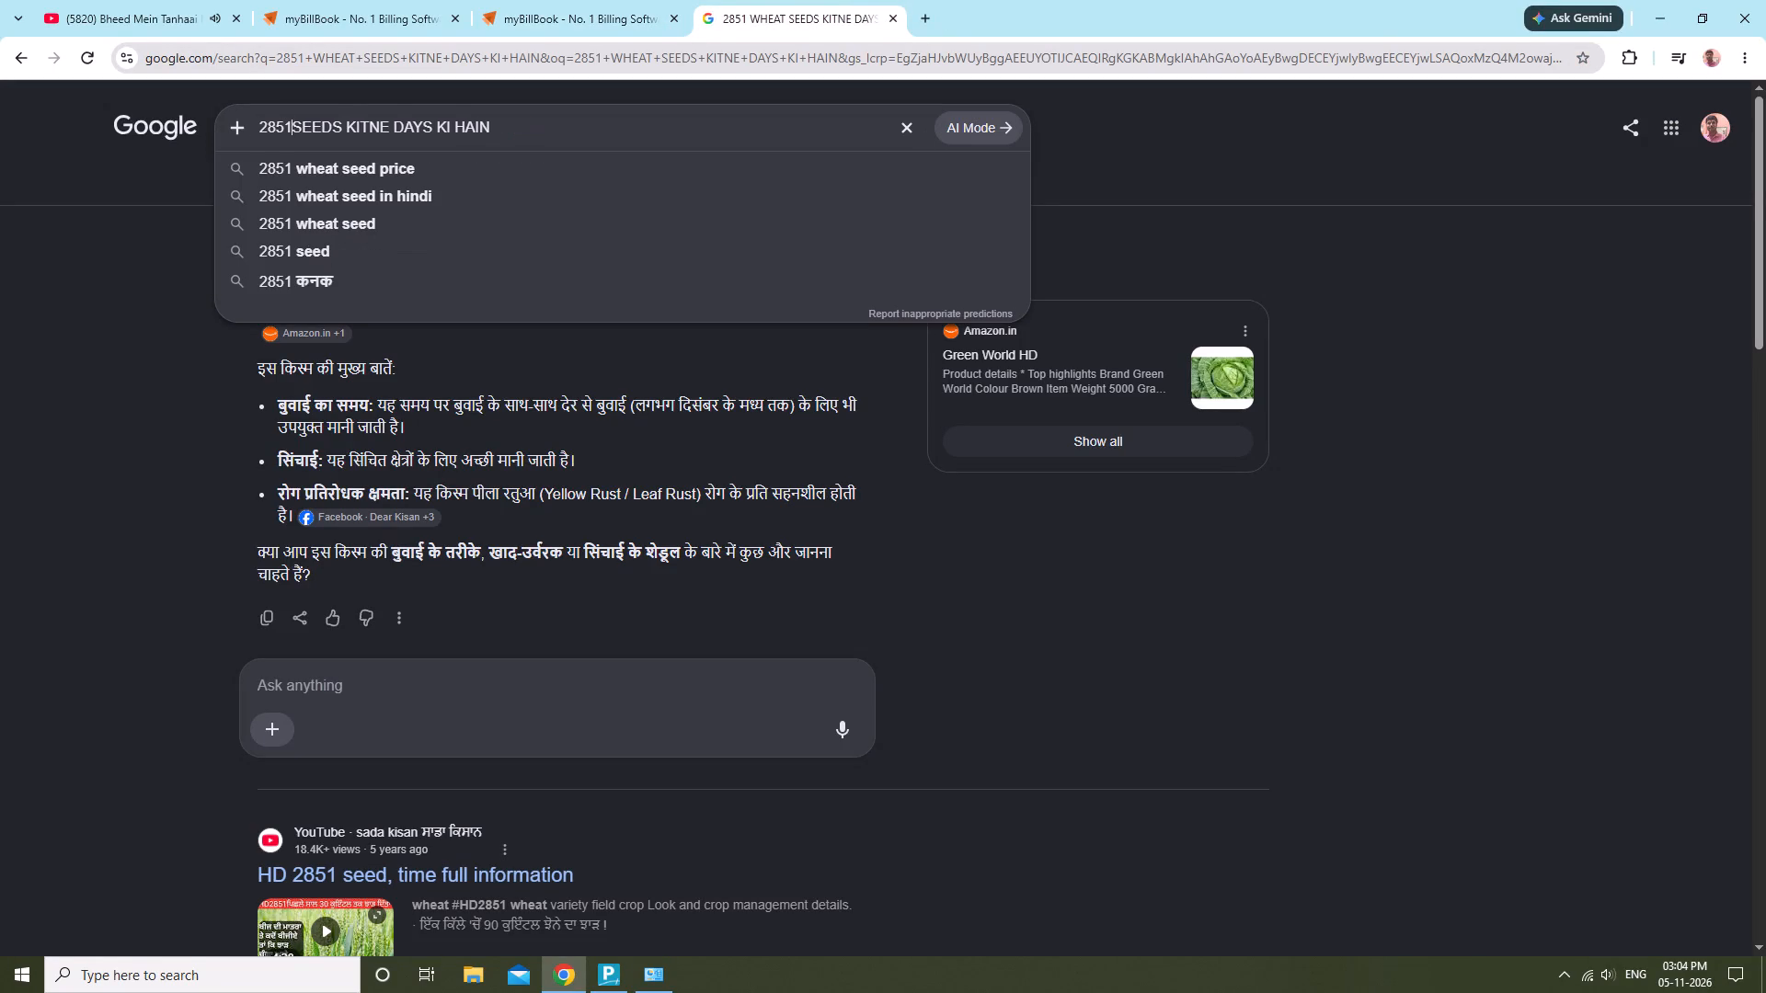
pyautogui.write('303')
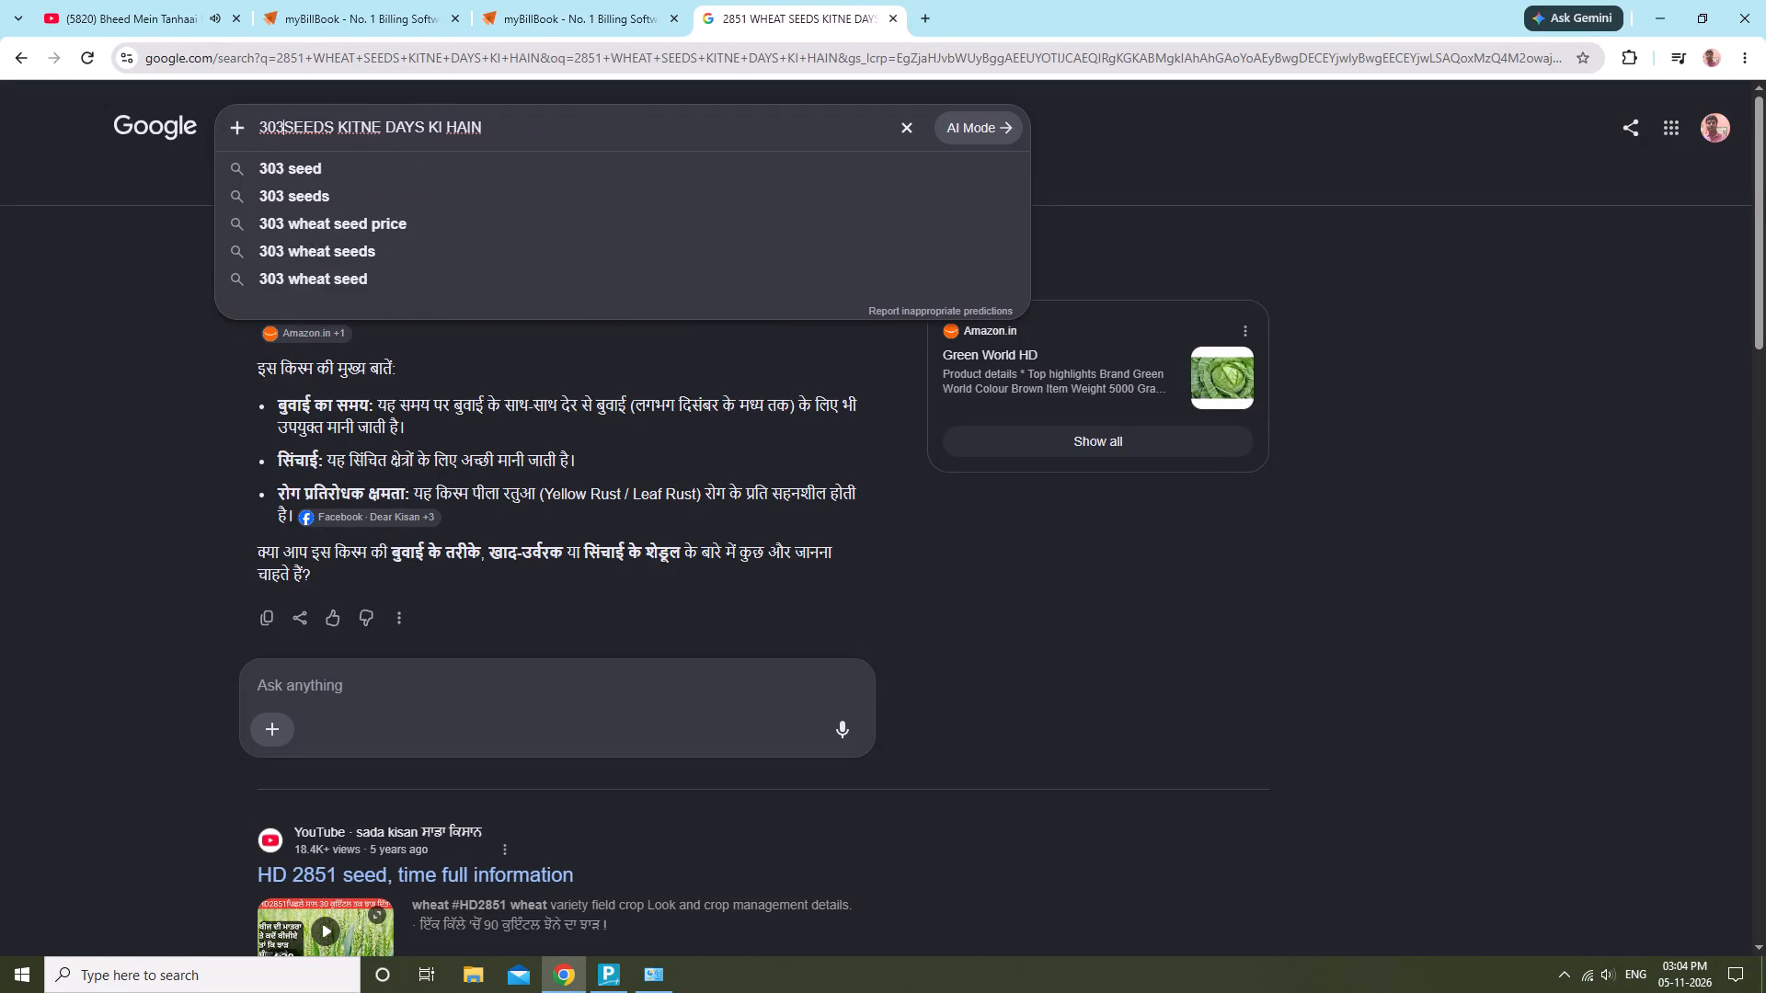
pyautogui.press('space')
pyautogui.press('Return')
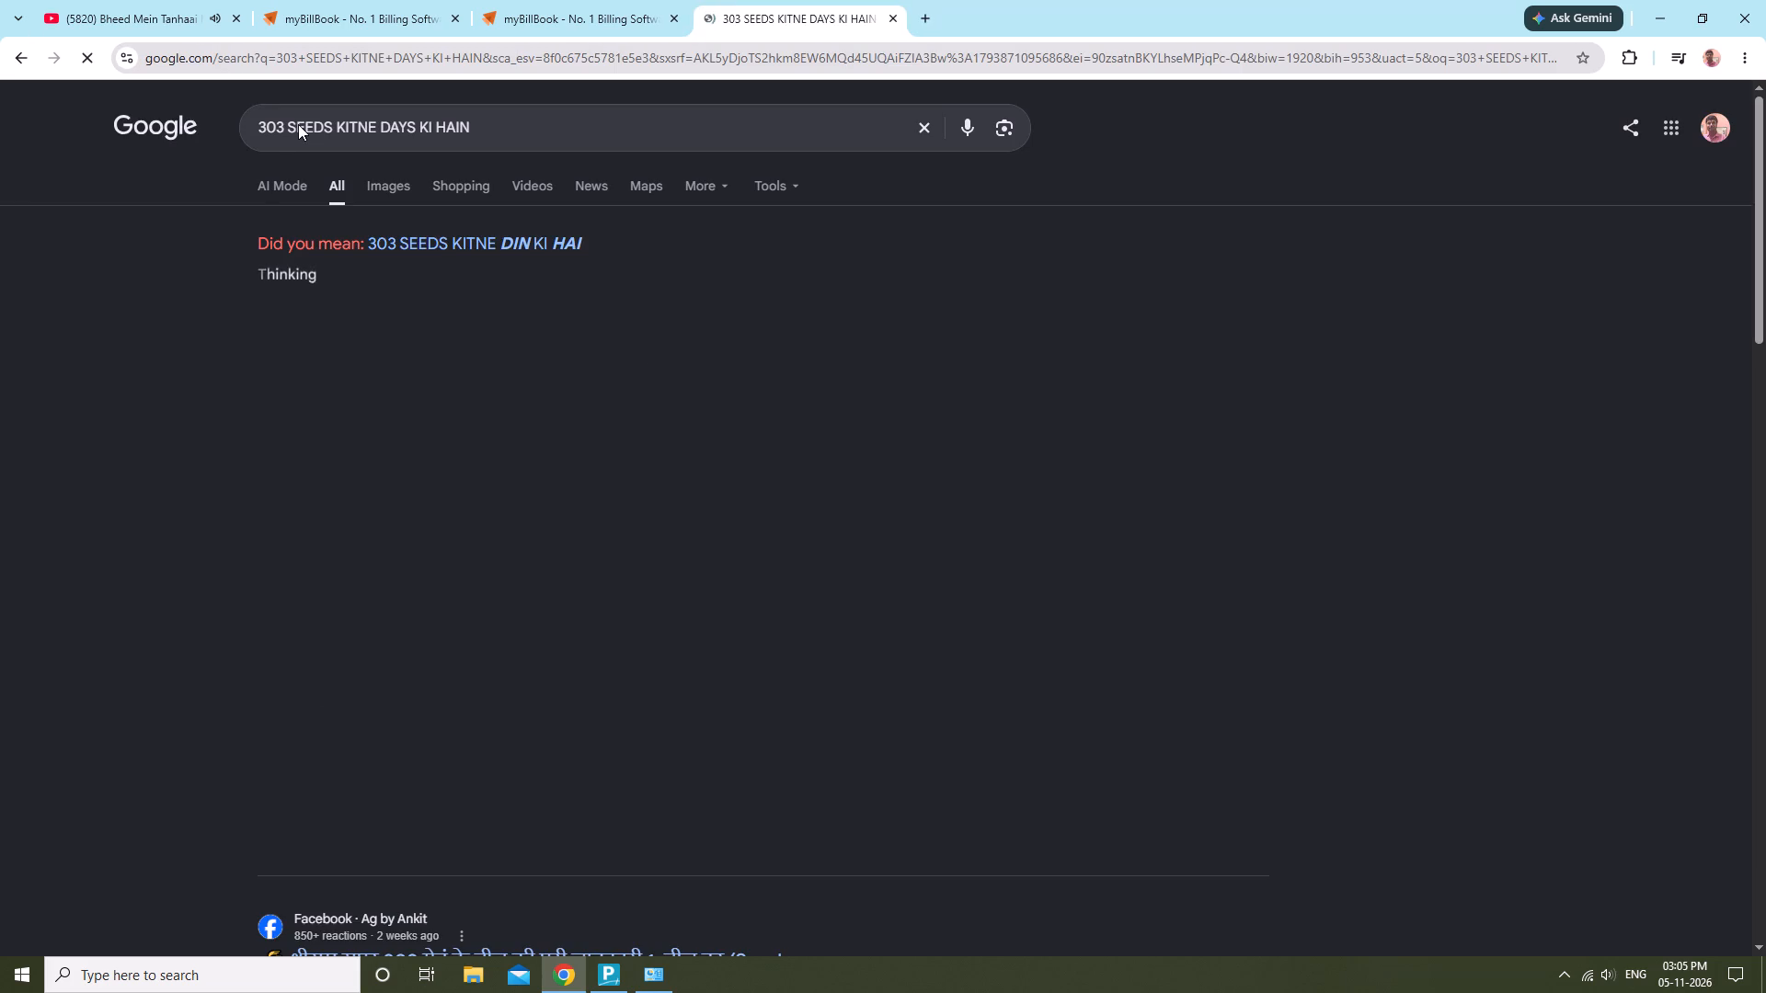
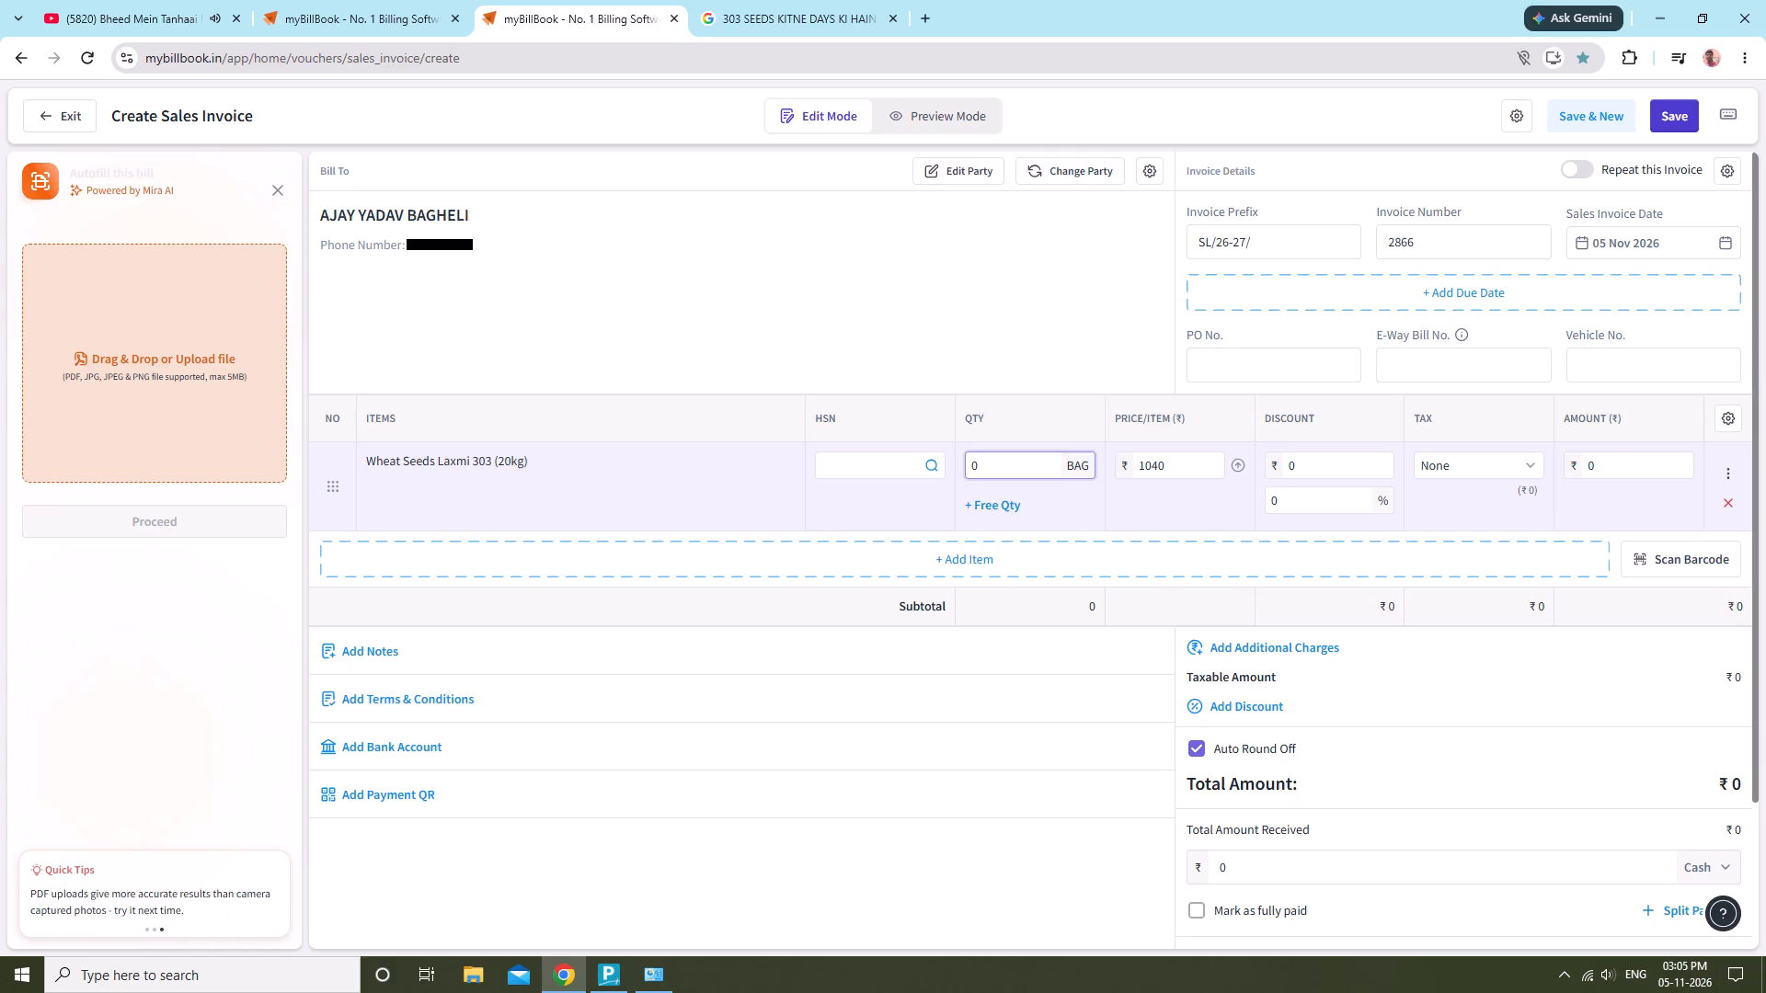
# Set the quantity of Wheat Seeds Laxmi 303 (20kg) to 9 bags in the sales invoice.
pyautogui.press('9')
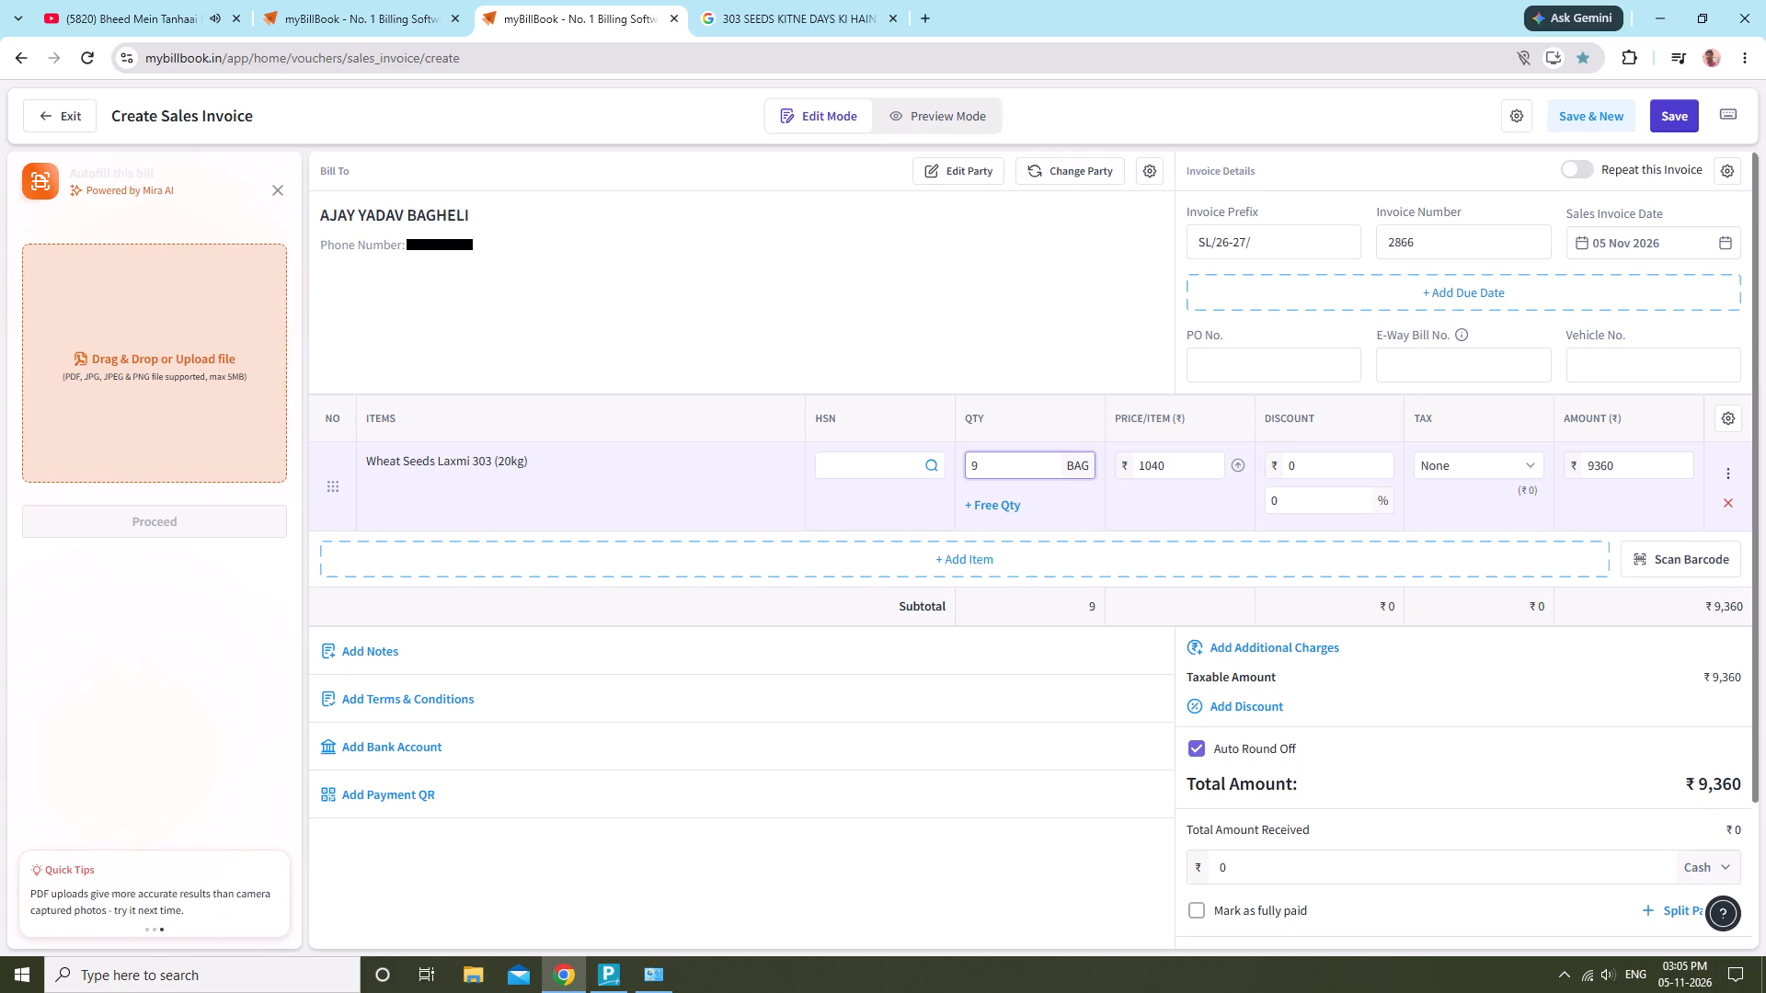
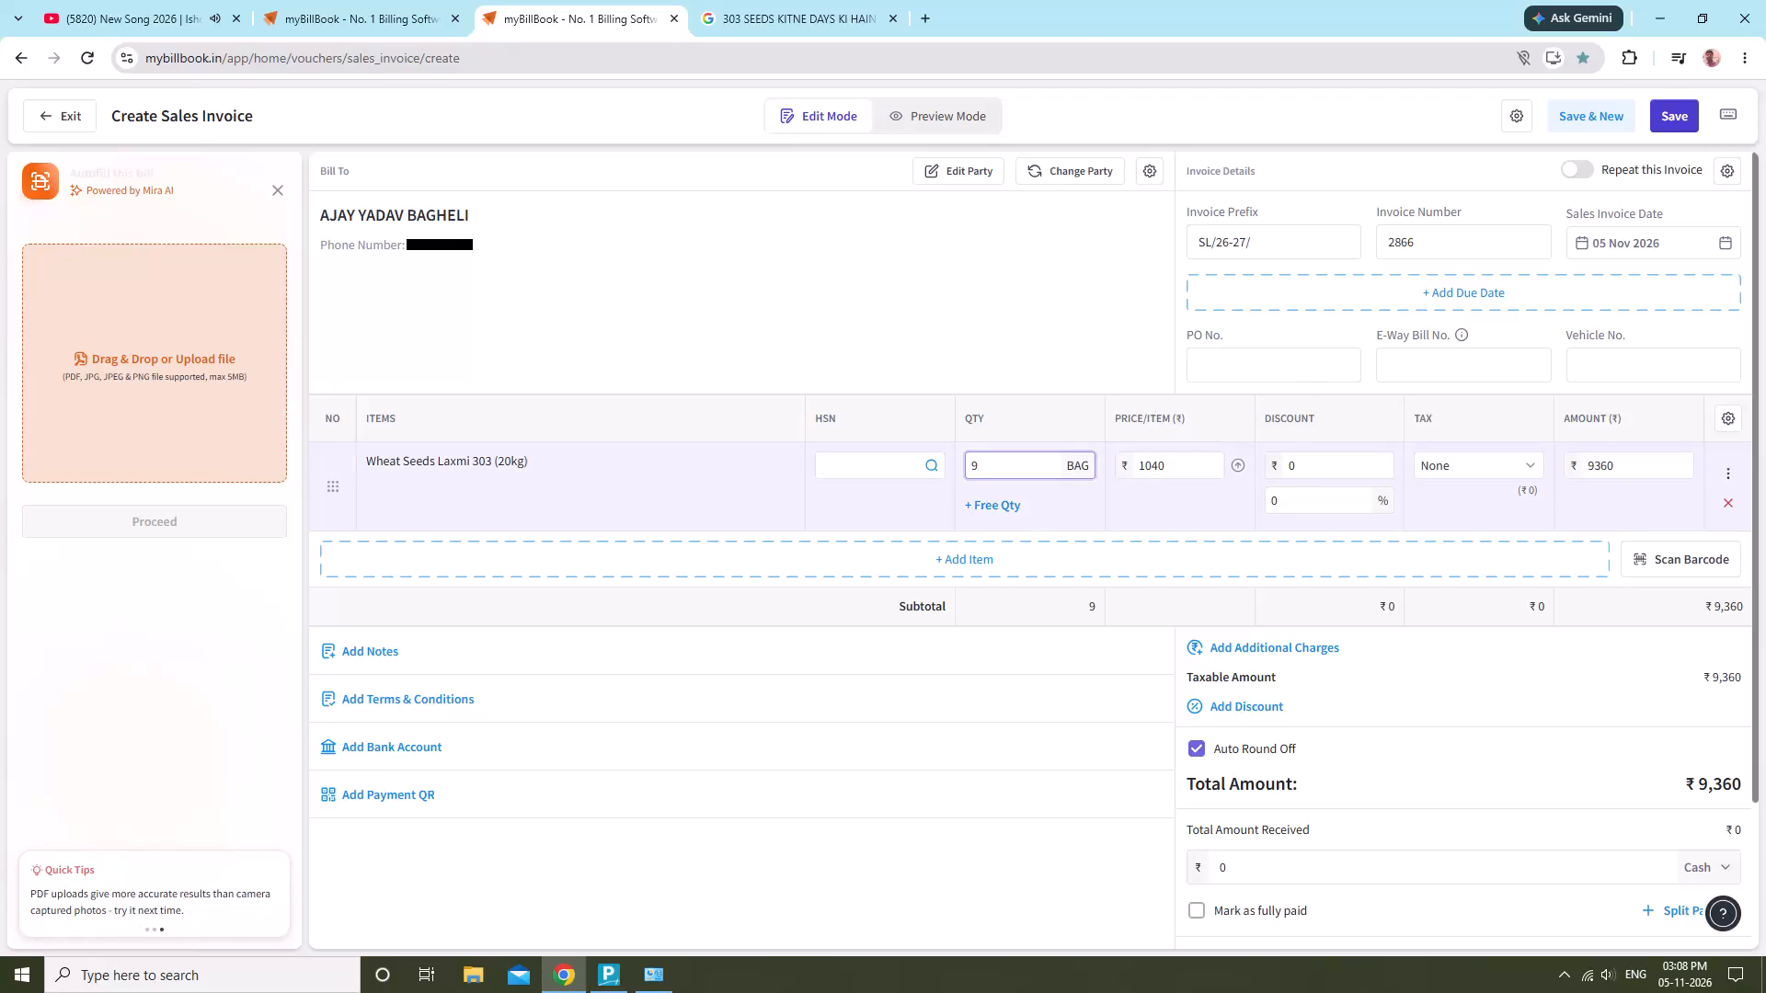
# Set the price per item of Wheat Seeds Laxmi 303 (20kg) to ₹1000 in the sales invoice.
pyautogui.press('BackSpace')
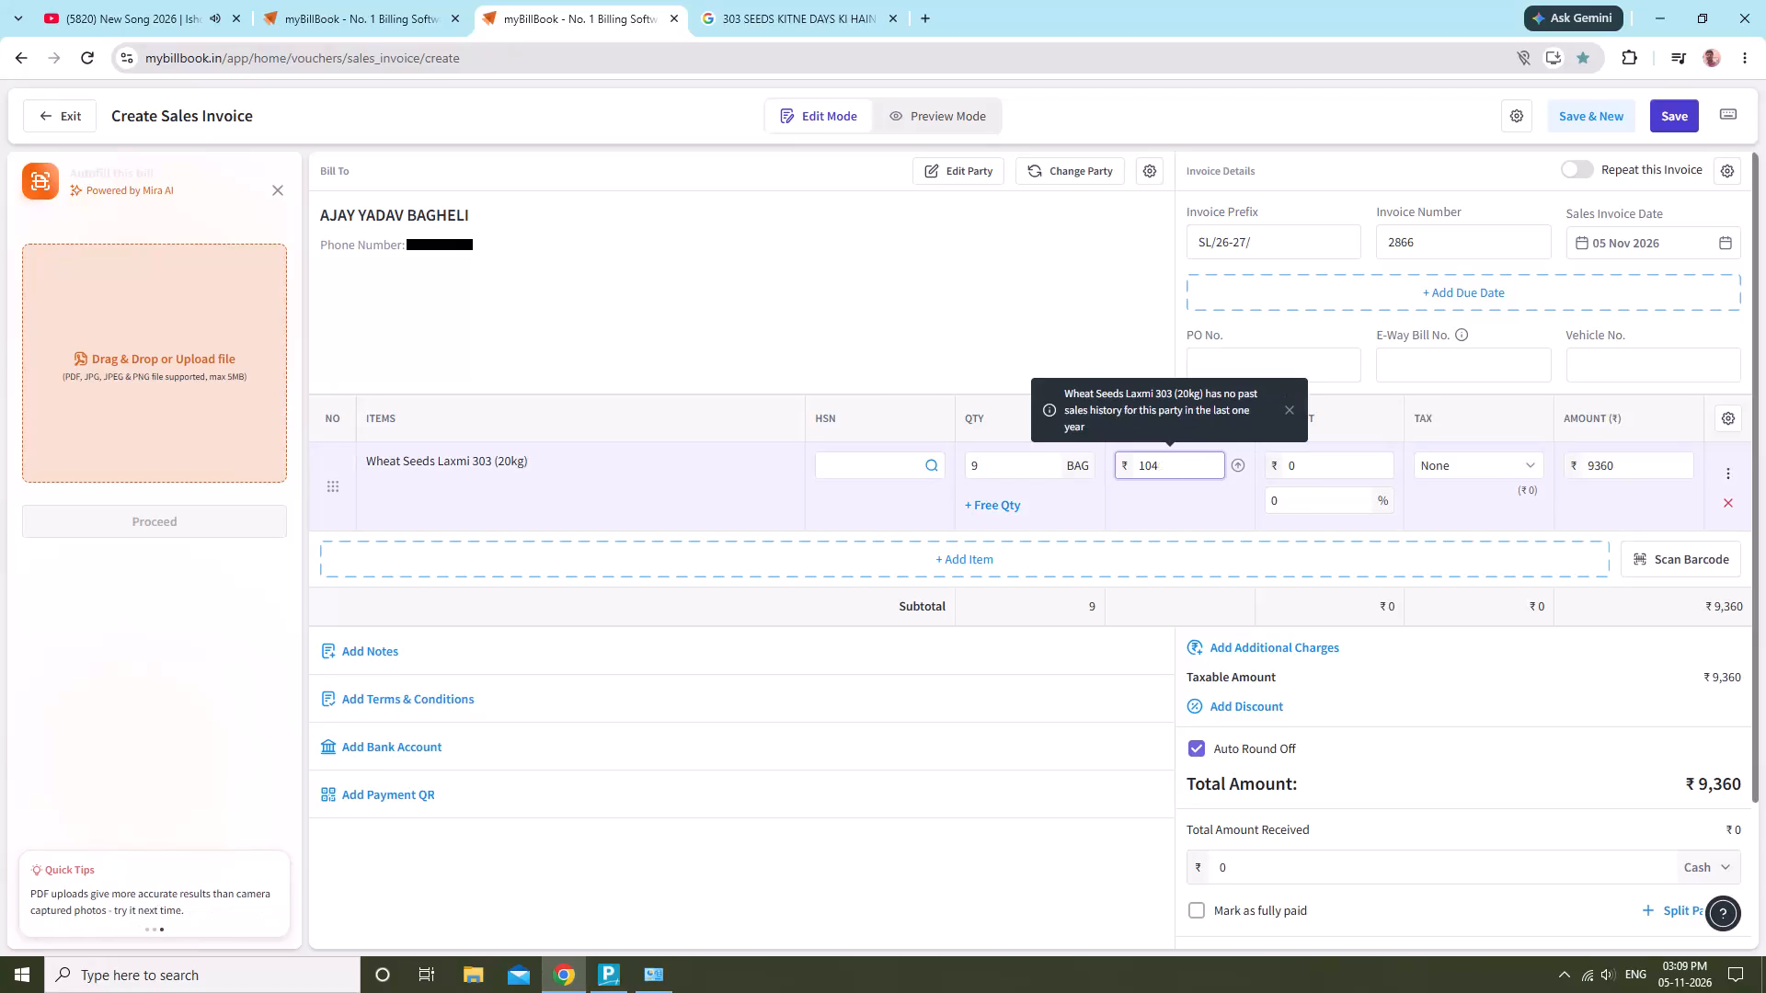
pyautogui.press('BackSpace')
pyautogui.press('BackSpace')
pyautogui.press('BackSpace')
pyautogui.write('100')
pyautogui.press('0')
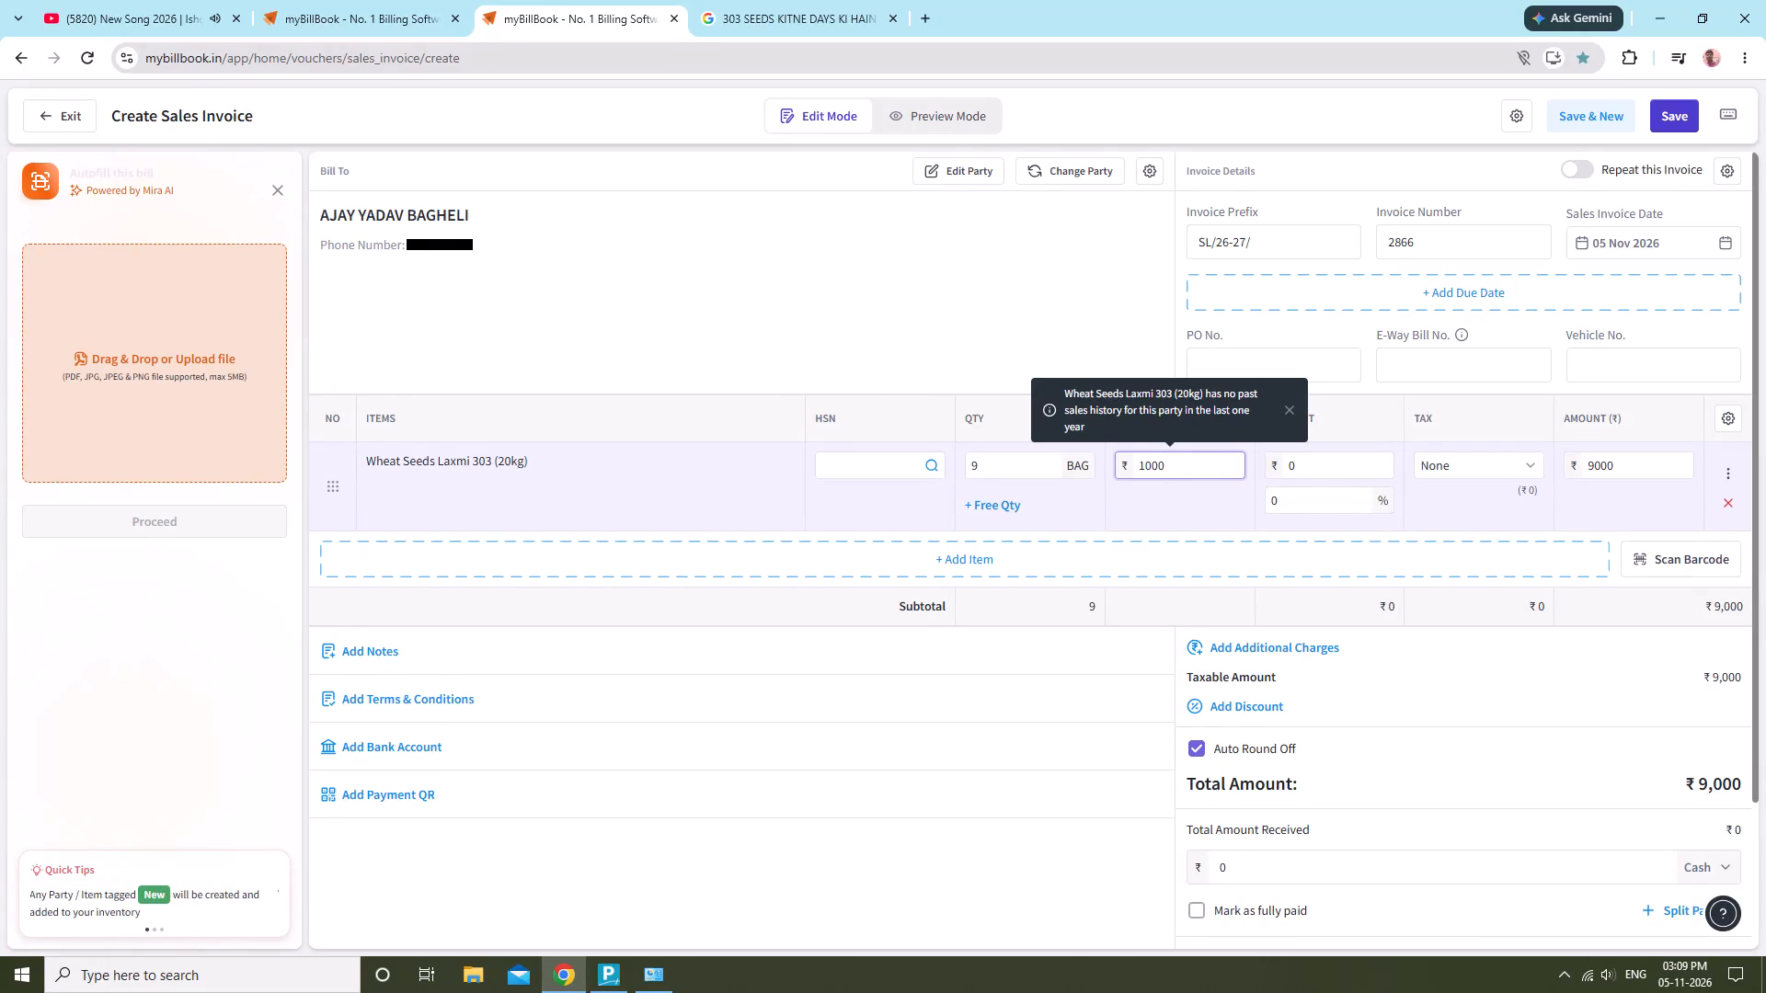
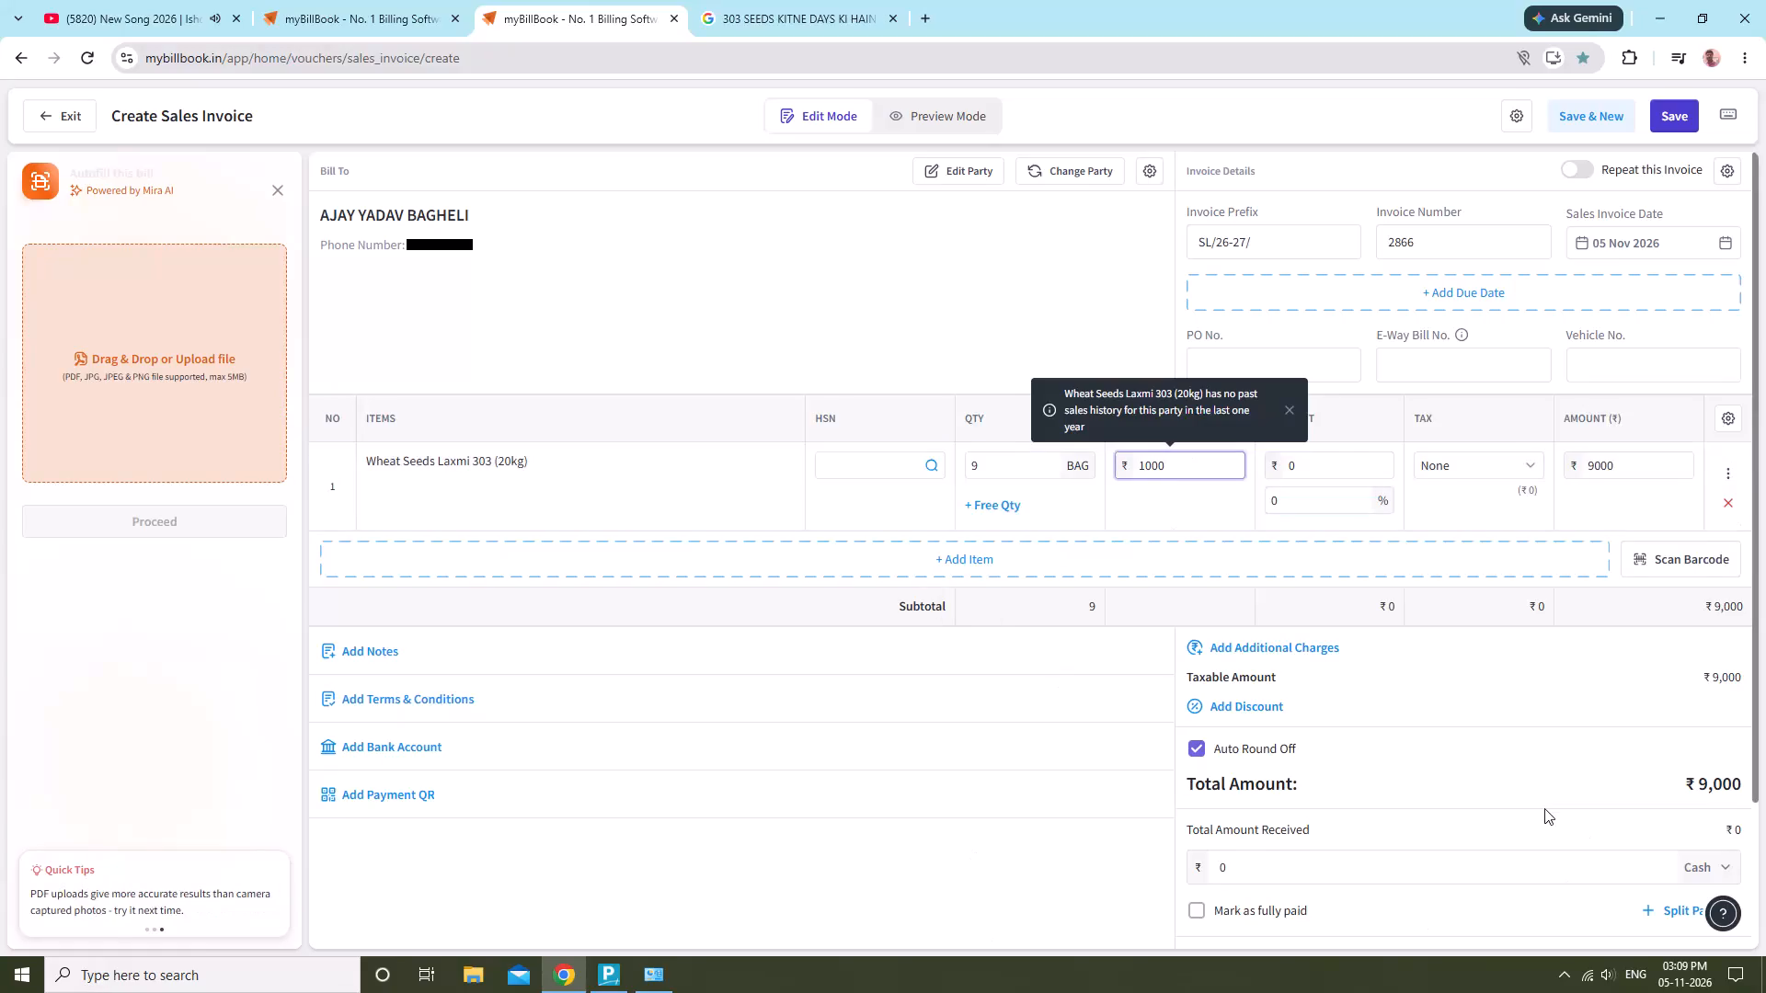
# Record ₹5000 received in cash on the sales invoice and save the invoice.
pyautogui.scroll(-4, 1544, 808)
pyautogui.click(1328, 682)
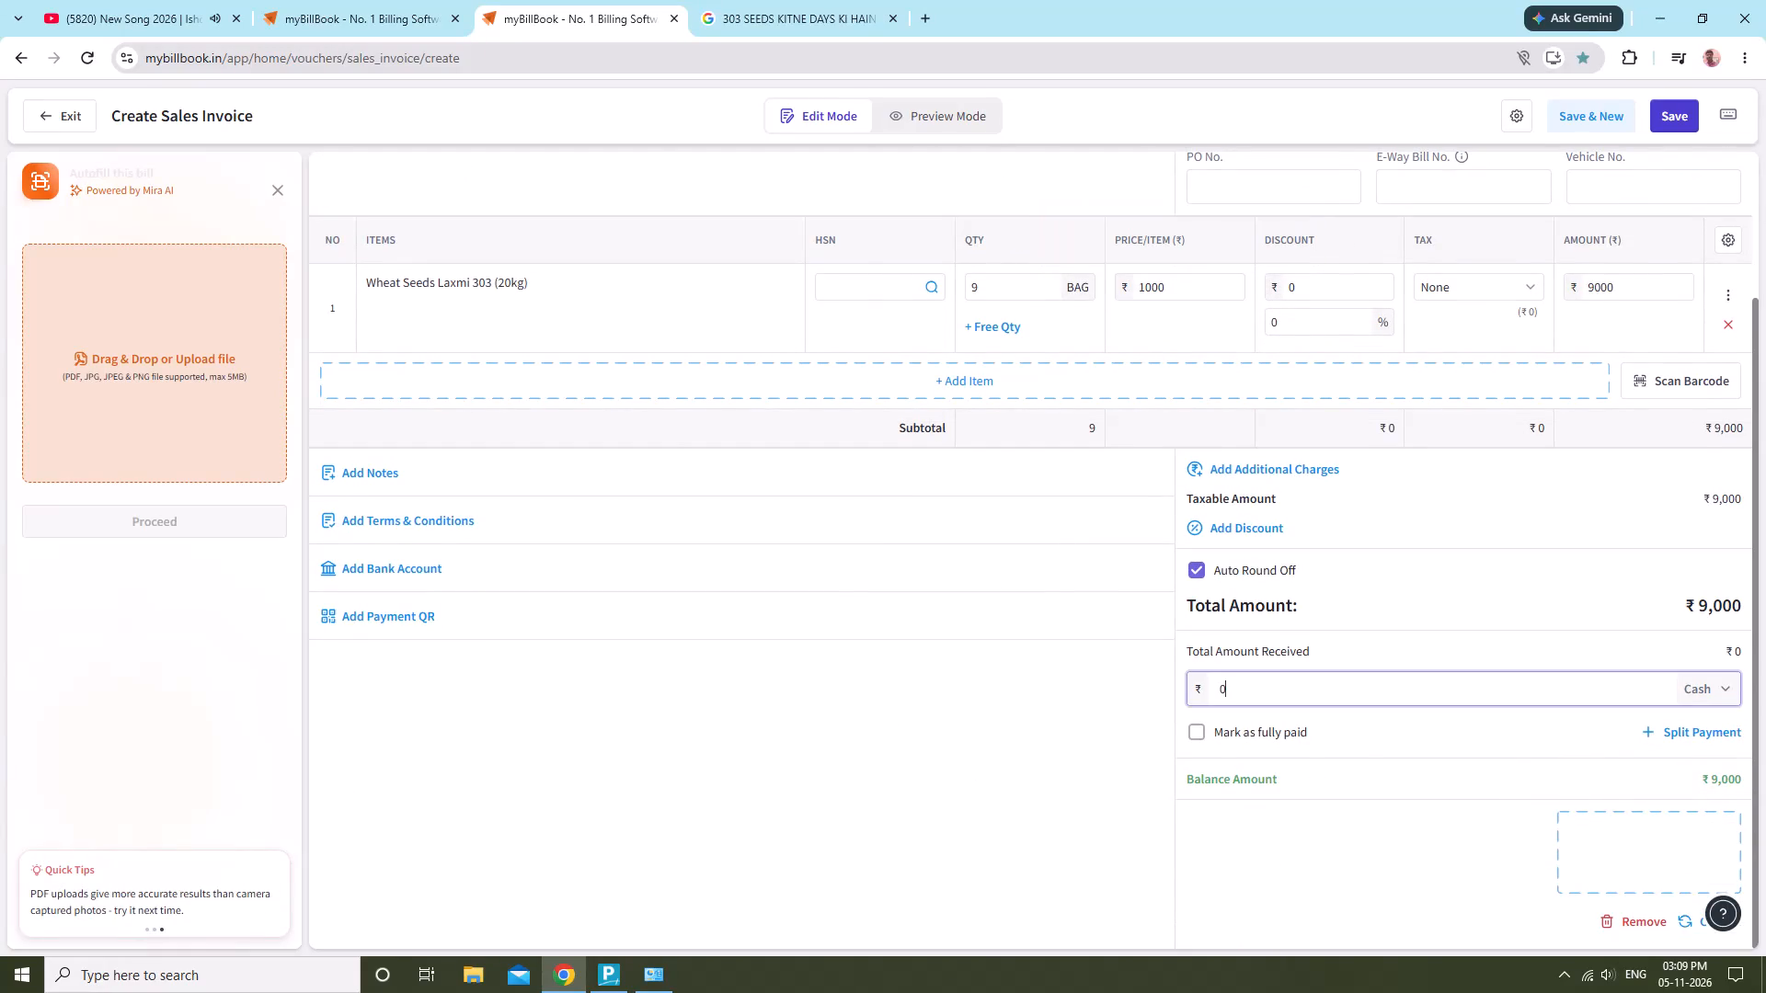
pyautogui.write('5000')
pyautogui.scroll(-3, 1251, 749)
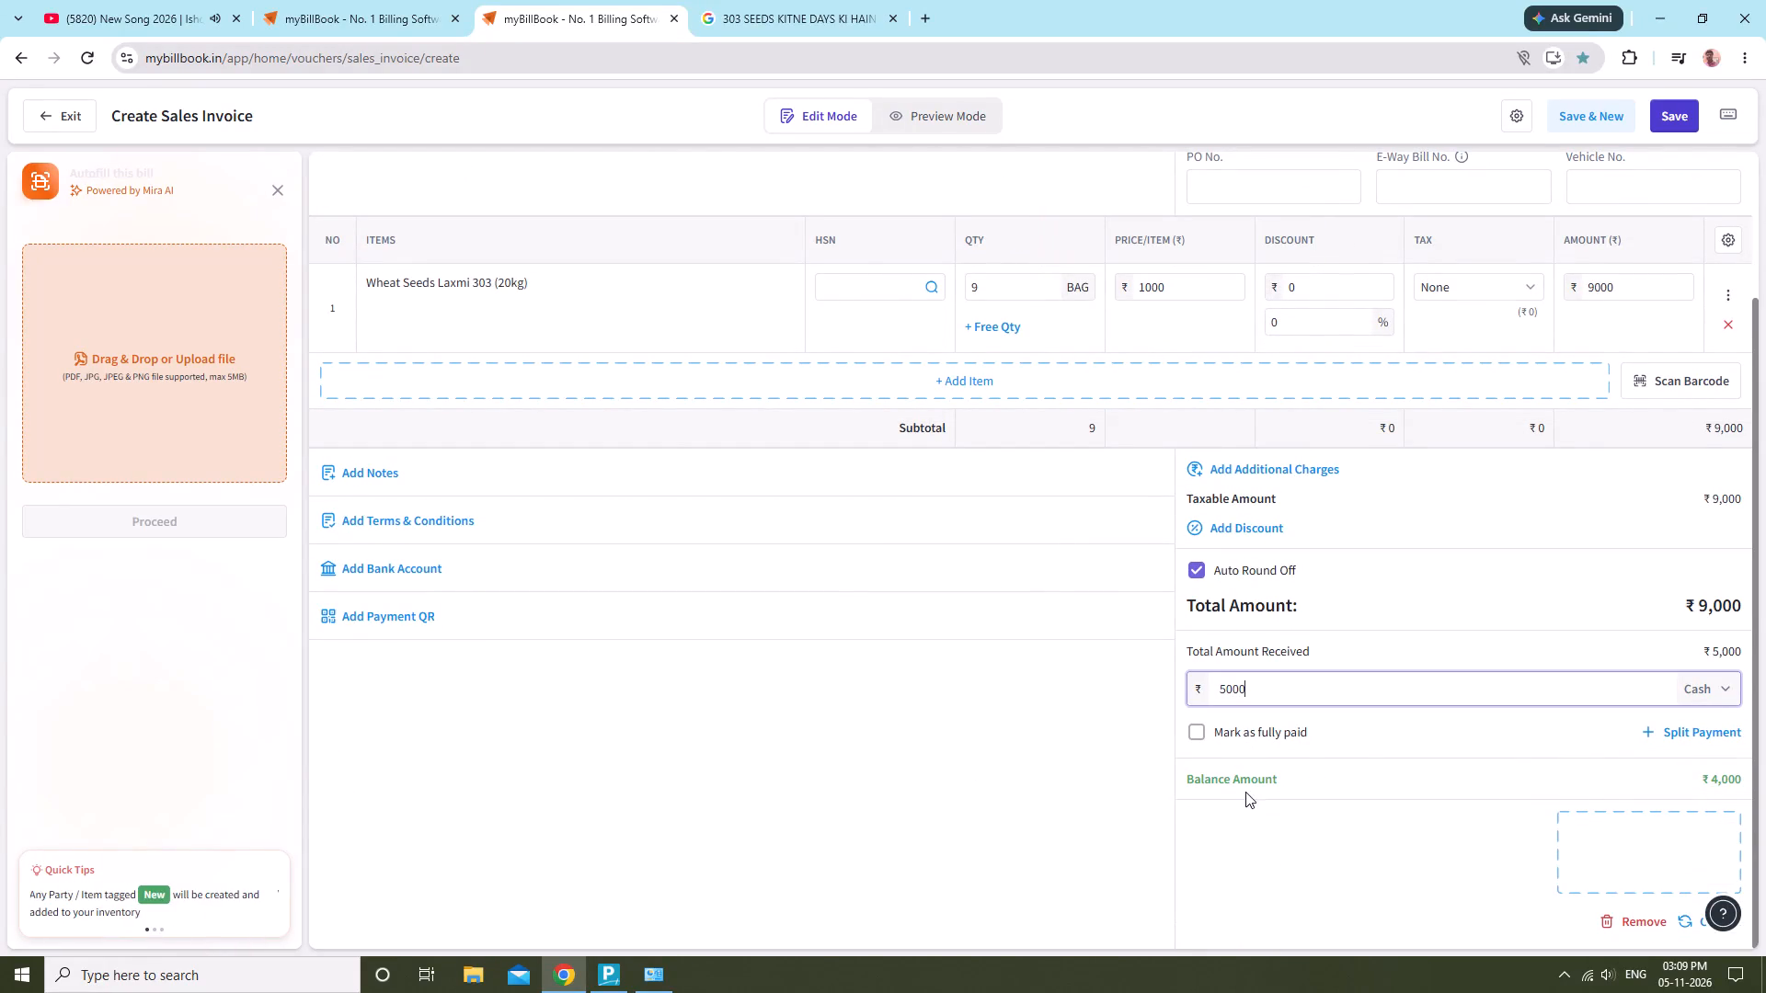
pyautogui.scroll(6, 1250, 795)
pyautogui.scroll(-5, 1250, 795)
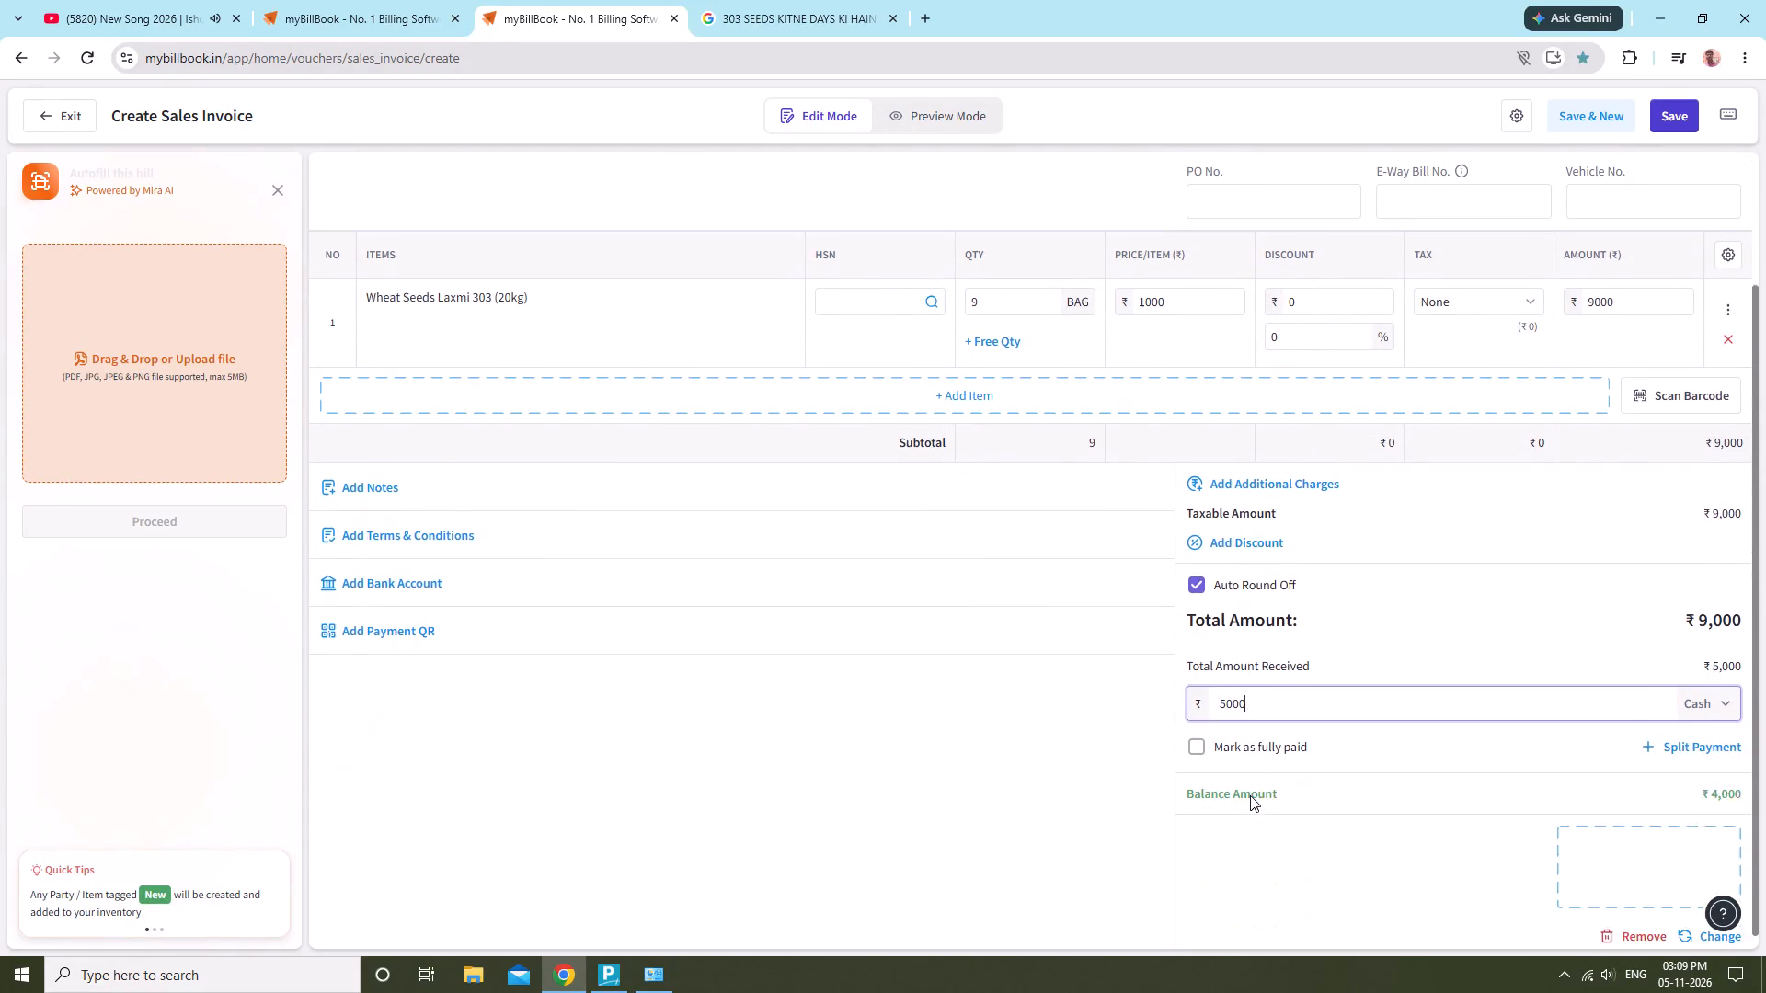
pyautogui.scroll(-4, 1250, 795)
pyautogui.scroll(-5, 1432, 811)
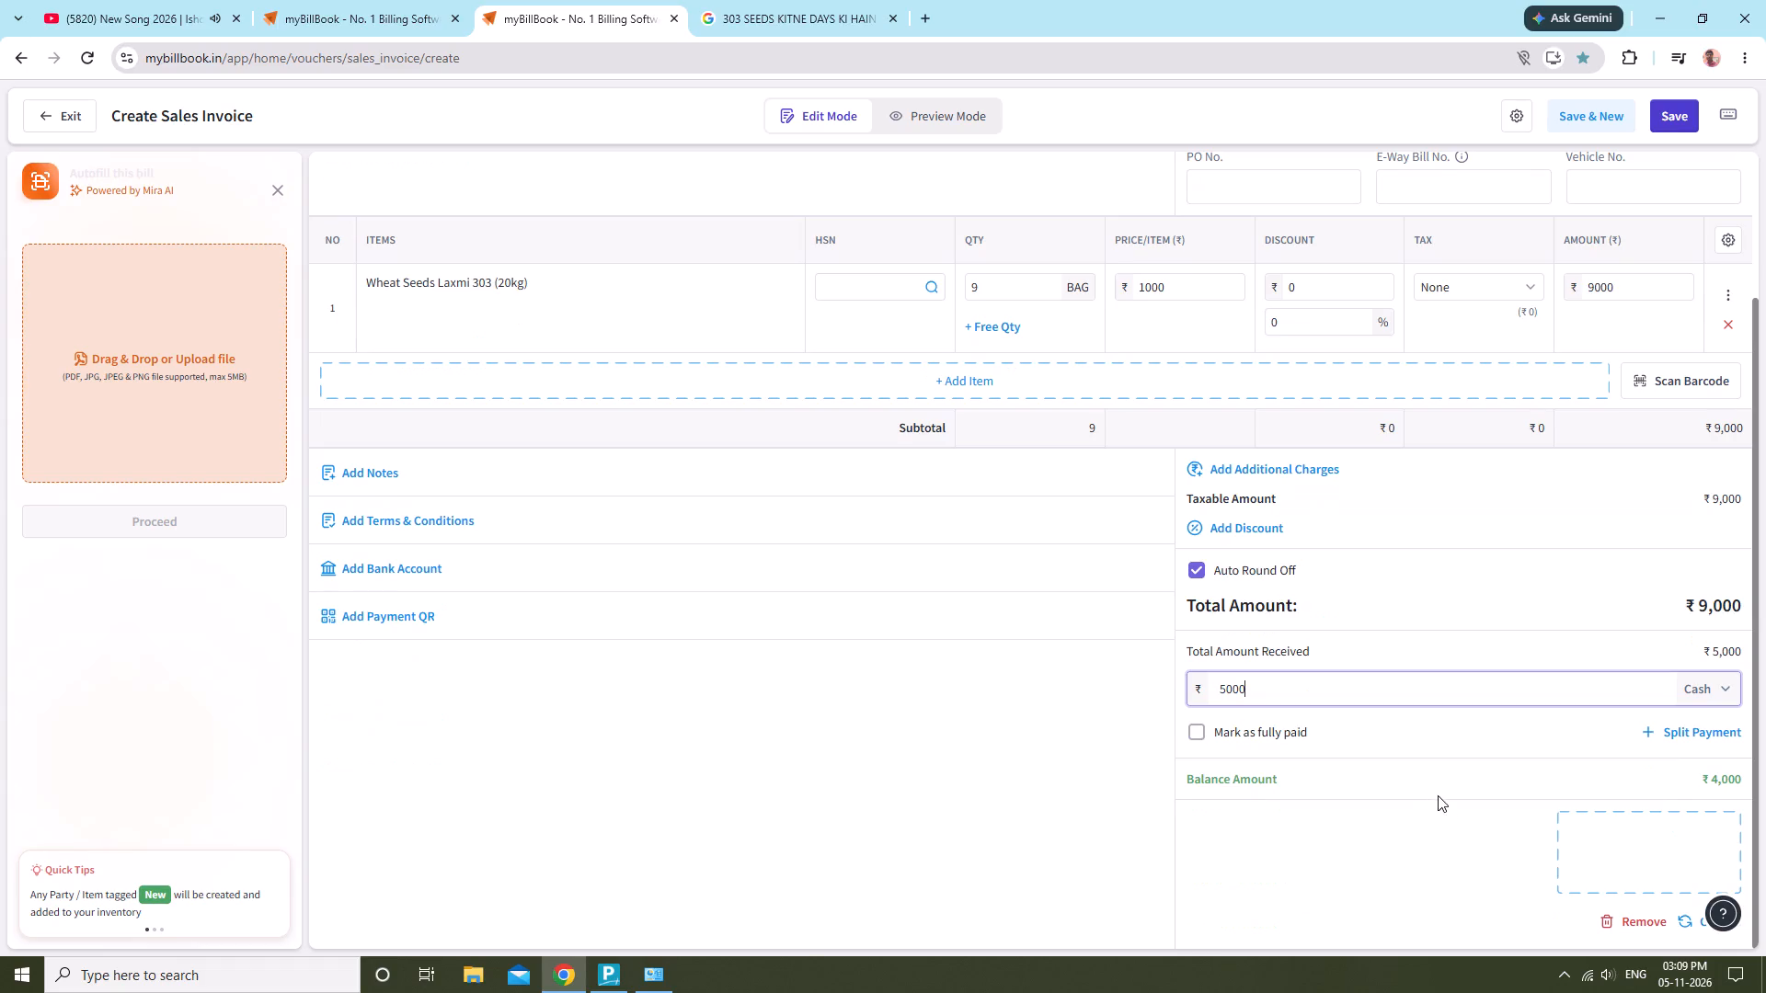
pyautogui.click(1666, 112)
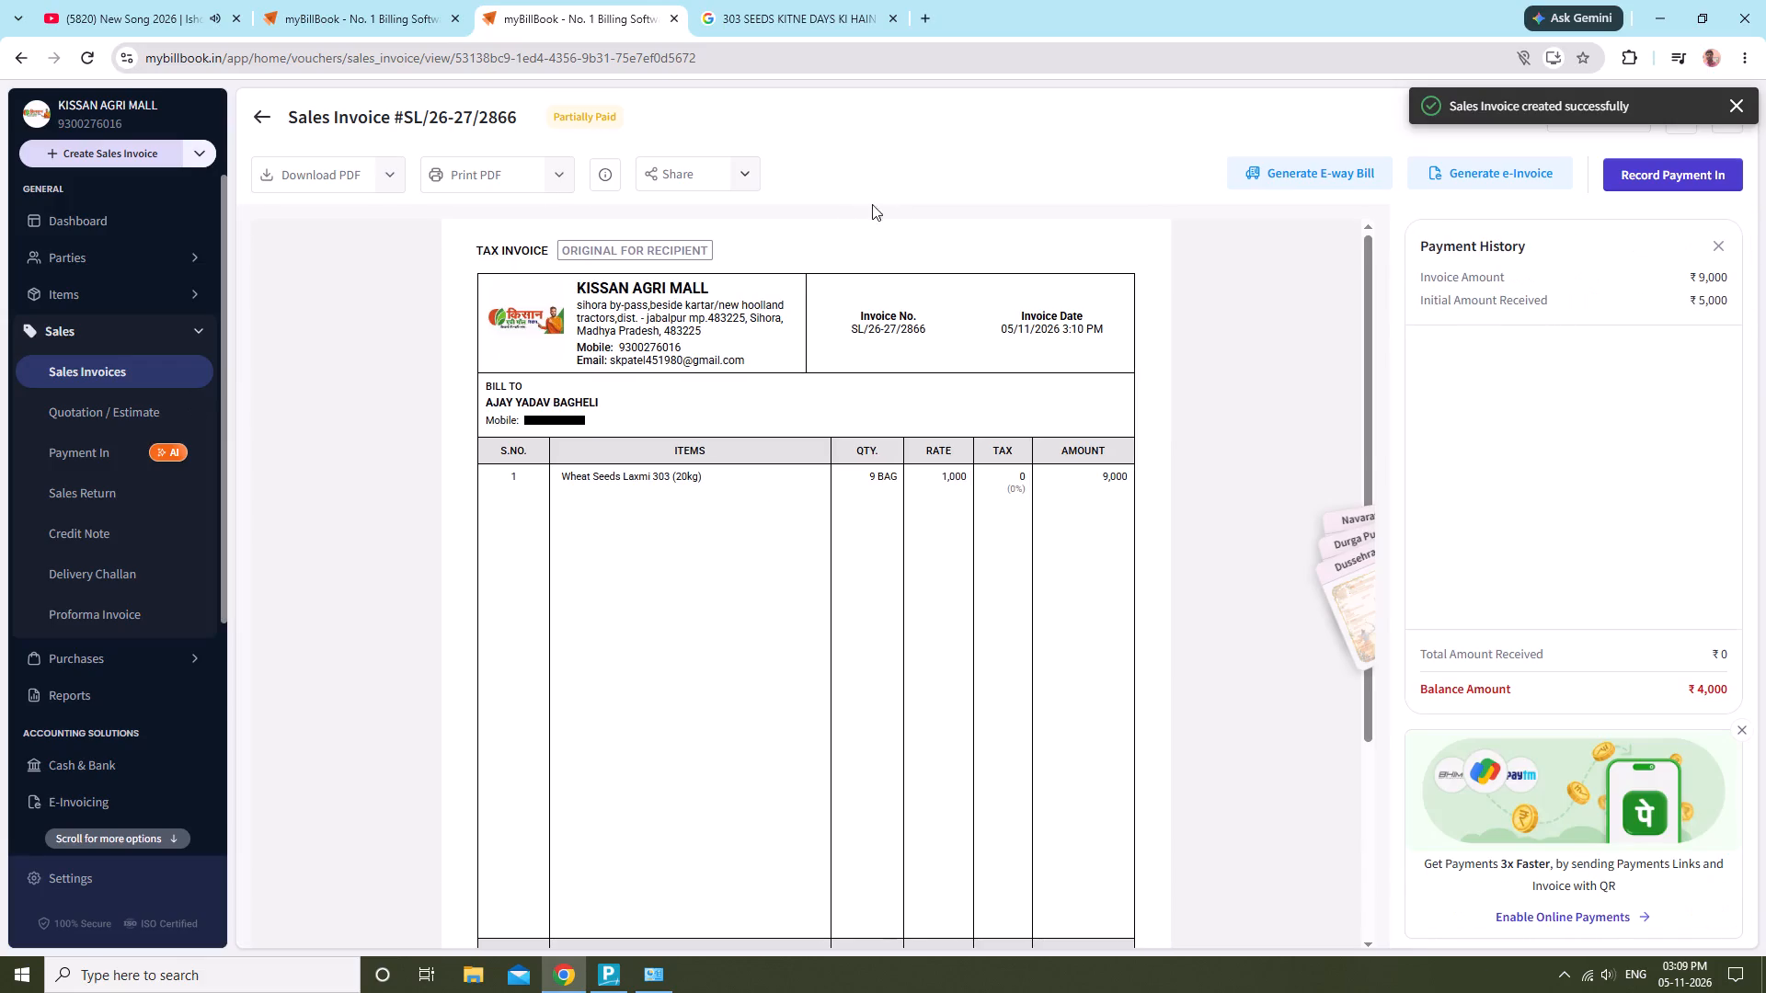
# Print two black-and-white copies of the saved sales invoice on the HP Smart Tank 530 series printer.
pyautogui.click(497, 176)
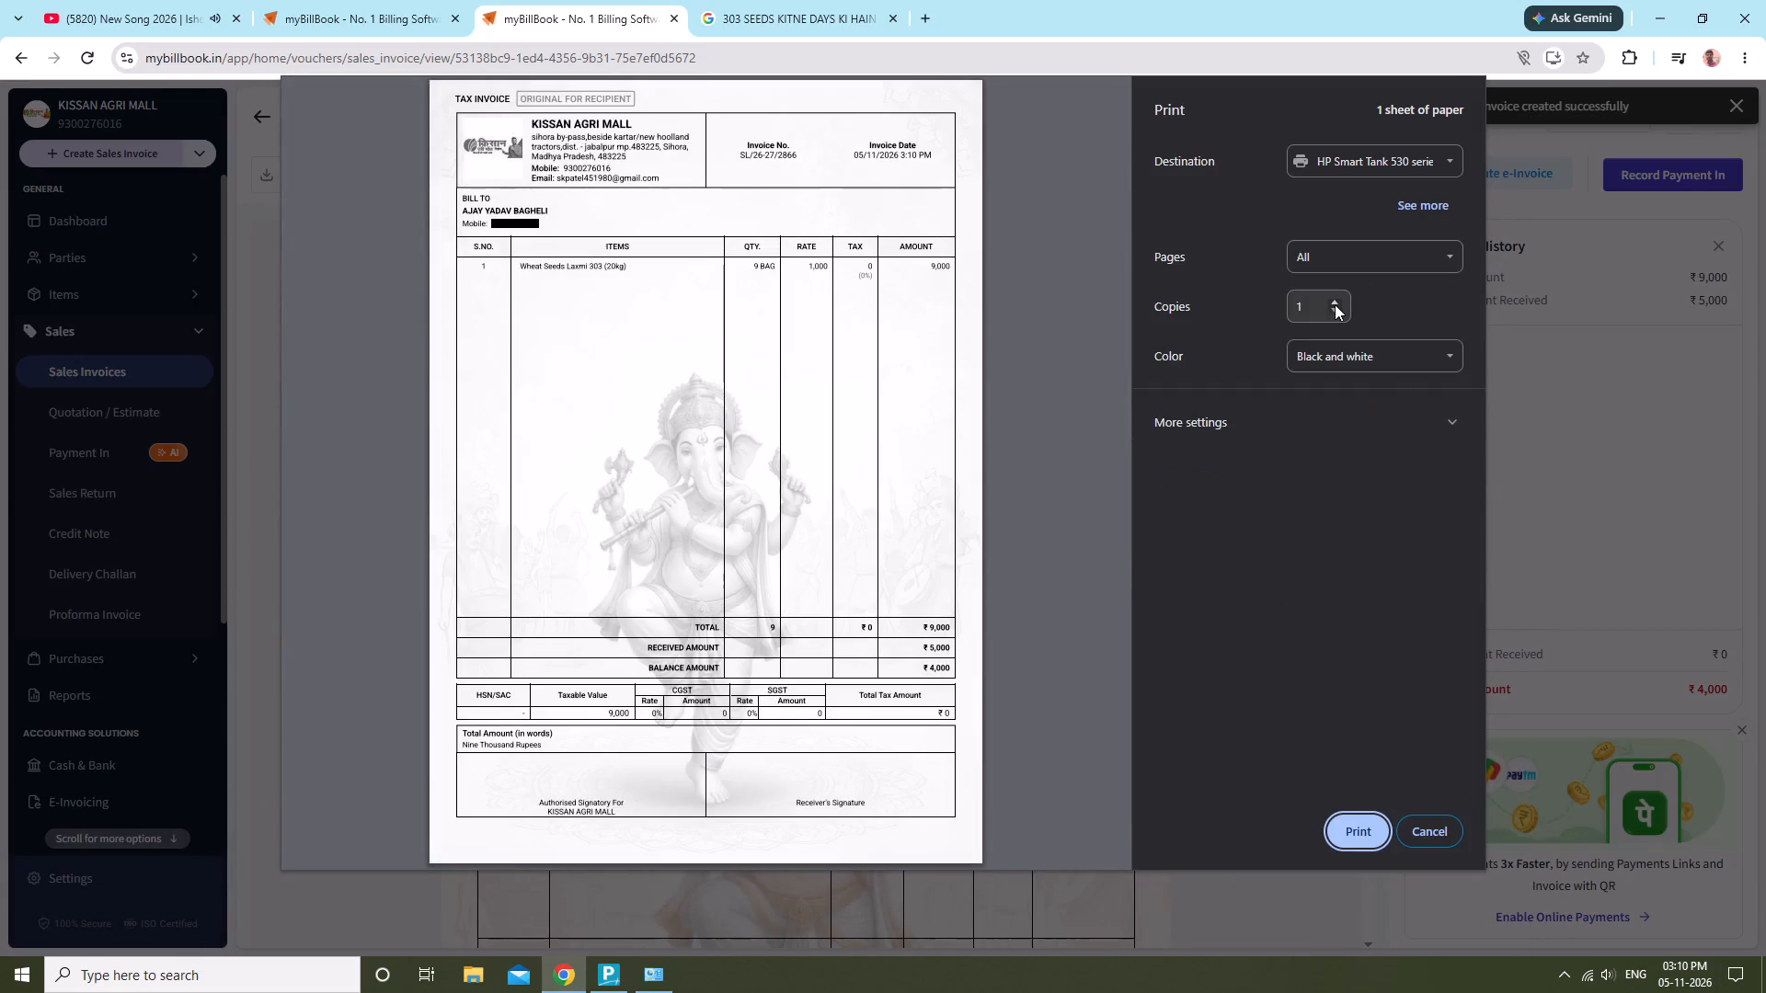
pyautogui.click(1335, 304)
pyautogui.click(1356, 830)
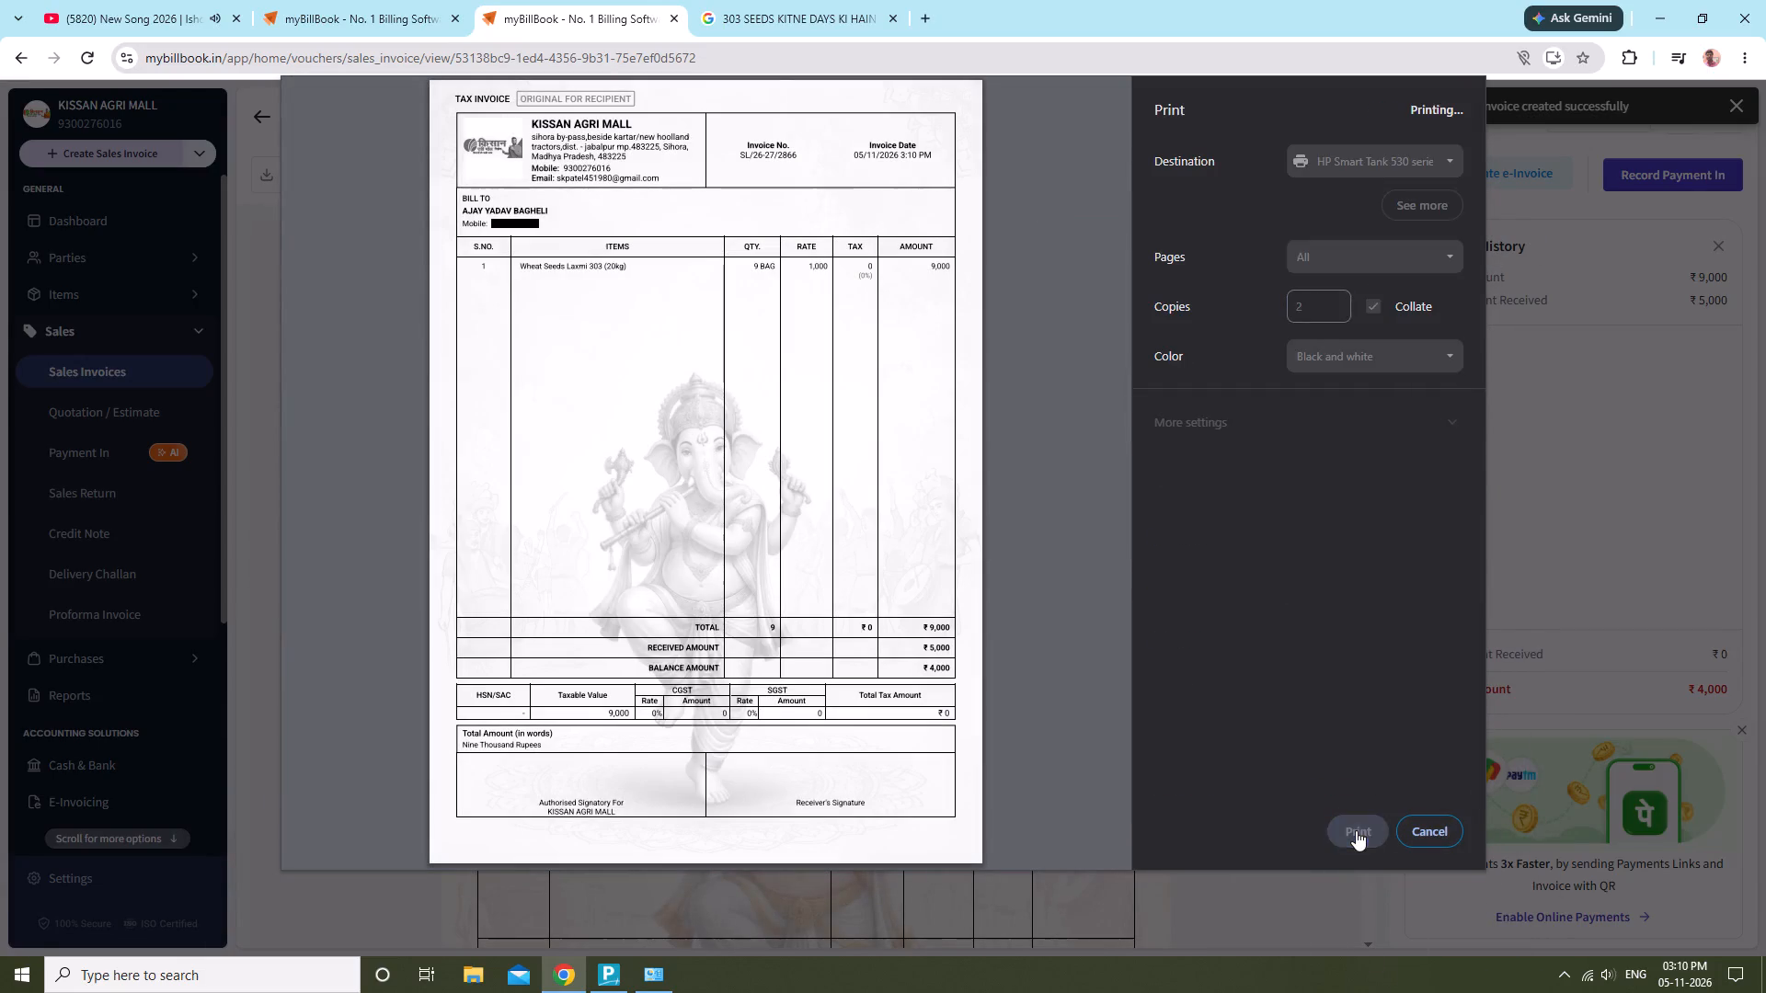
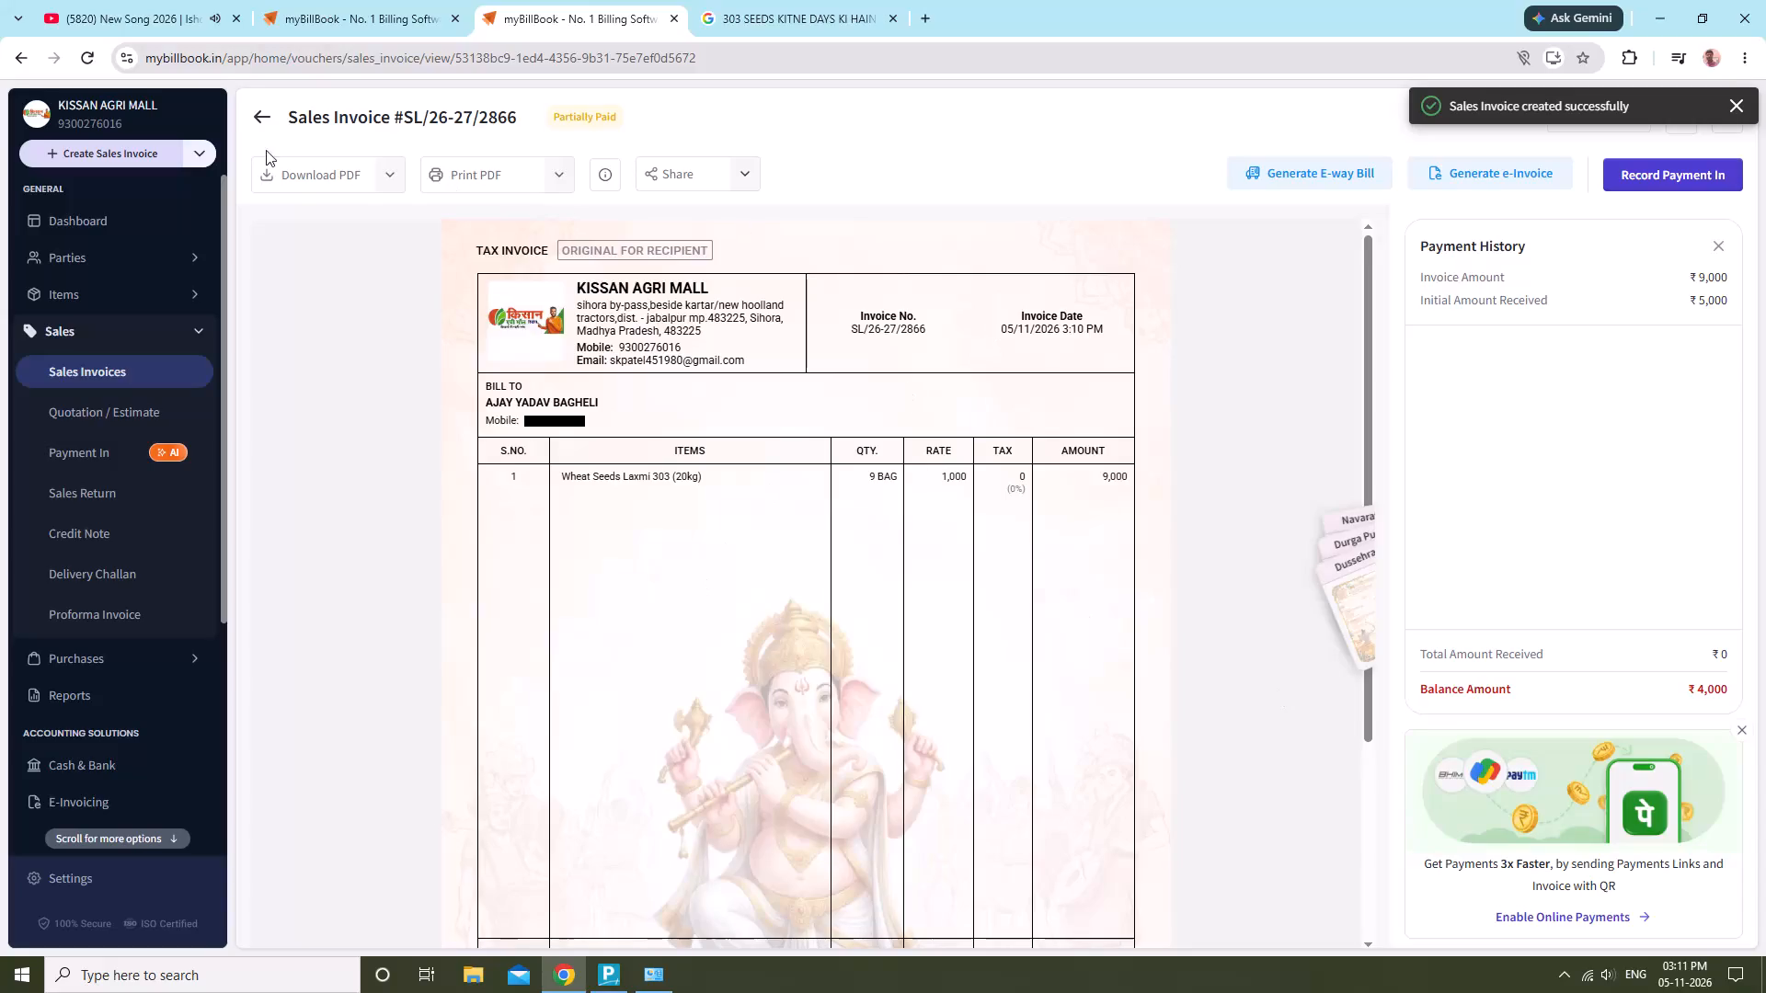
# Print one more black-and-white copy of the saved sales invoice on the HP Smart Tank 530 series printer.
pyautogui.click(433, 175)
pyautogui.click(1333, 834)
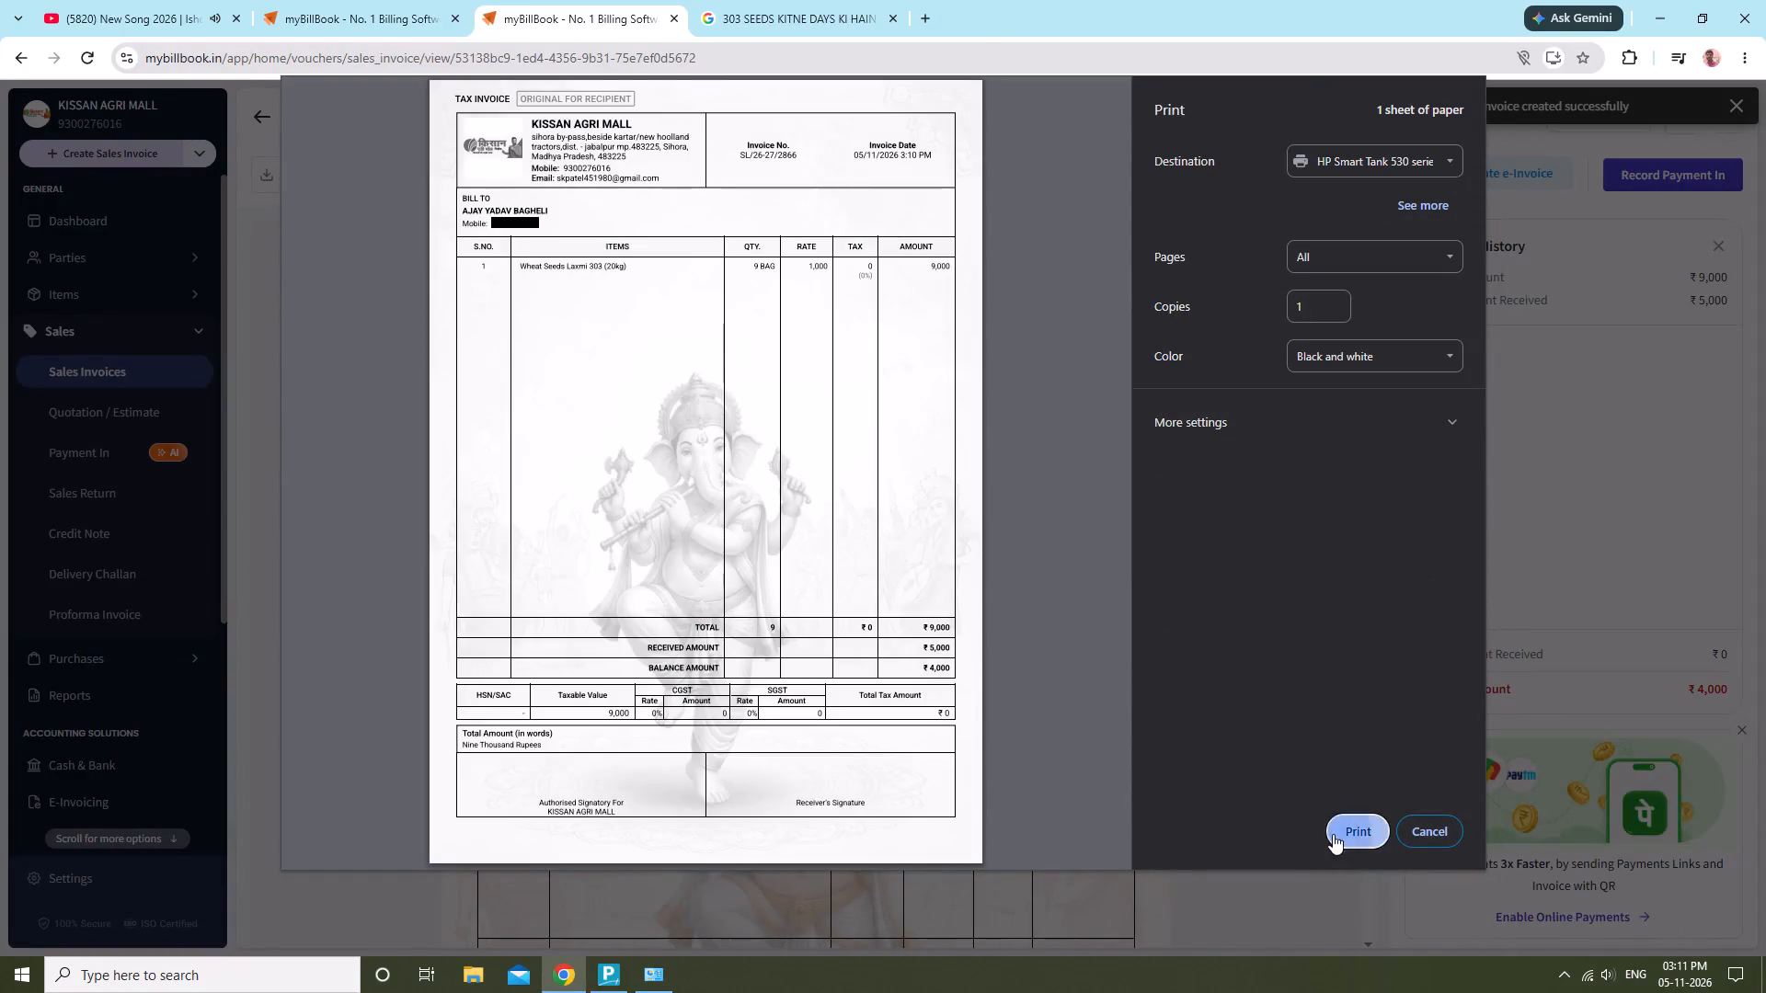
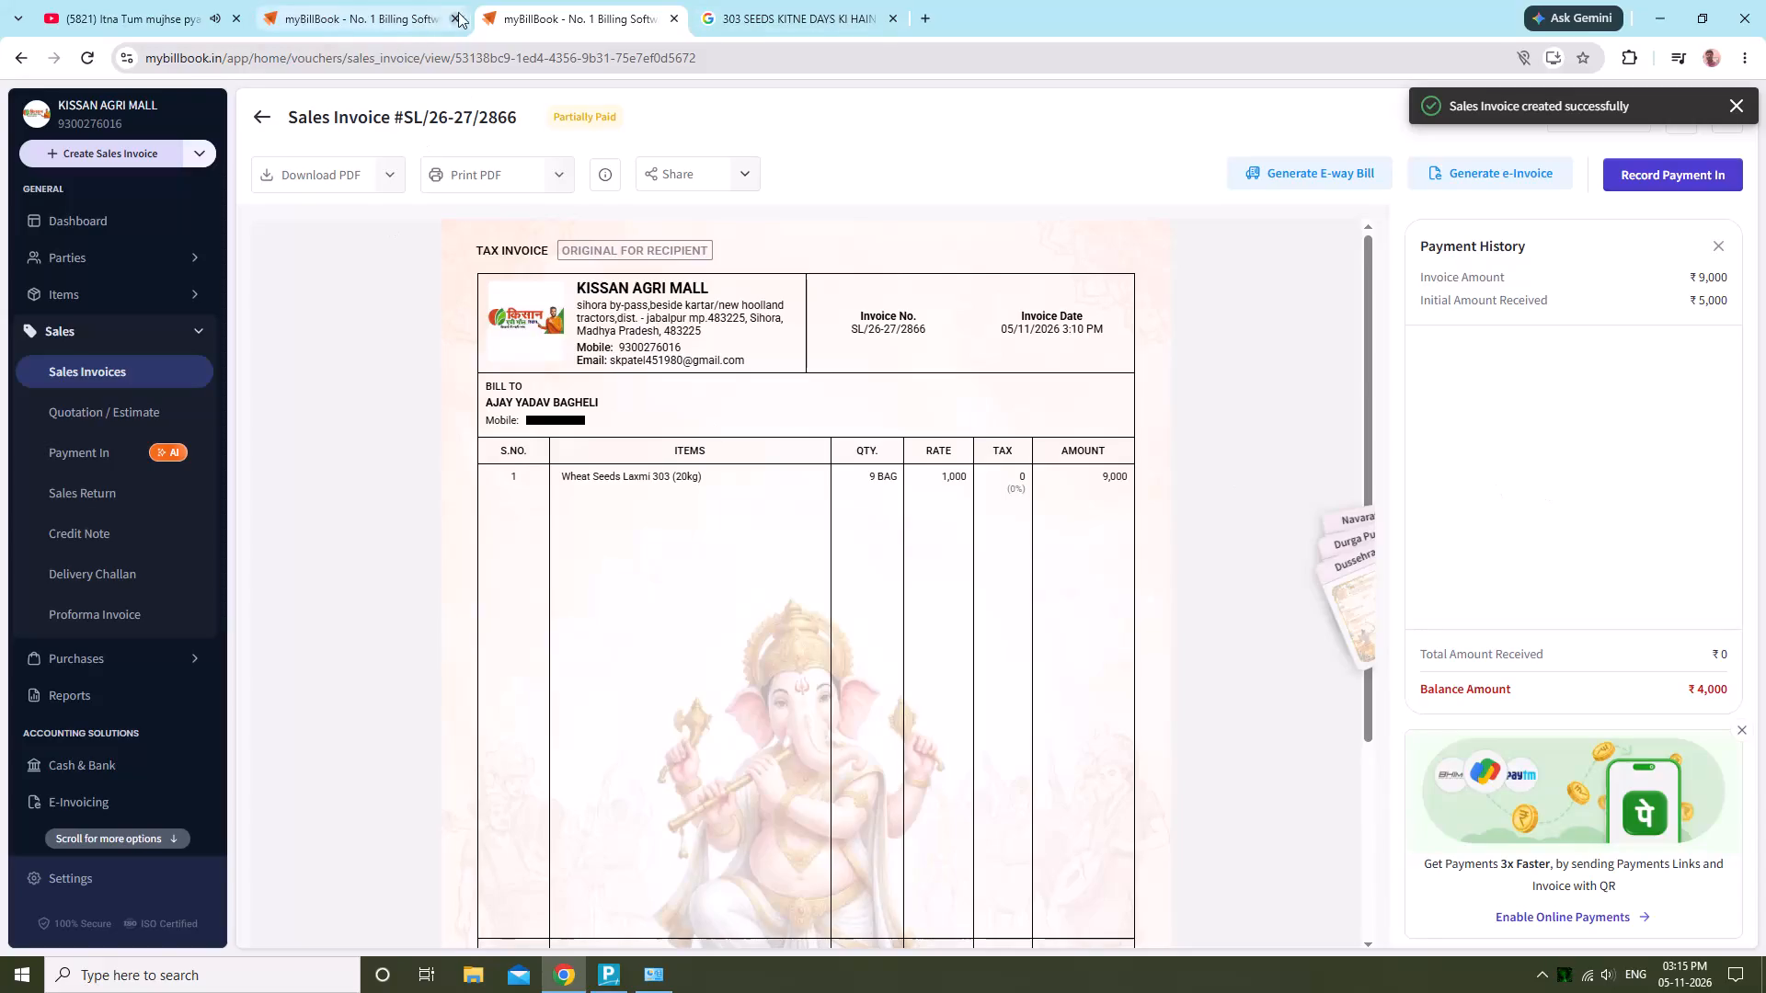
# Close the extra myBillBook browser tab showing the item inventory.
pyautogui.click(426, 13)
pyautogui.click(443, 14)
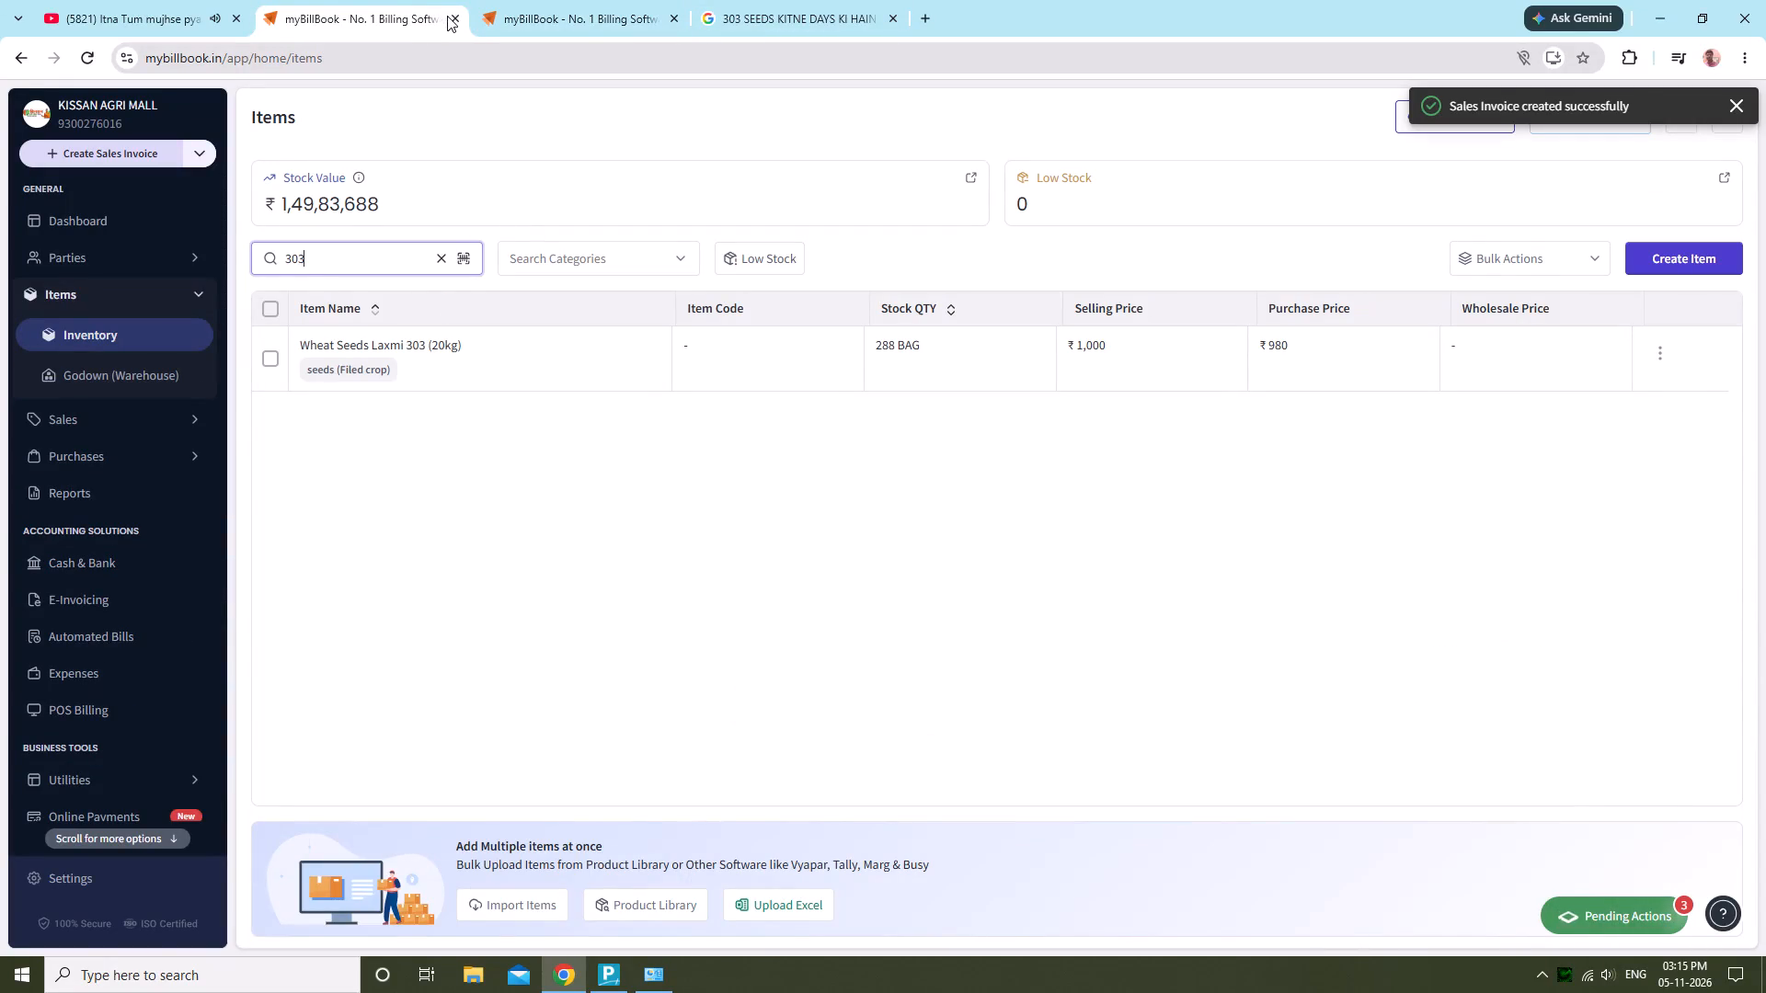
pyautogui.click(452, 17)
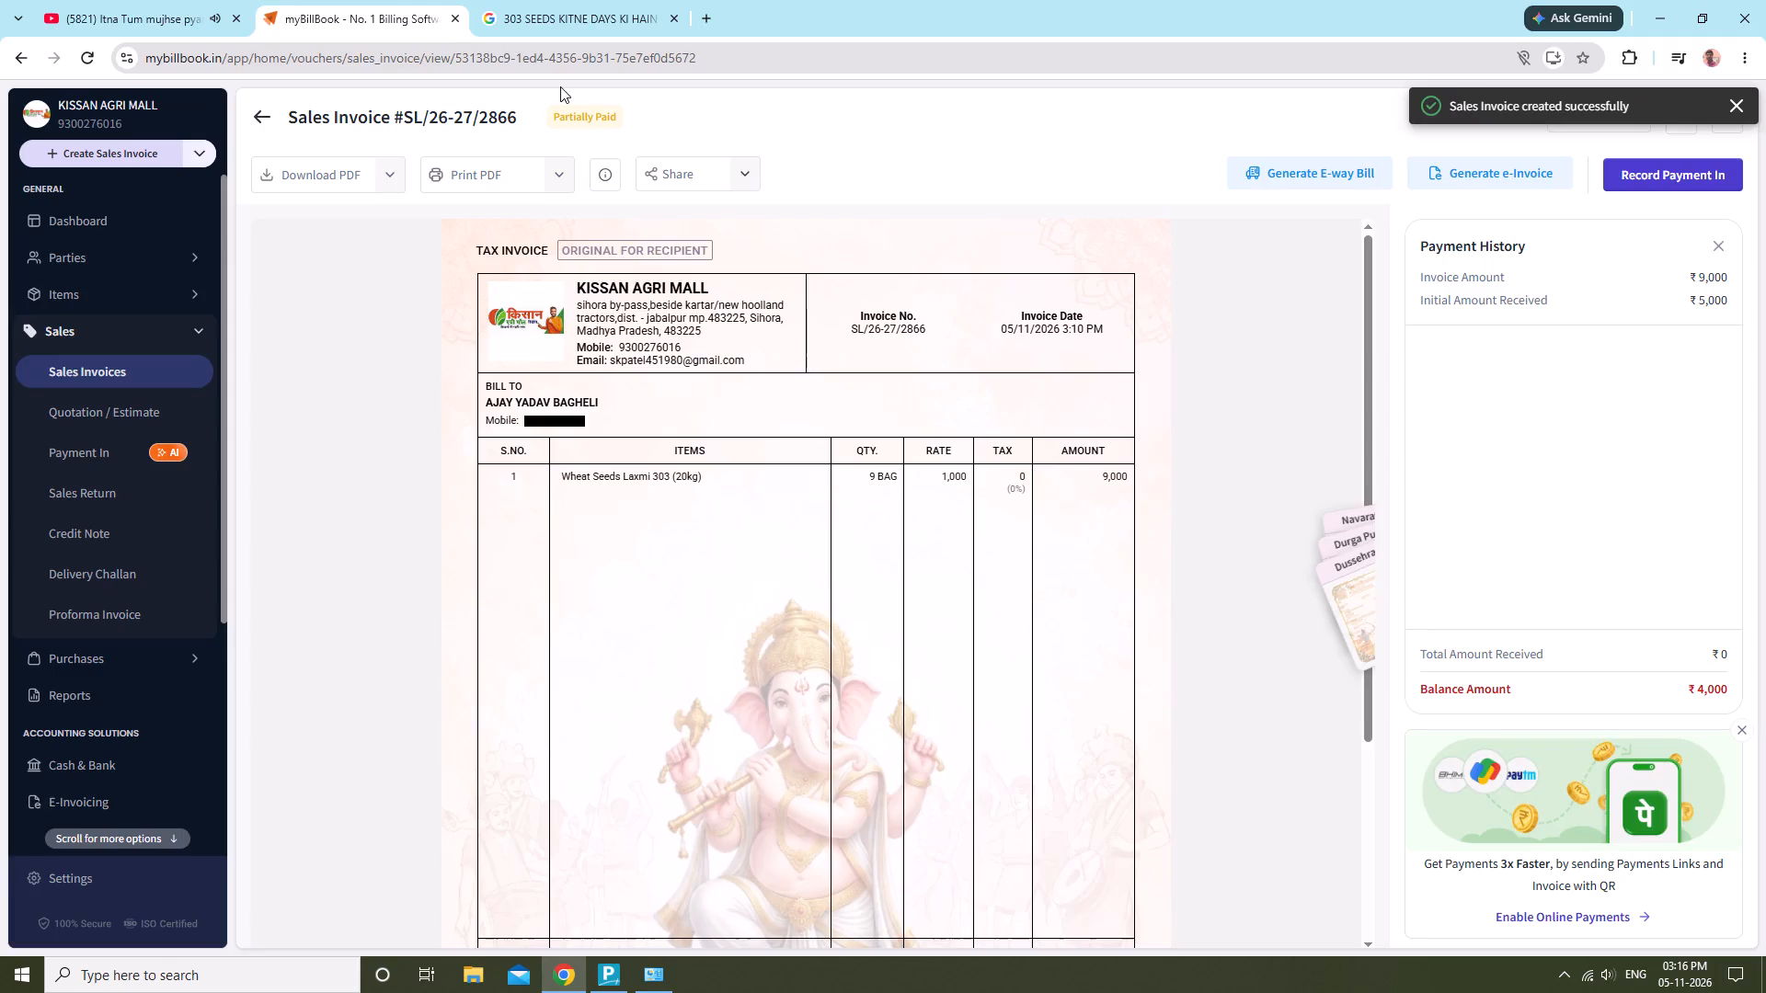
# Open another myBillBook session in a new browser tab and return to the Bagheli customer's saved invoice.
pyautogui.click(571, 32)
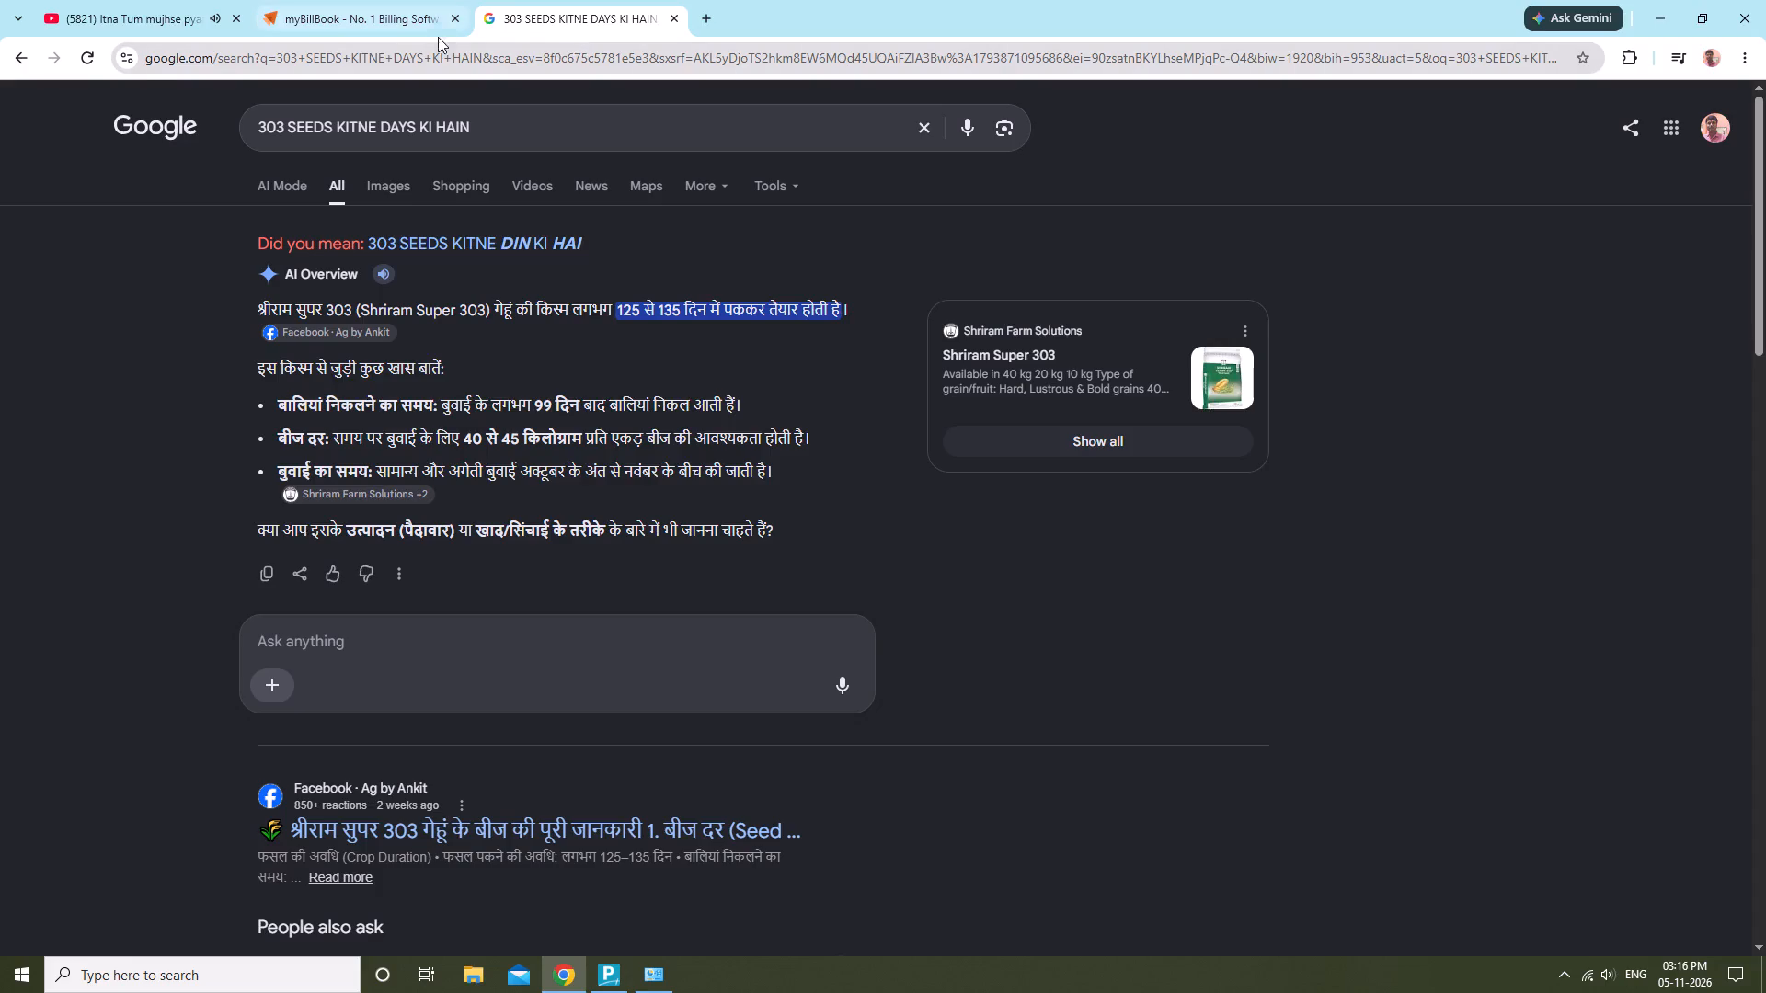
pyautogui.click(405, 22)
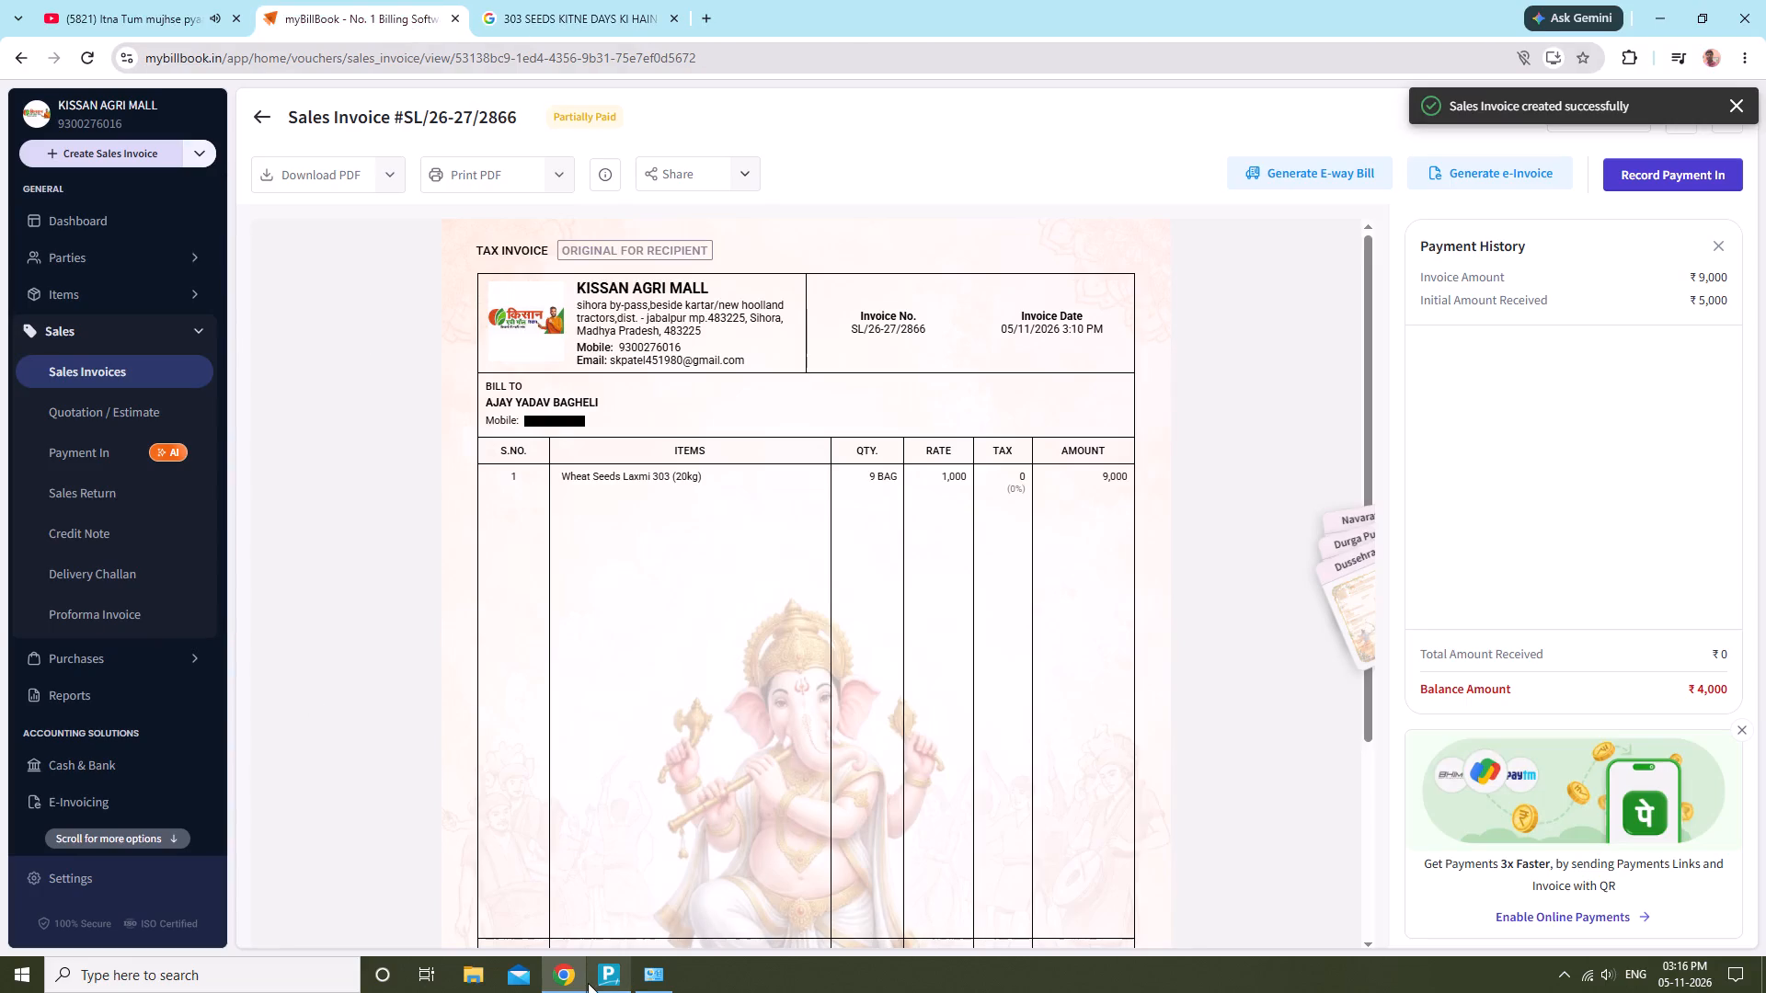
pyautogui.click(703, 16)
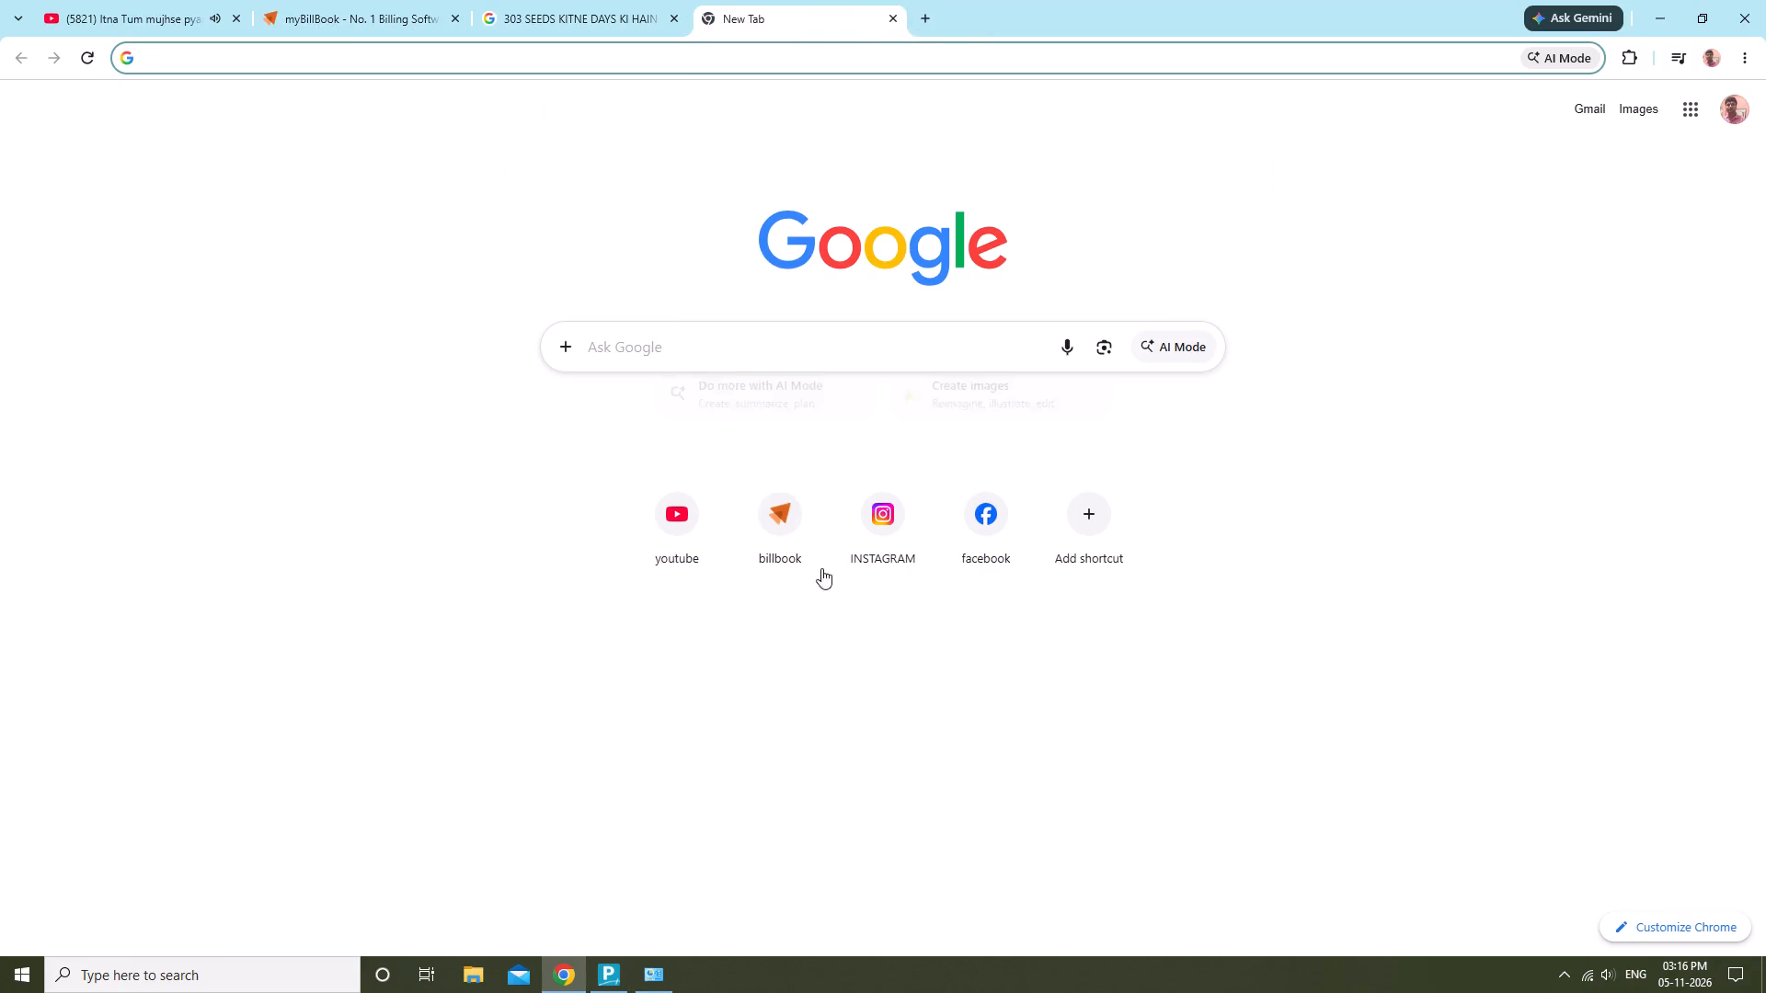
pyautogui.doubleClick(785, 529)
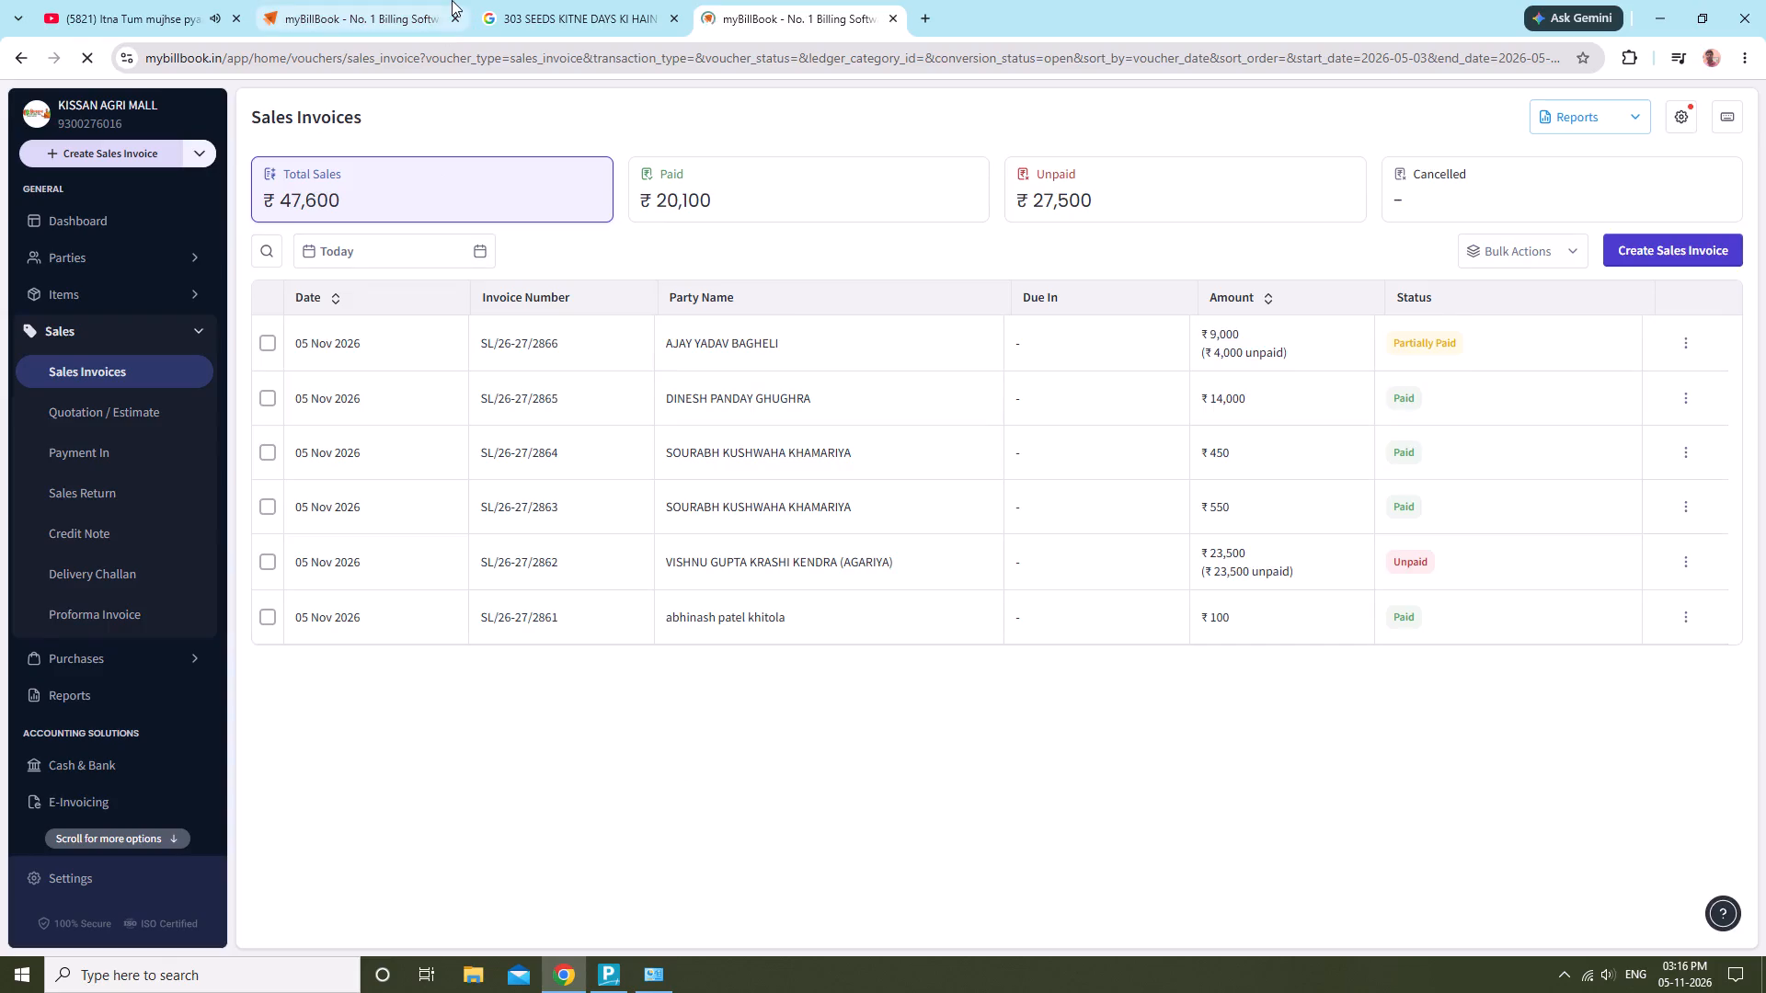
pyautogui.click(447, 22)
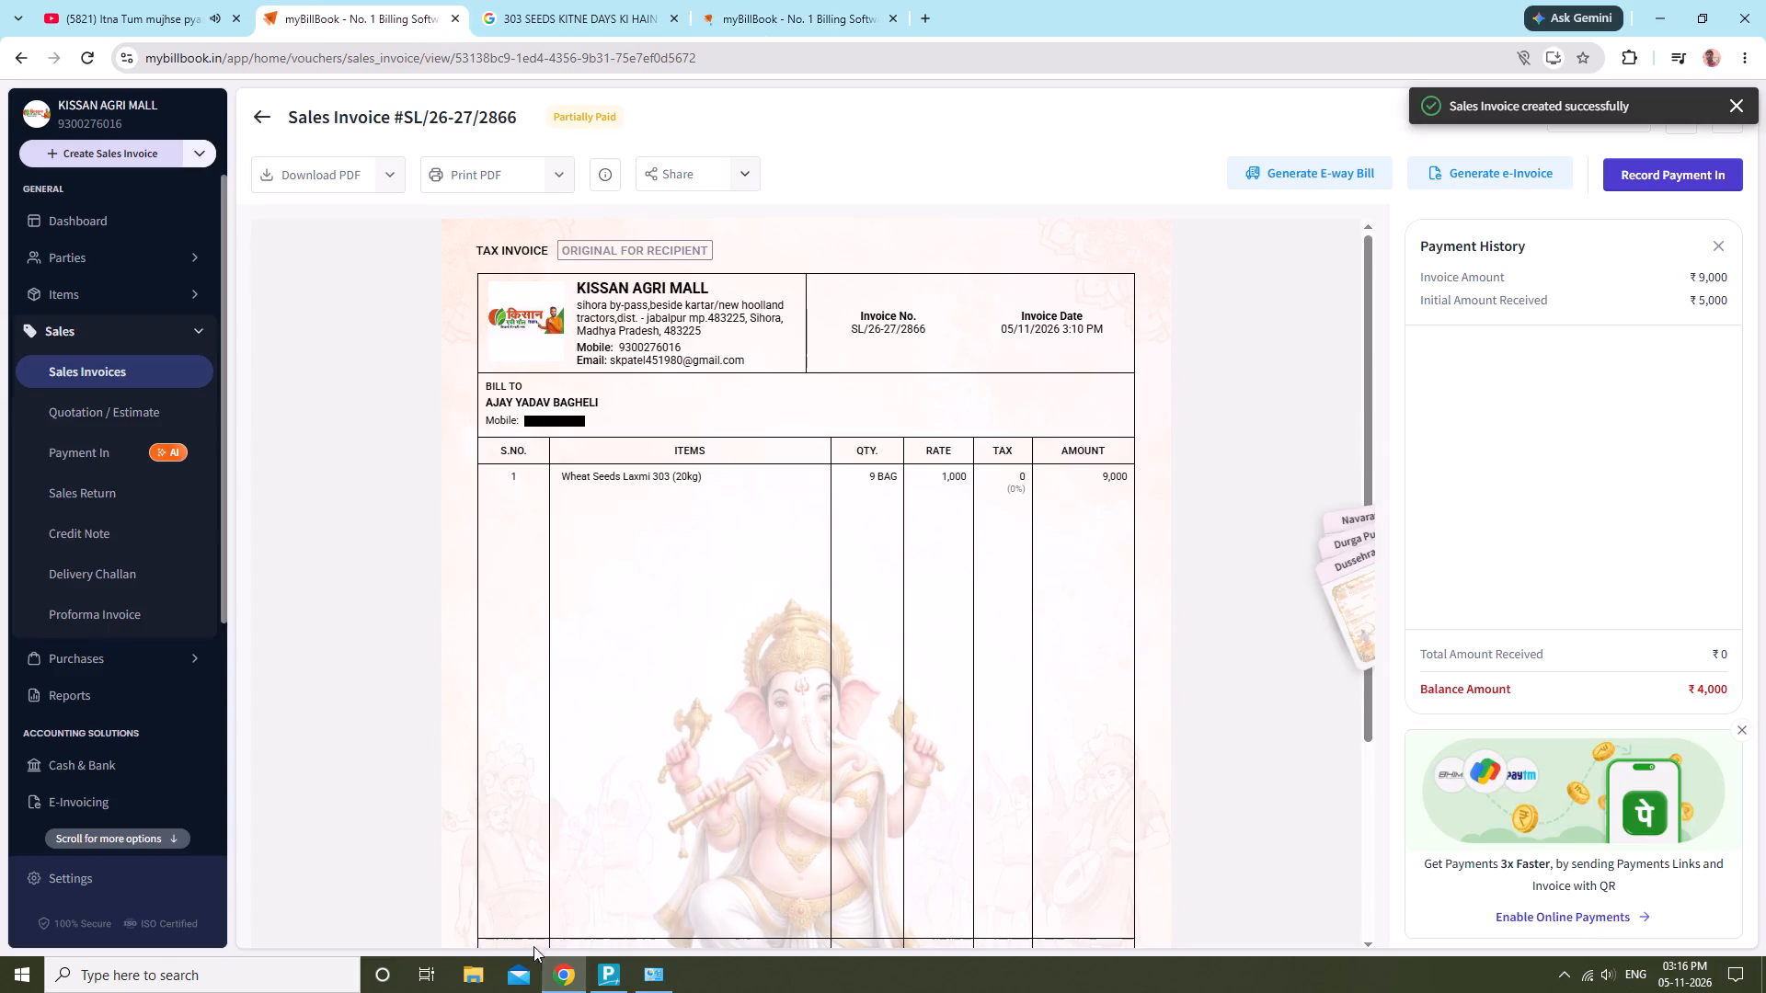
# Switch to TallyPrime, leave the account books and start a new sales voucher.
pyautogui.click(604, 973)
pyautogui.press('Escape')
pyautogui.press('Escape')
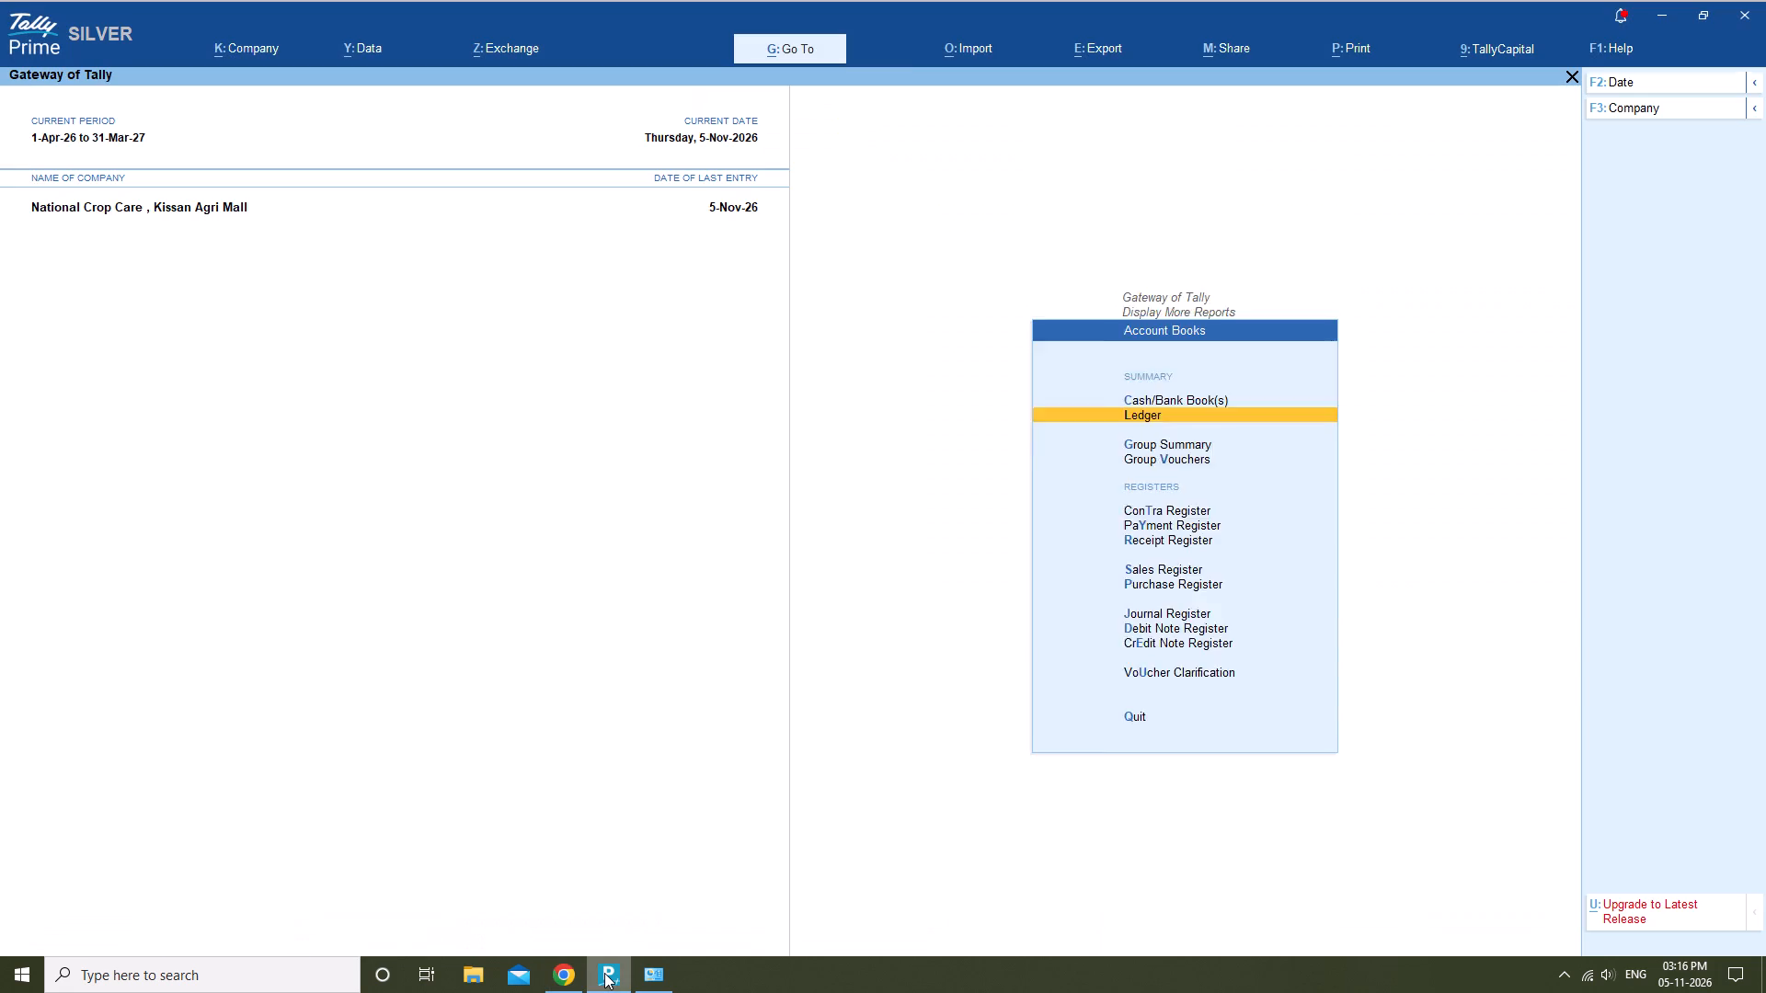
pyautogui.press('Escape')
pyautogui.press('Escape')
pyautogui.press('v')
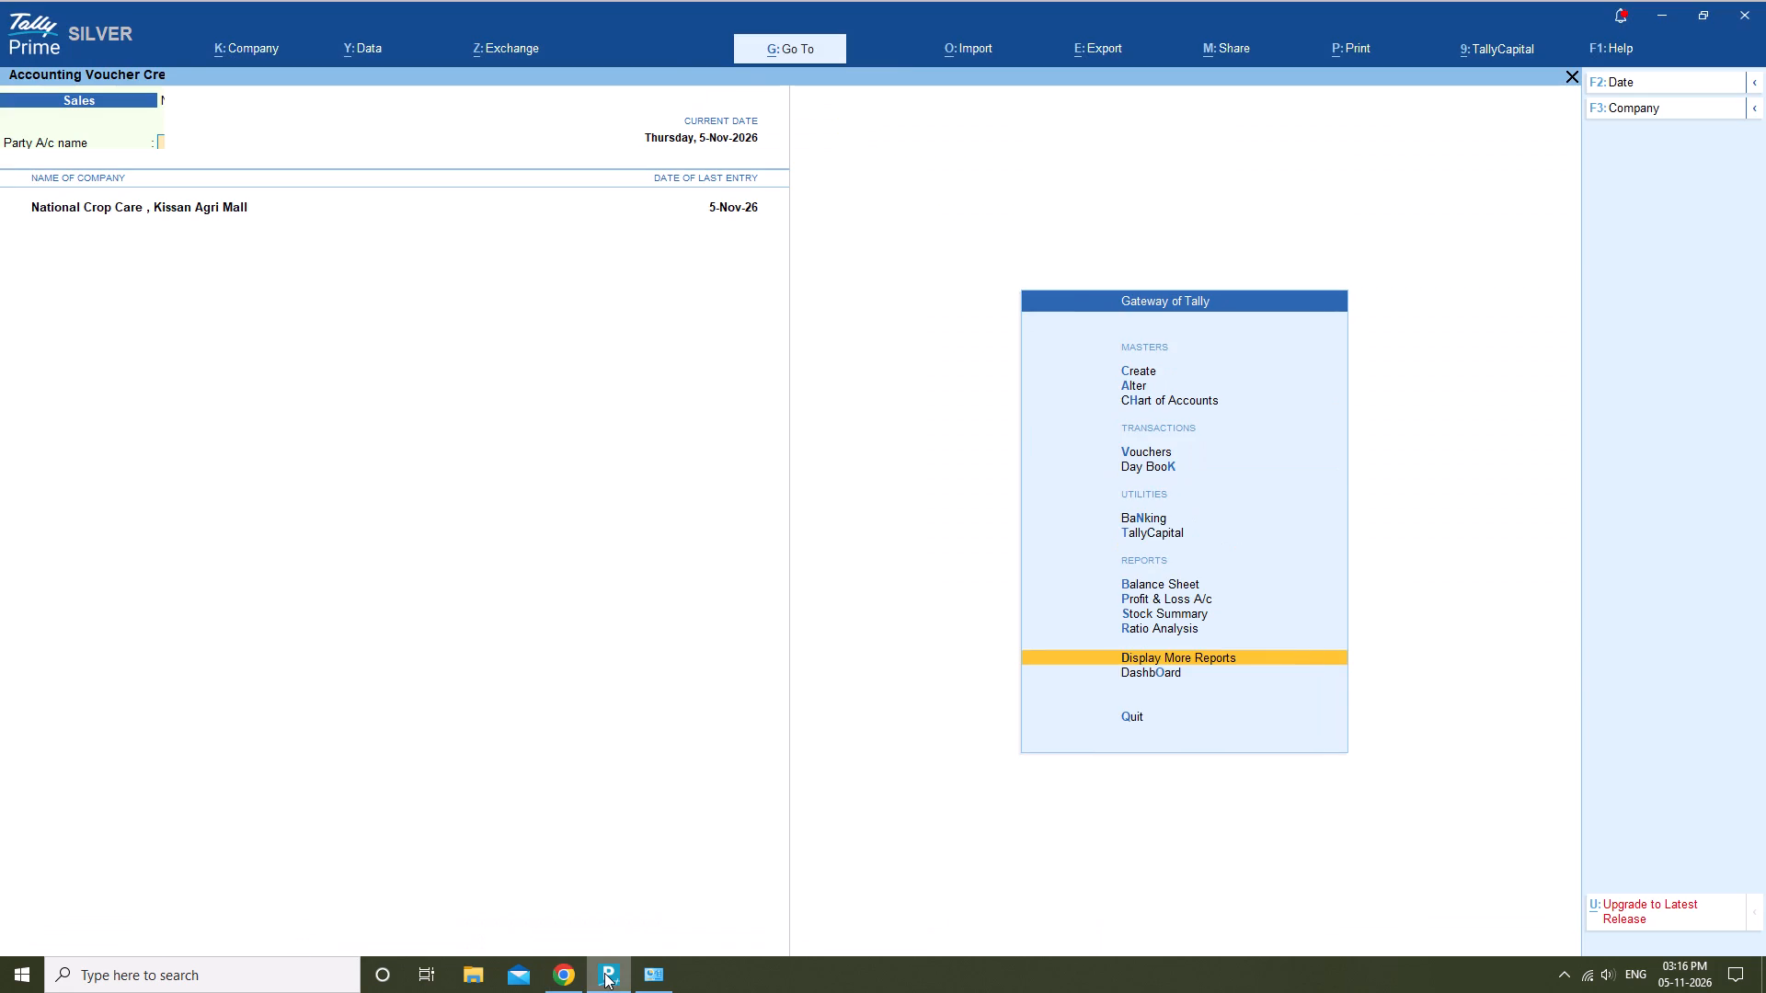
# Create a party ledger in the Bagheli customer's name under Sundry Debtors with bill-by-bill balances kept.
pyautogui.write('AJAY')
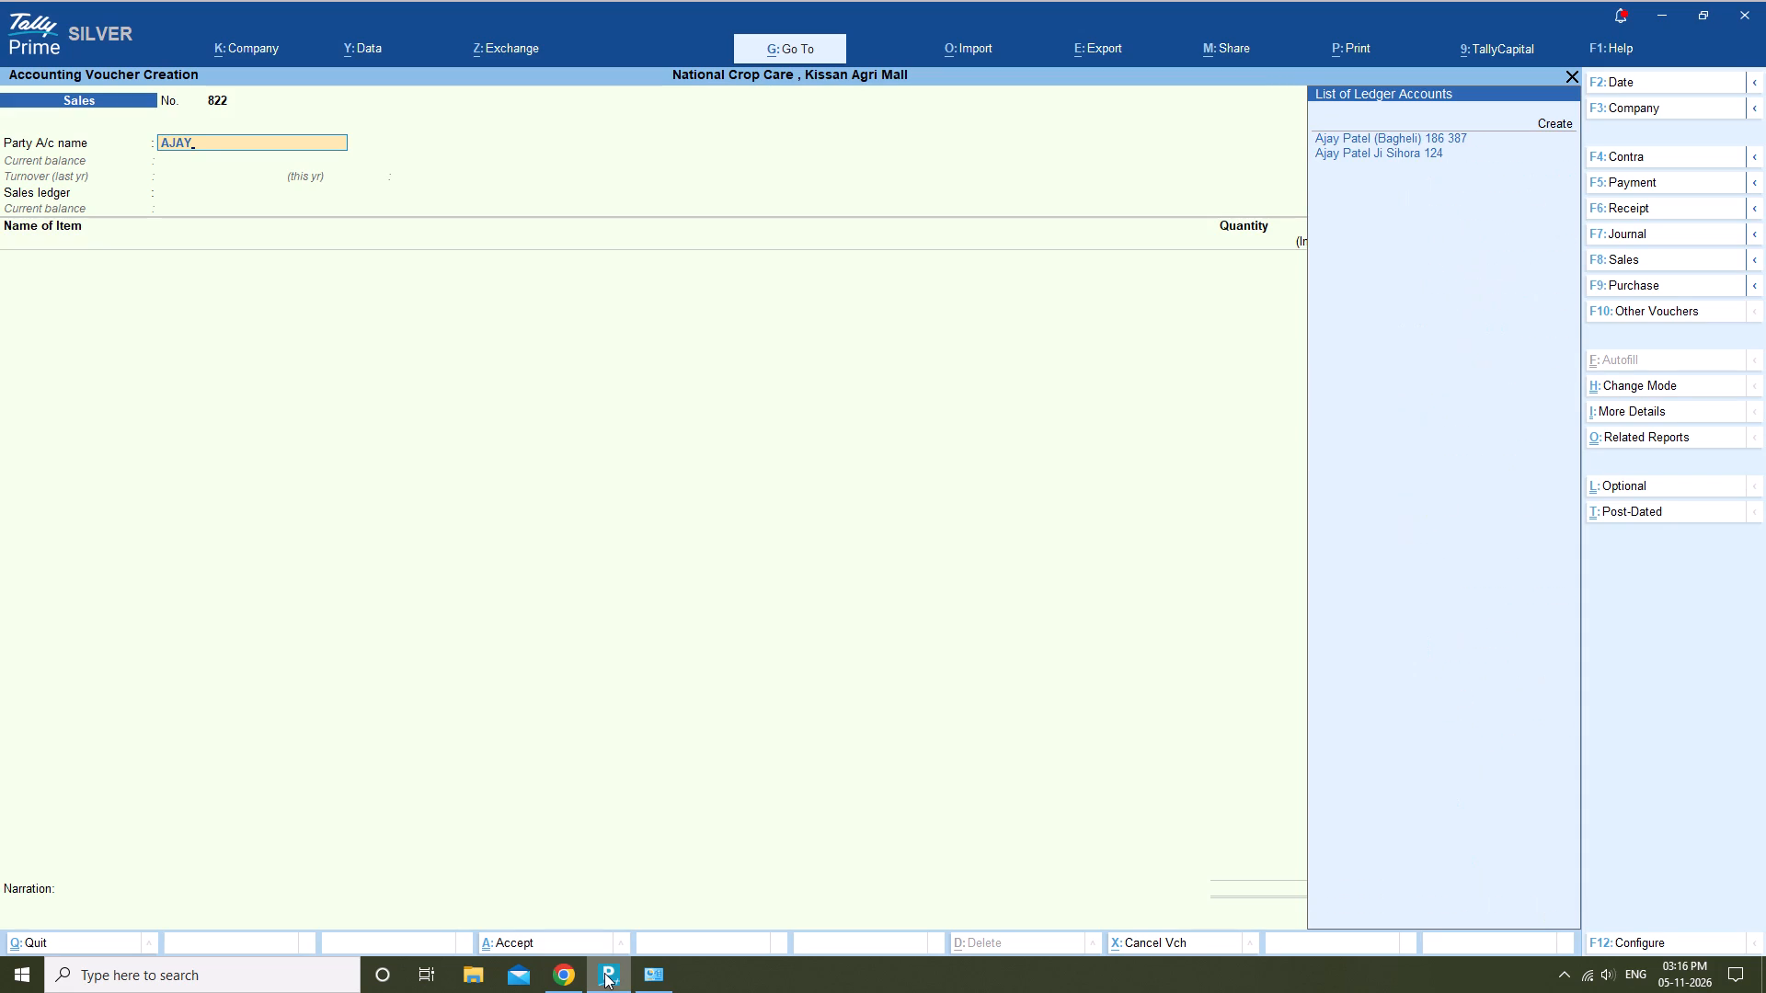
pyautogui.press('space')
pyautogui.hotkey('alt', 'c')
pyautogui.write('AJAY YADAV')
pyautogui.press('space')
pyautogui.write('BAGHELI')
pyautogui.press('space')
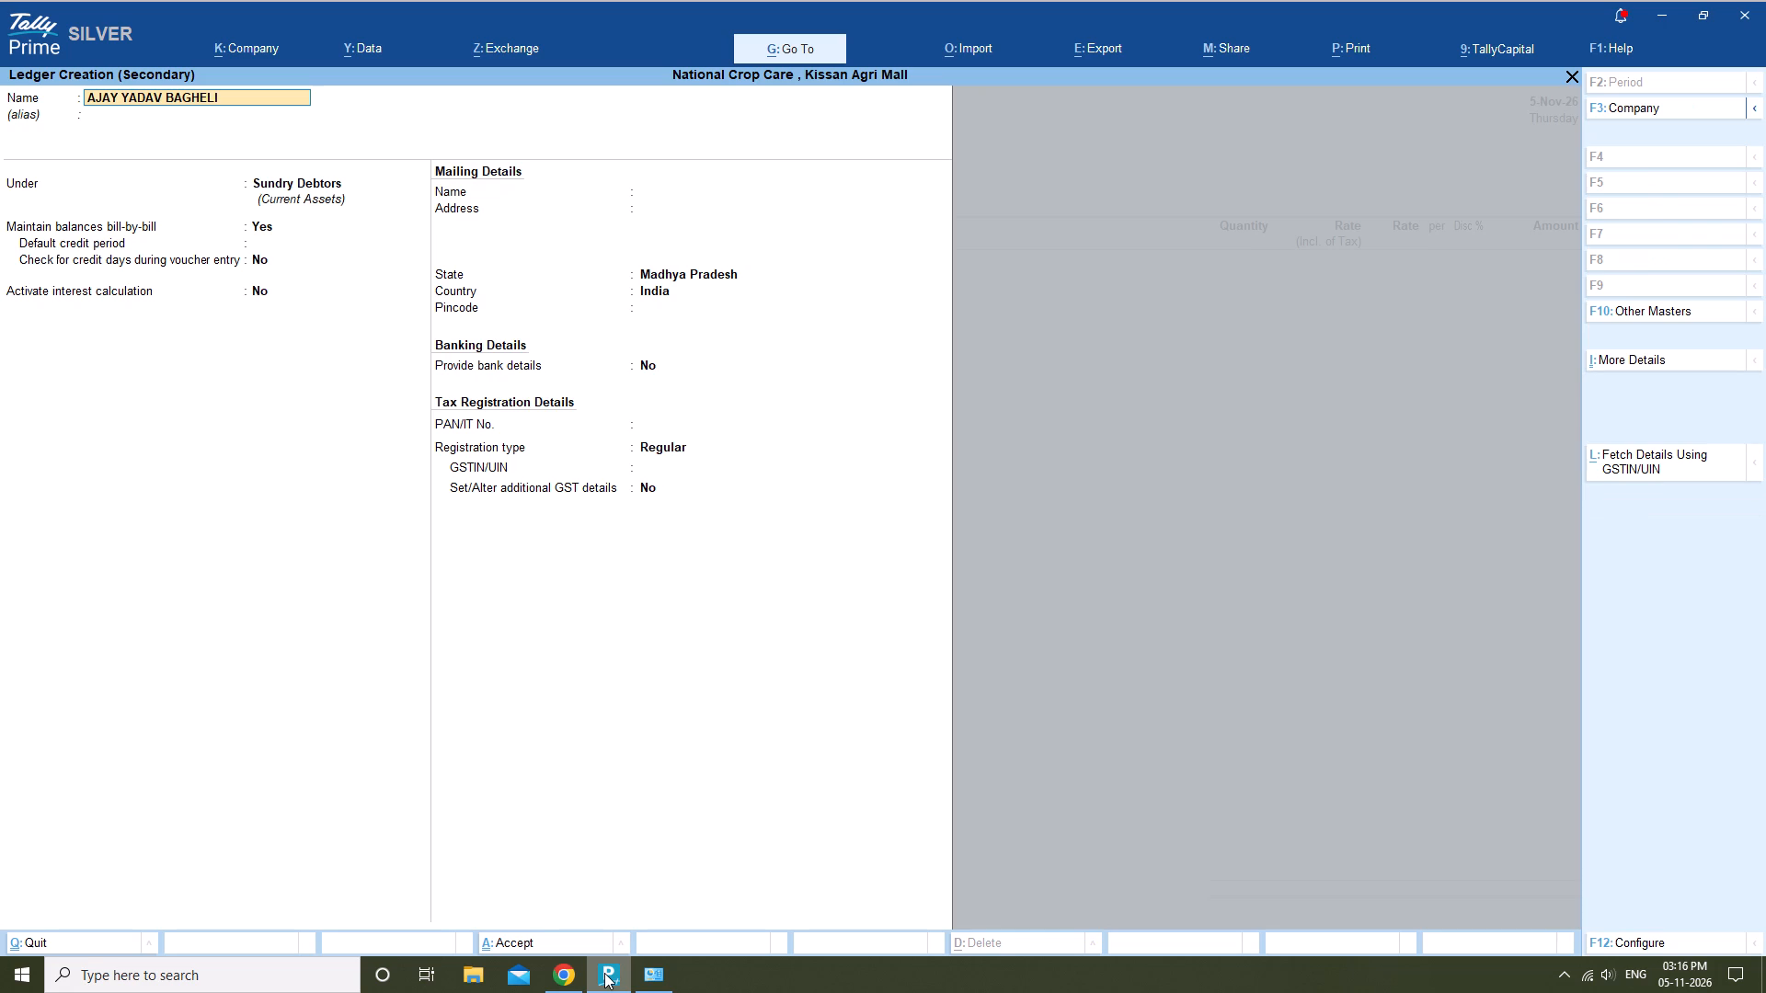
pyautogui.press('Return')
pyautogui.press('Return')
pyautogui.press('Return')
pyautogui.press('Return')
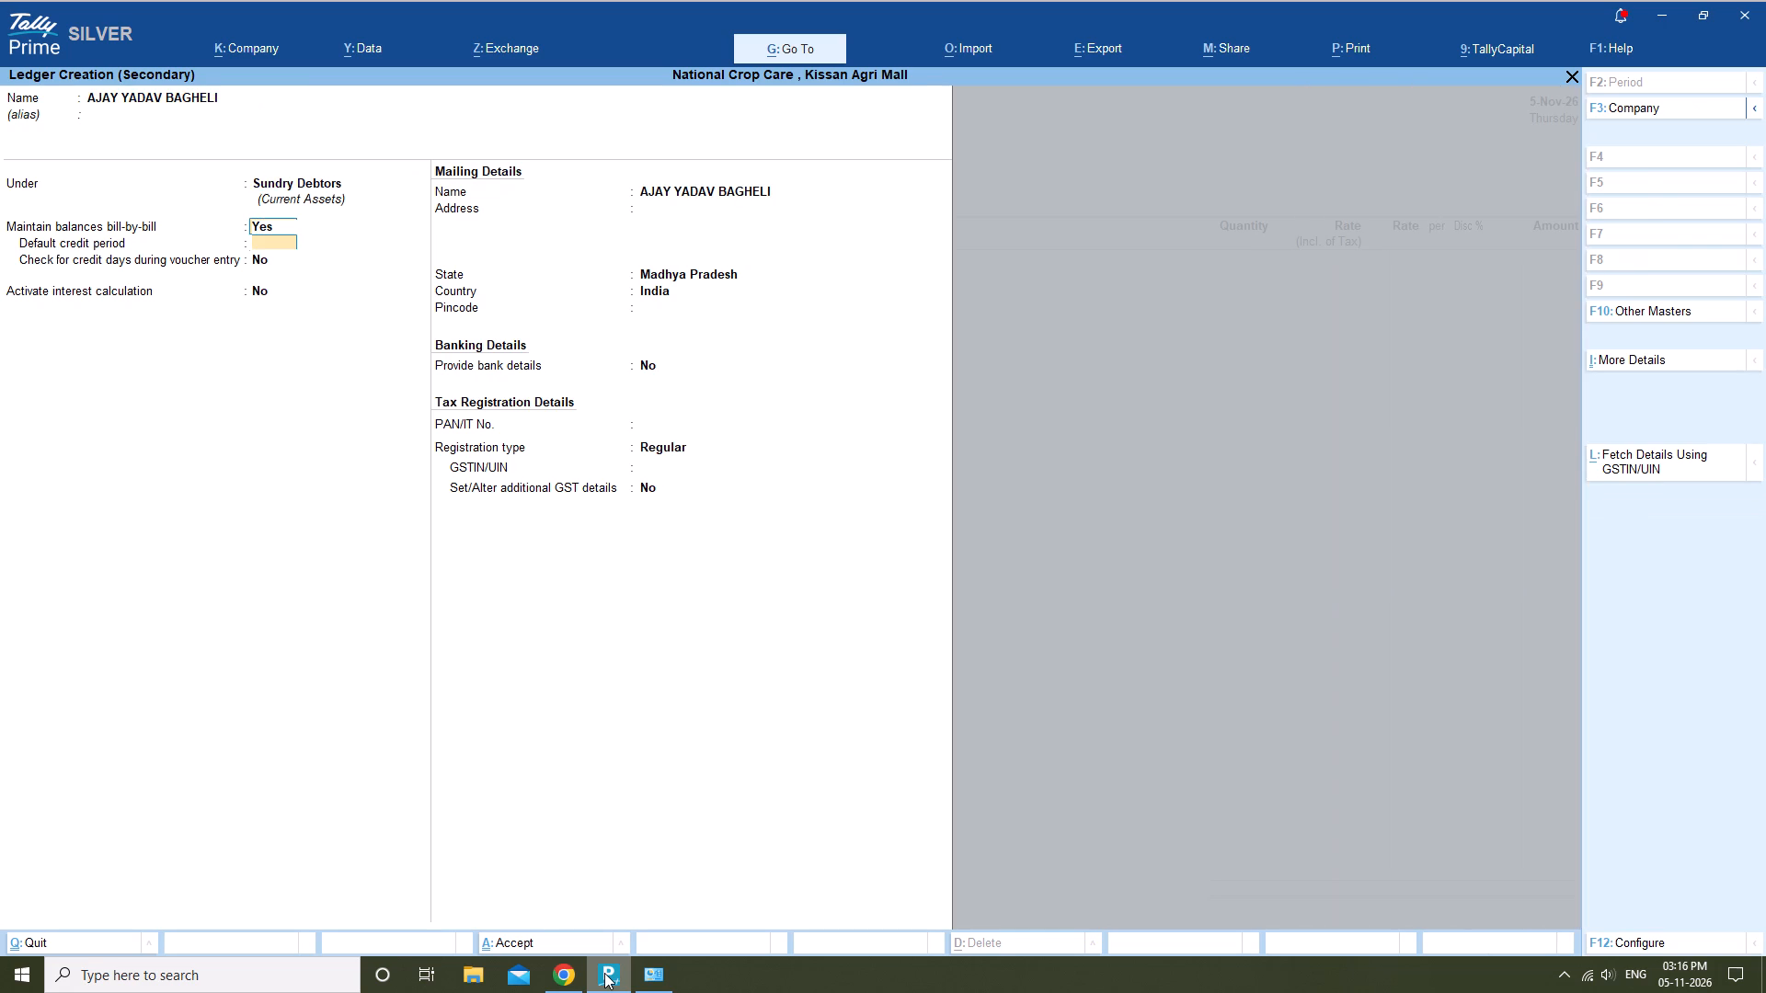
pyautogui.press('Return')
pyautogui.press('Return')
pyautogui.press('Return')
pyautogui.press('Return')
# Enter the customer's mobile number from the myBillBook invoice in the address of the new Tally ledger.
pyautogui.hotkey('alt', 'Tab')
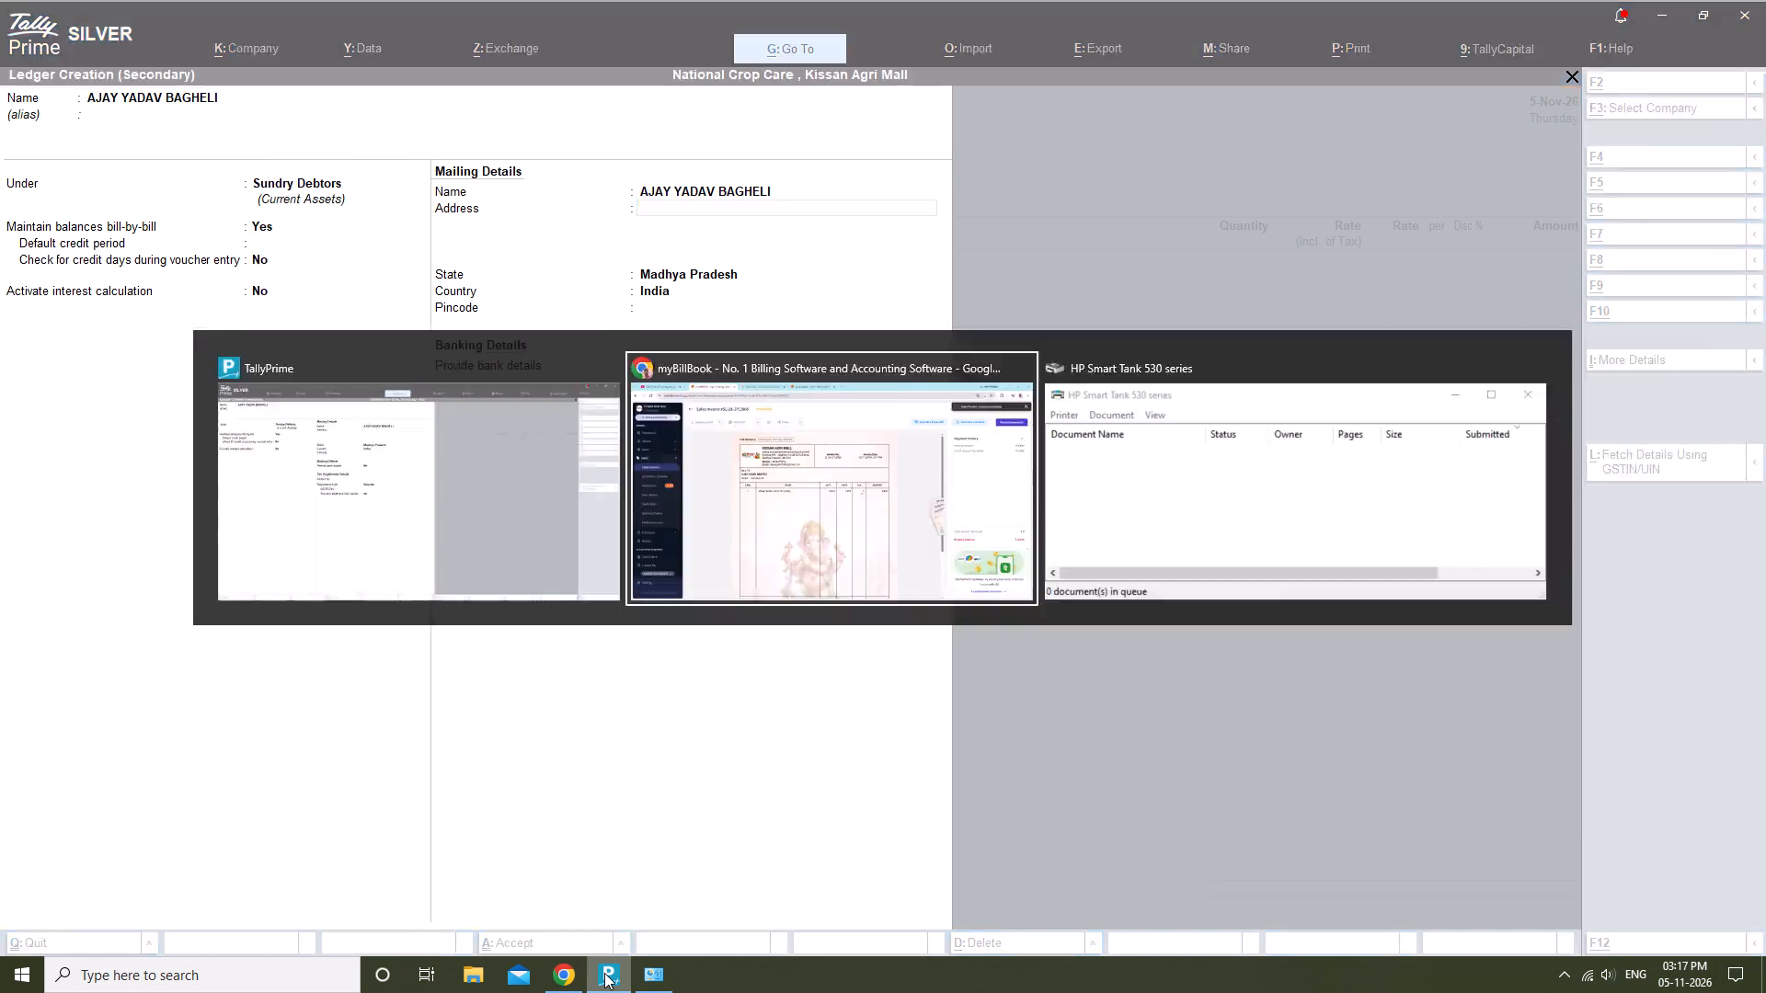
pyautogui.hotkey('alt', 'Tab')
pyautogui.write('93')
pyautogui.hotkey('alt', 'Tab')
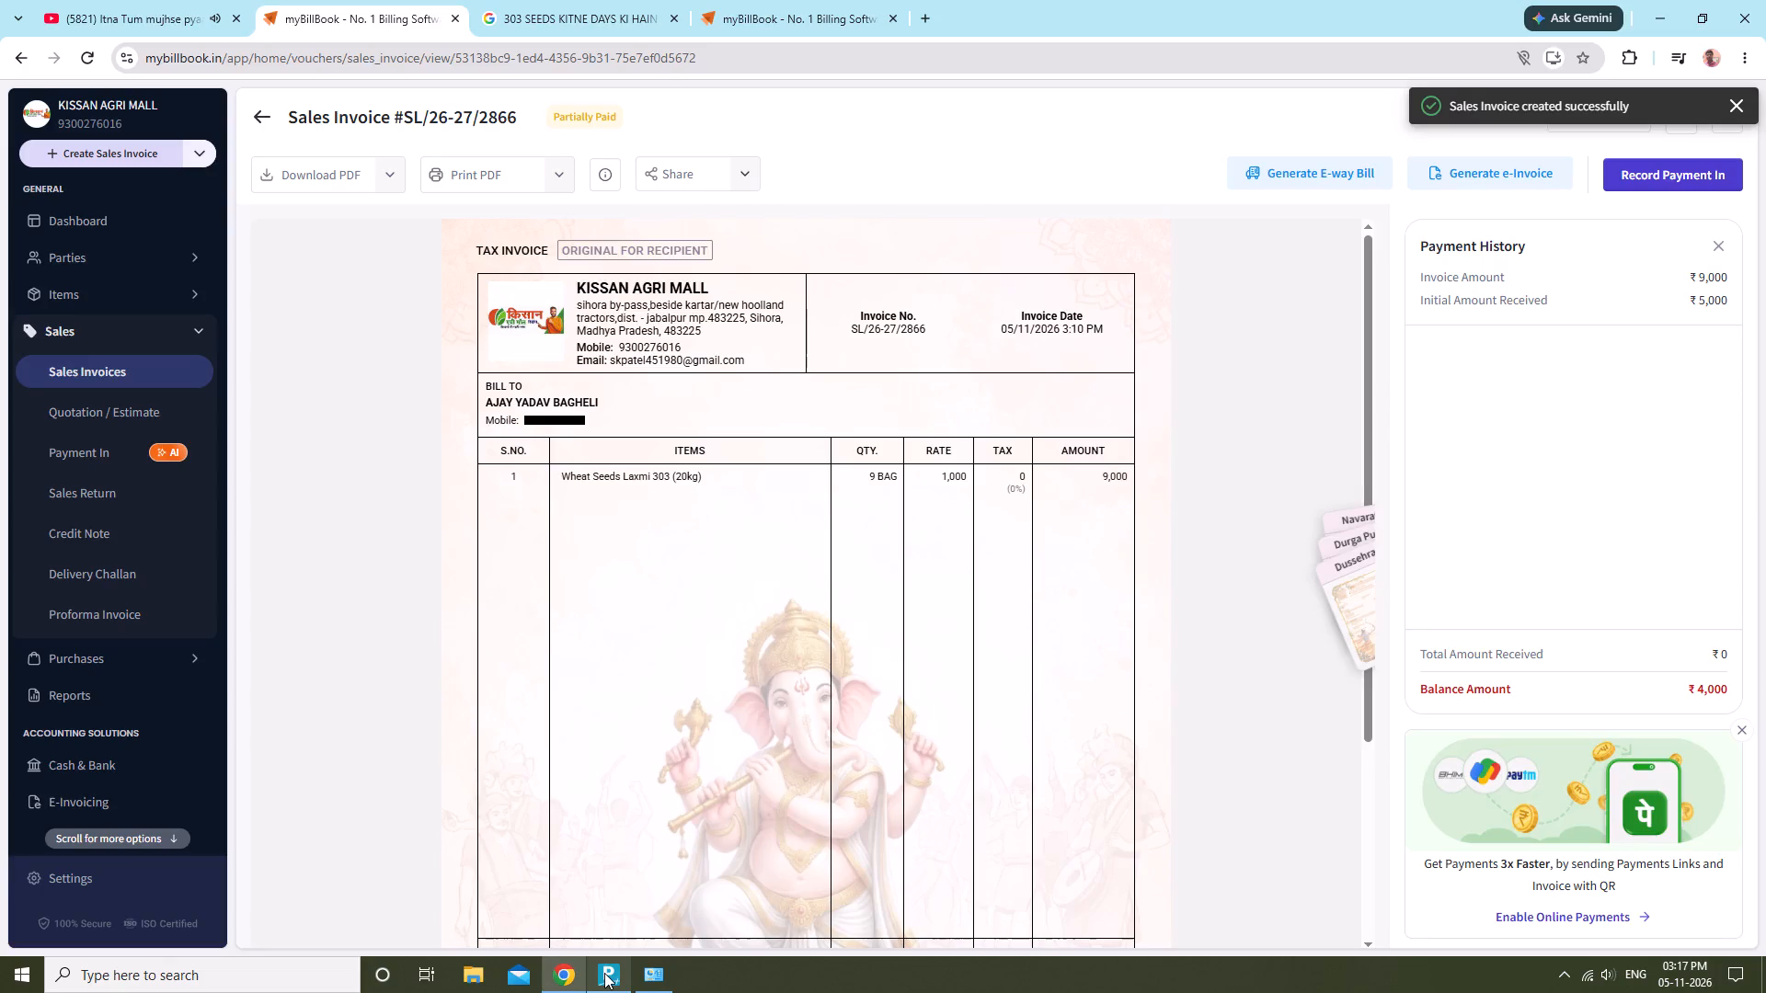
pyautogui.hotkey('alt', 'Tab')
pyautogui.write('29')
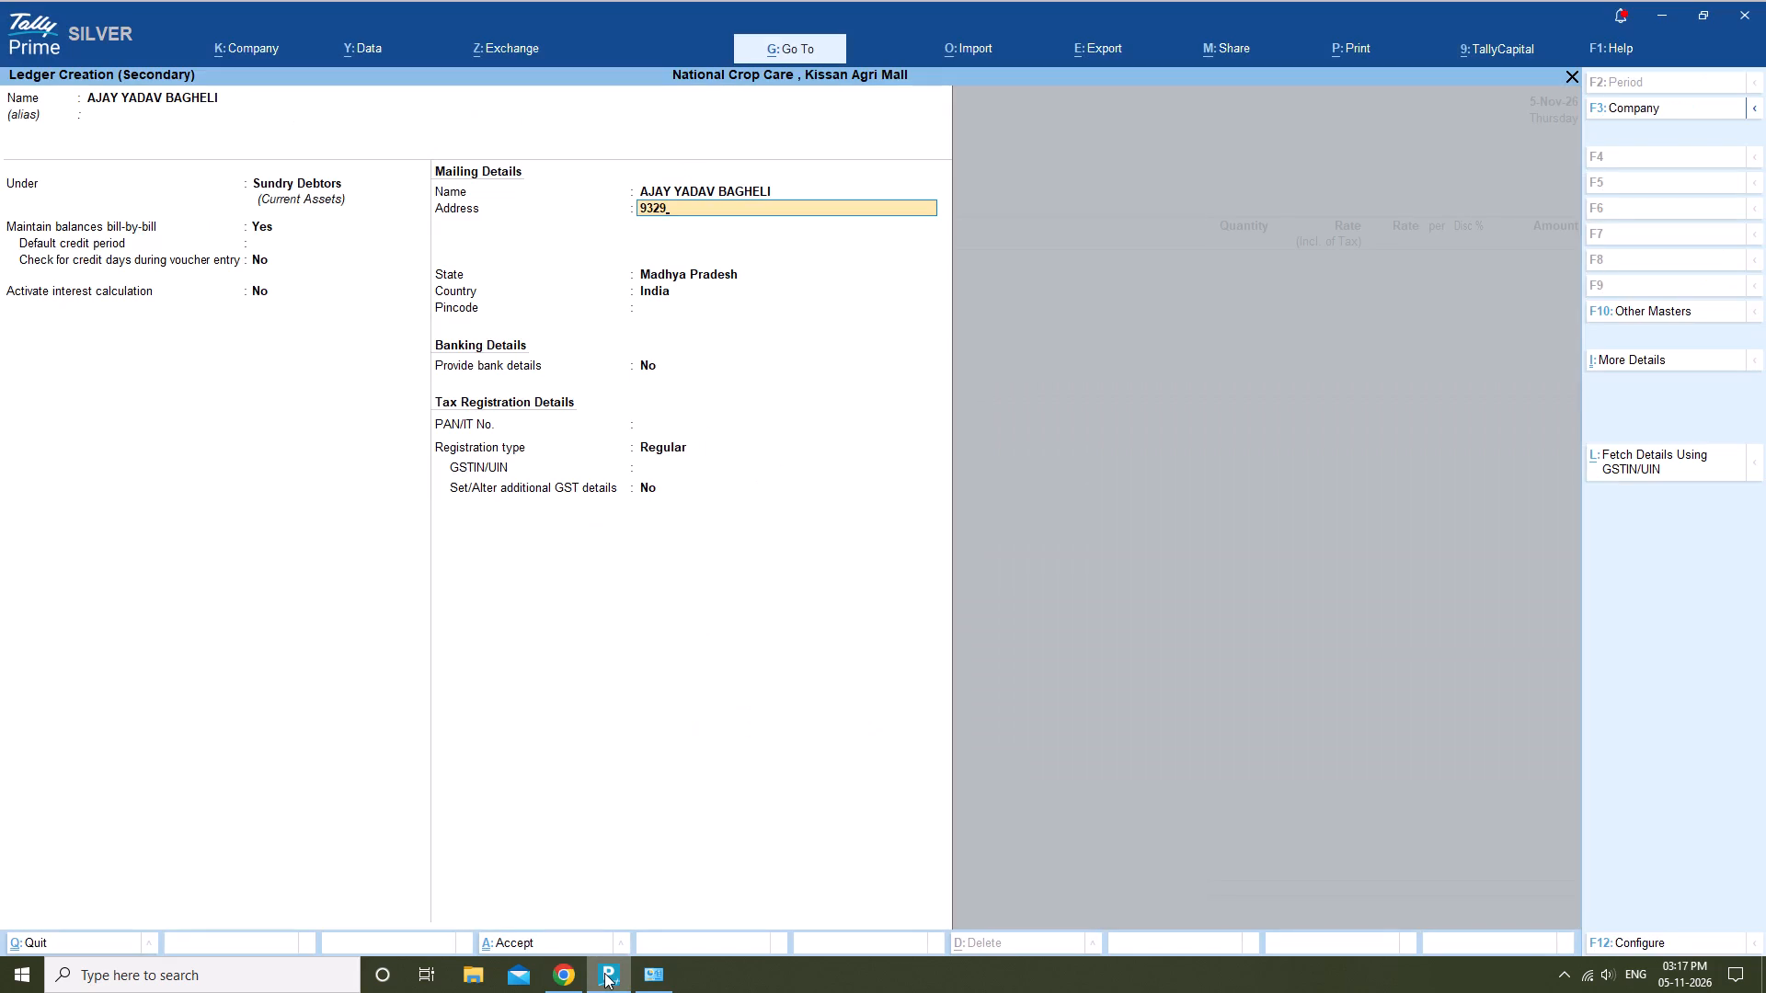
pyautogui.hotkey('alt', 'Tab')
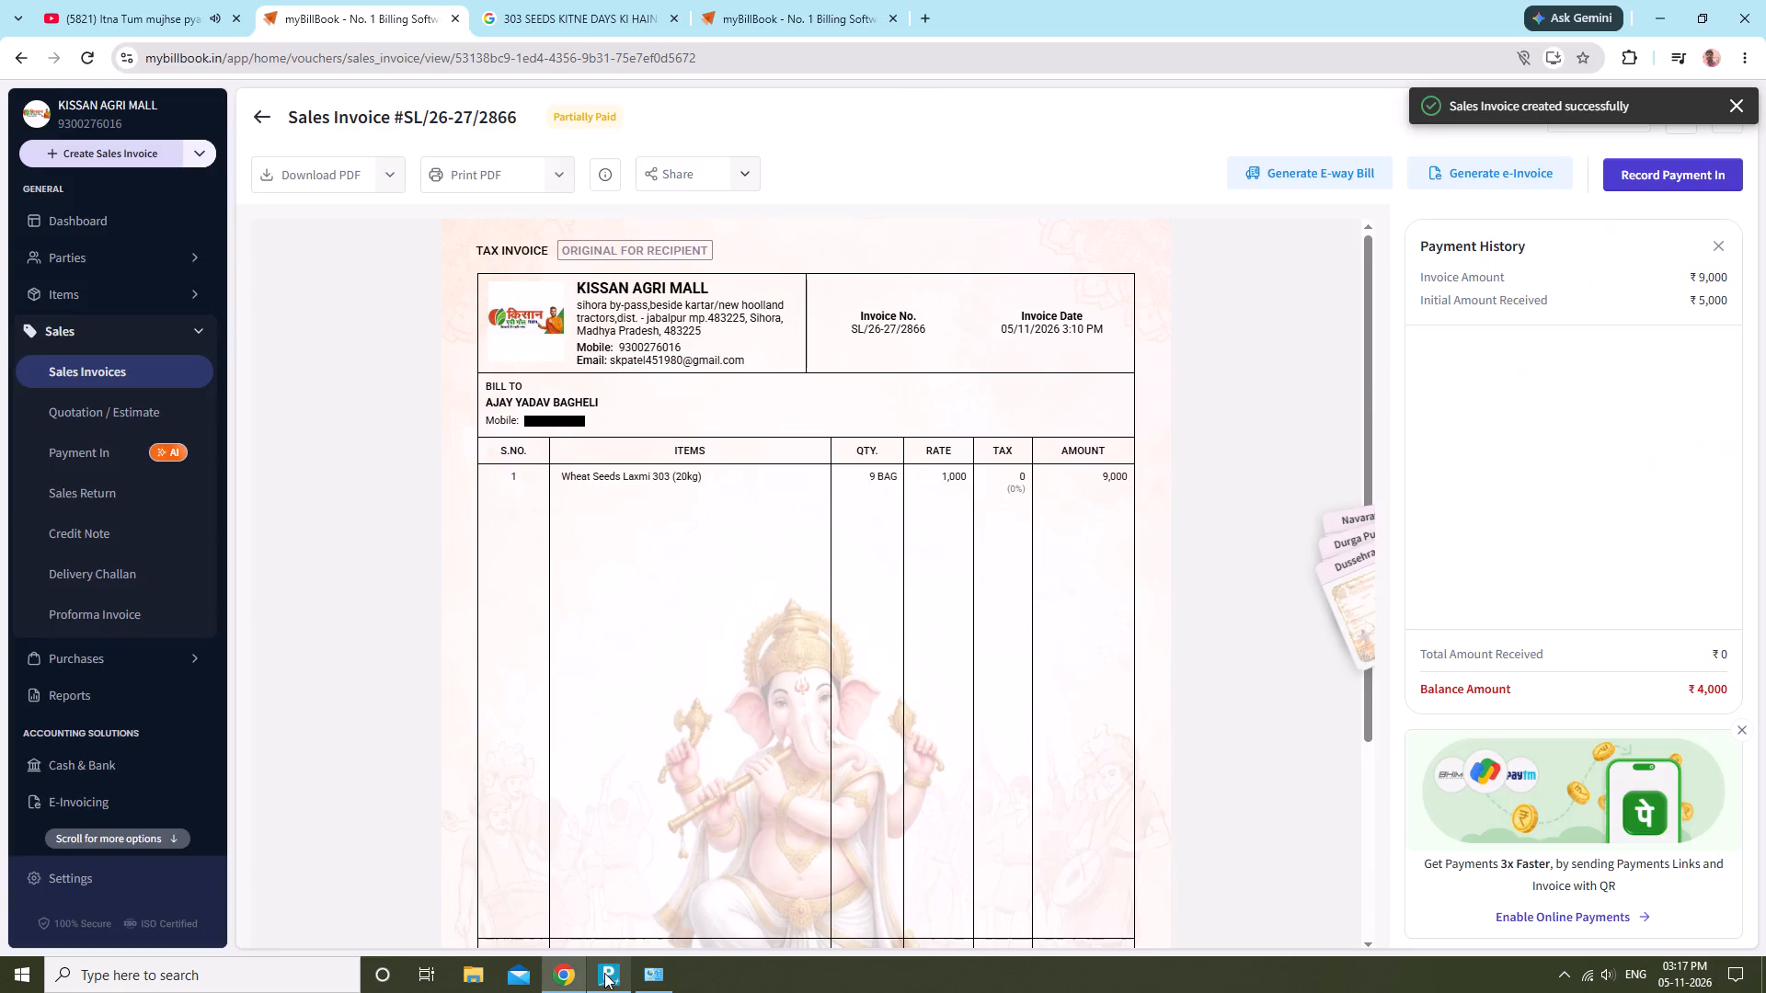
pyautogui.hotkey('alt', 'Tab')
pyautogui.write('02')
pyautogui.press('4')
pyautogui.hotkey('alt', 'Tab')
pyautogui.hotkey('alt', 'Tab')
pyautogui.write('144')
# Keep the ledger's state as Madhya Pradesh, no bank details and Regular registration, and save the ledger.
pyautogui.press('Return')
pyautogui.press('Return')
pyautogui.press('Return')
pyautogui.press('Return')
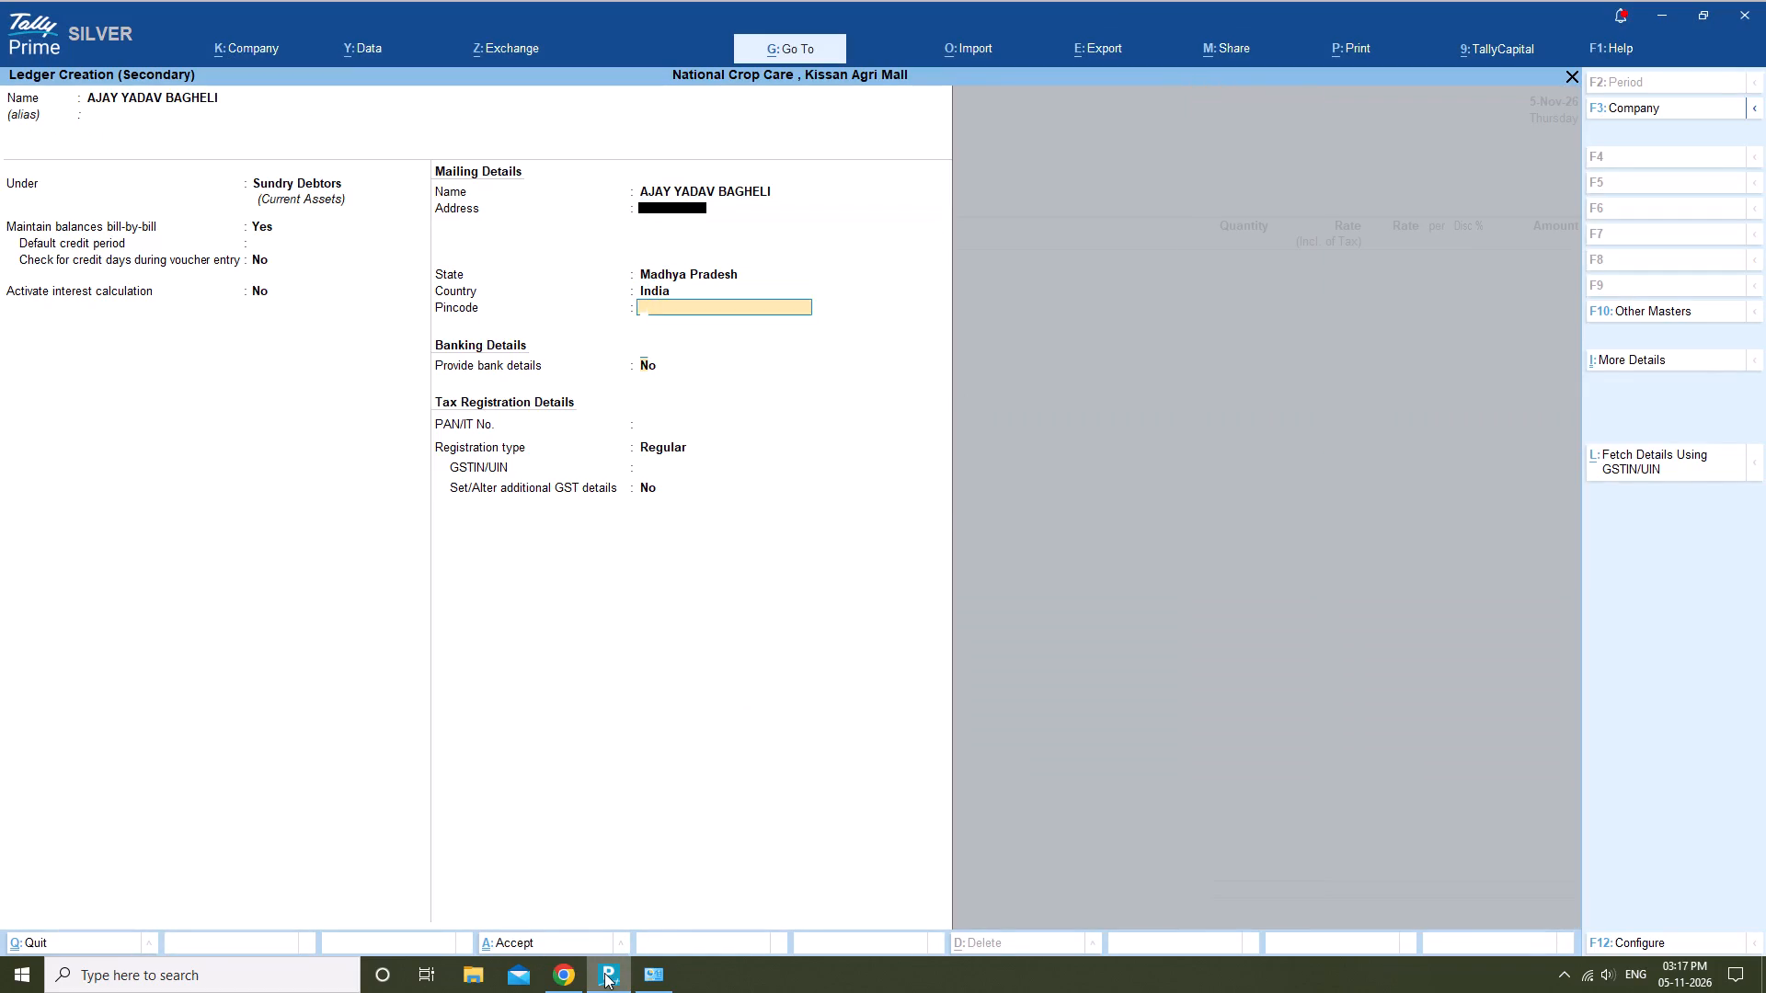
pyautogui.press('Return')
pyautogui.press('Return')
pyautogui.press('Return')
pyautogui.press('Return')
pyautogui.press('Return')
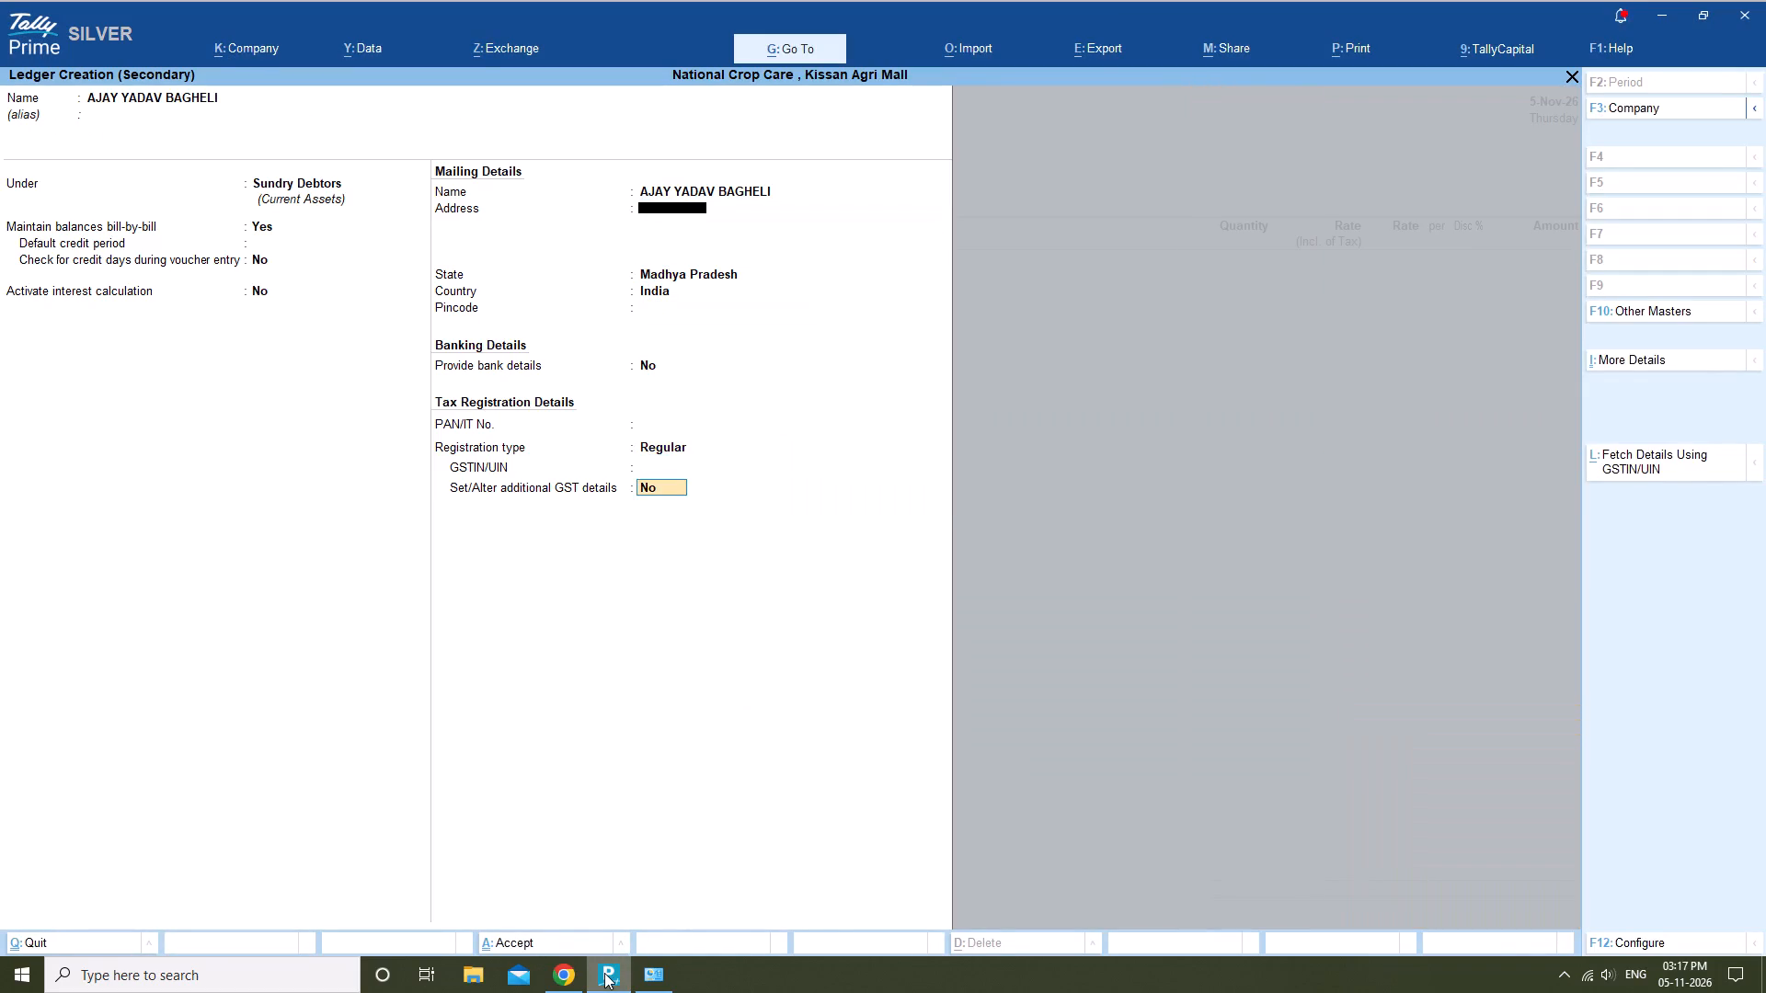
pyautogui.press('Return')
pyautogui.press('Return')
# Accept the new party on the sales voucher, leave the dispatch and order details blank, and pick the export destination country.
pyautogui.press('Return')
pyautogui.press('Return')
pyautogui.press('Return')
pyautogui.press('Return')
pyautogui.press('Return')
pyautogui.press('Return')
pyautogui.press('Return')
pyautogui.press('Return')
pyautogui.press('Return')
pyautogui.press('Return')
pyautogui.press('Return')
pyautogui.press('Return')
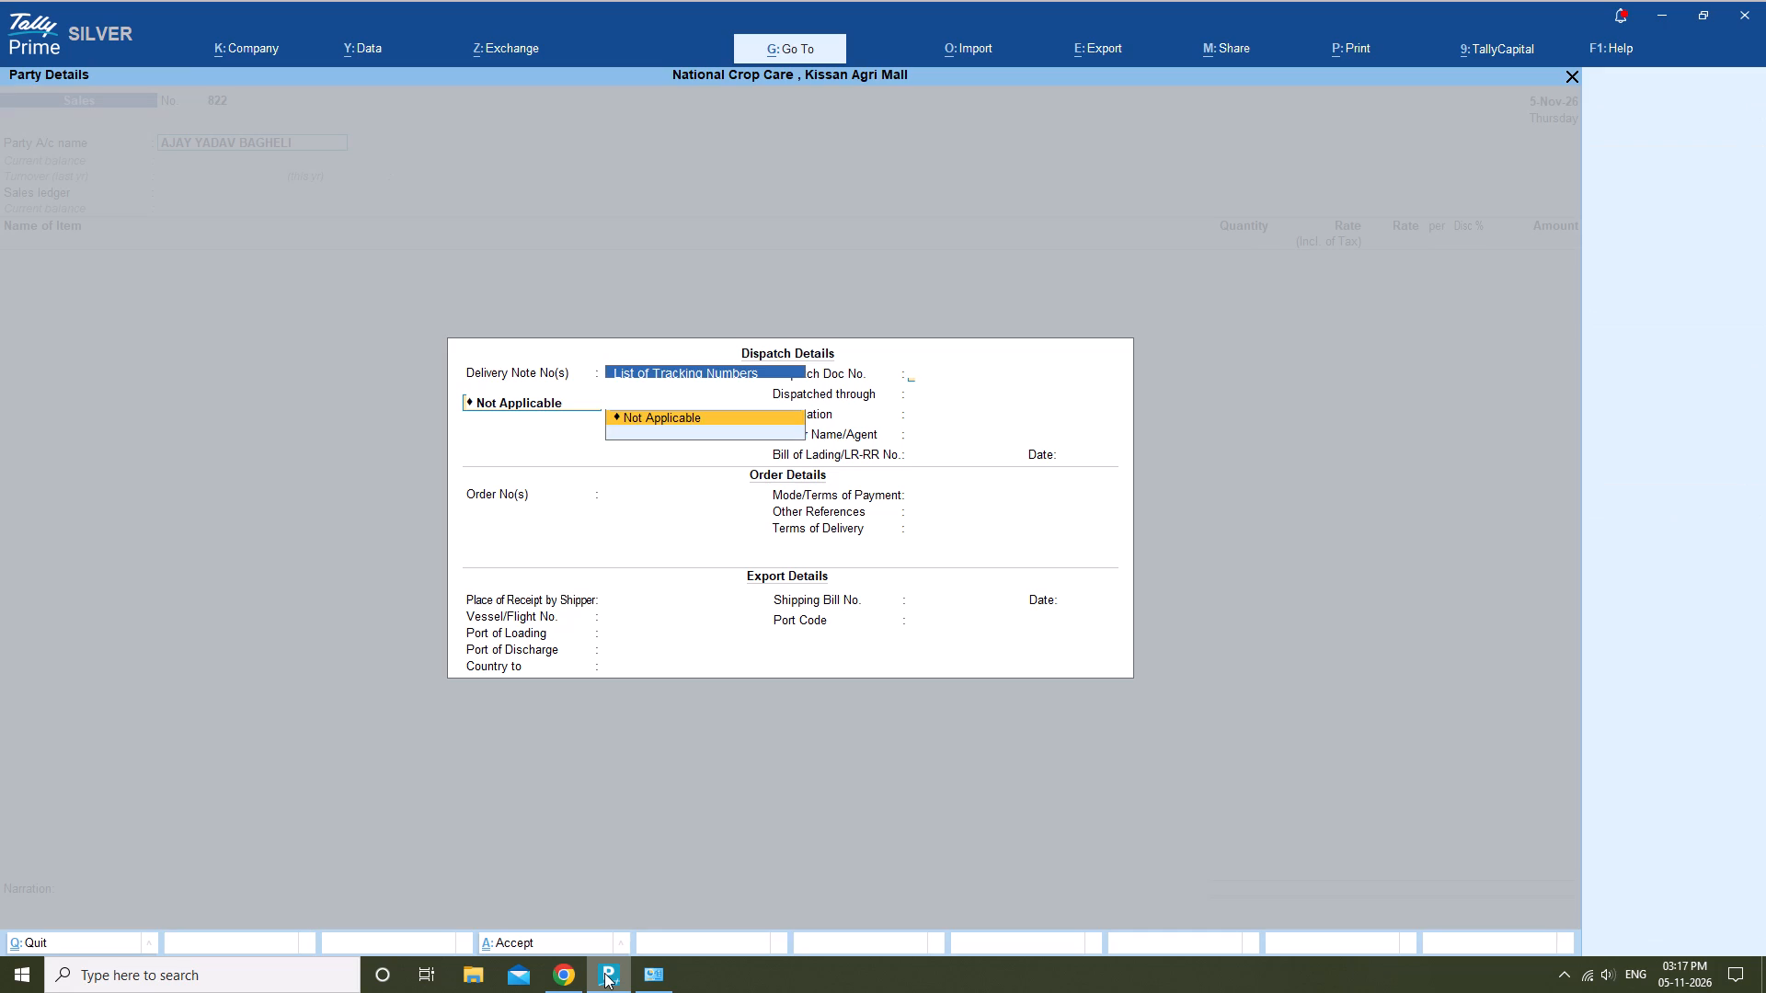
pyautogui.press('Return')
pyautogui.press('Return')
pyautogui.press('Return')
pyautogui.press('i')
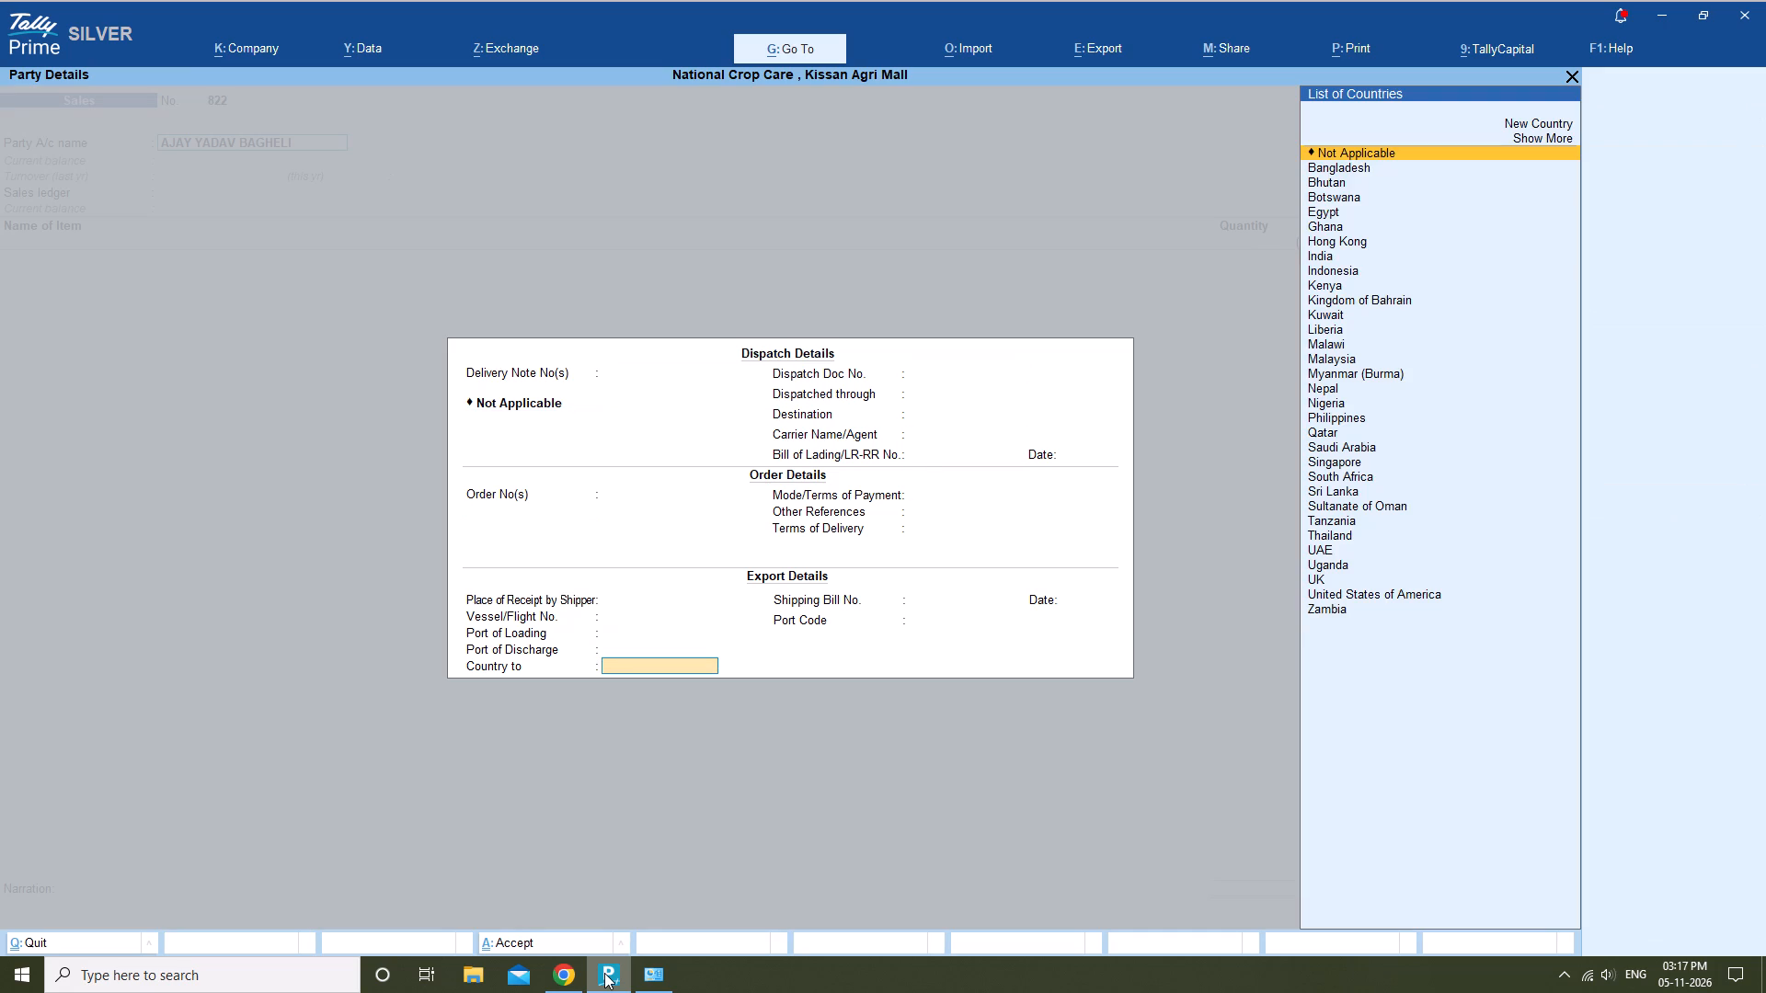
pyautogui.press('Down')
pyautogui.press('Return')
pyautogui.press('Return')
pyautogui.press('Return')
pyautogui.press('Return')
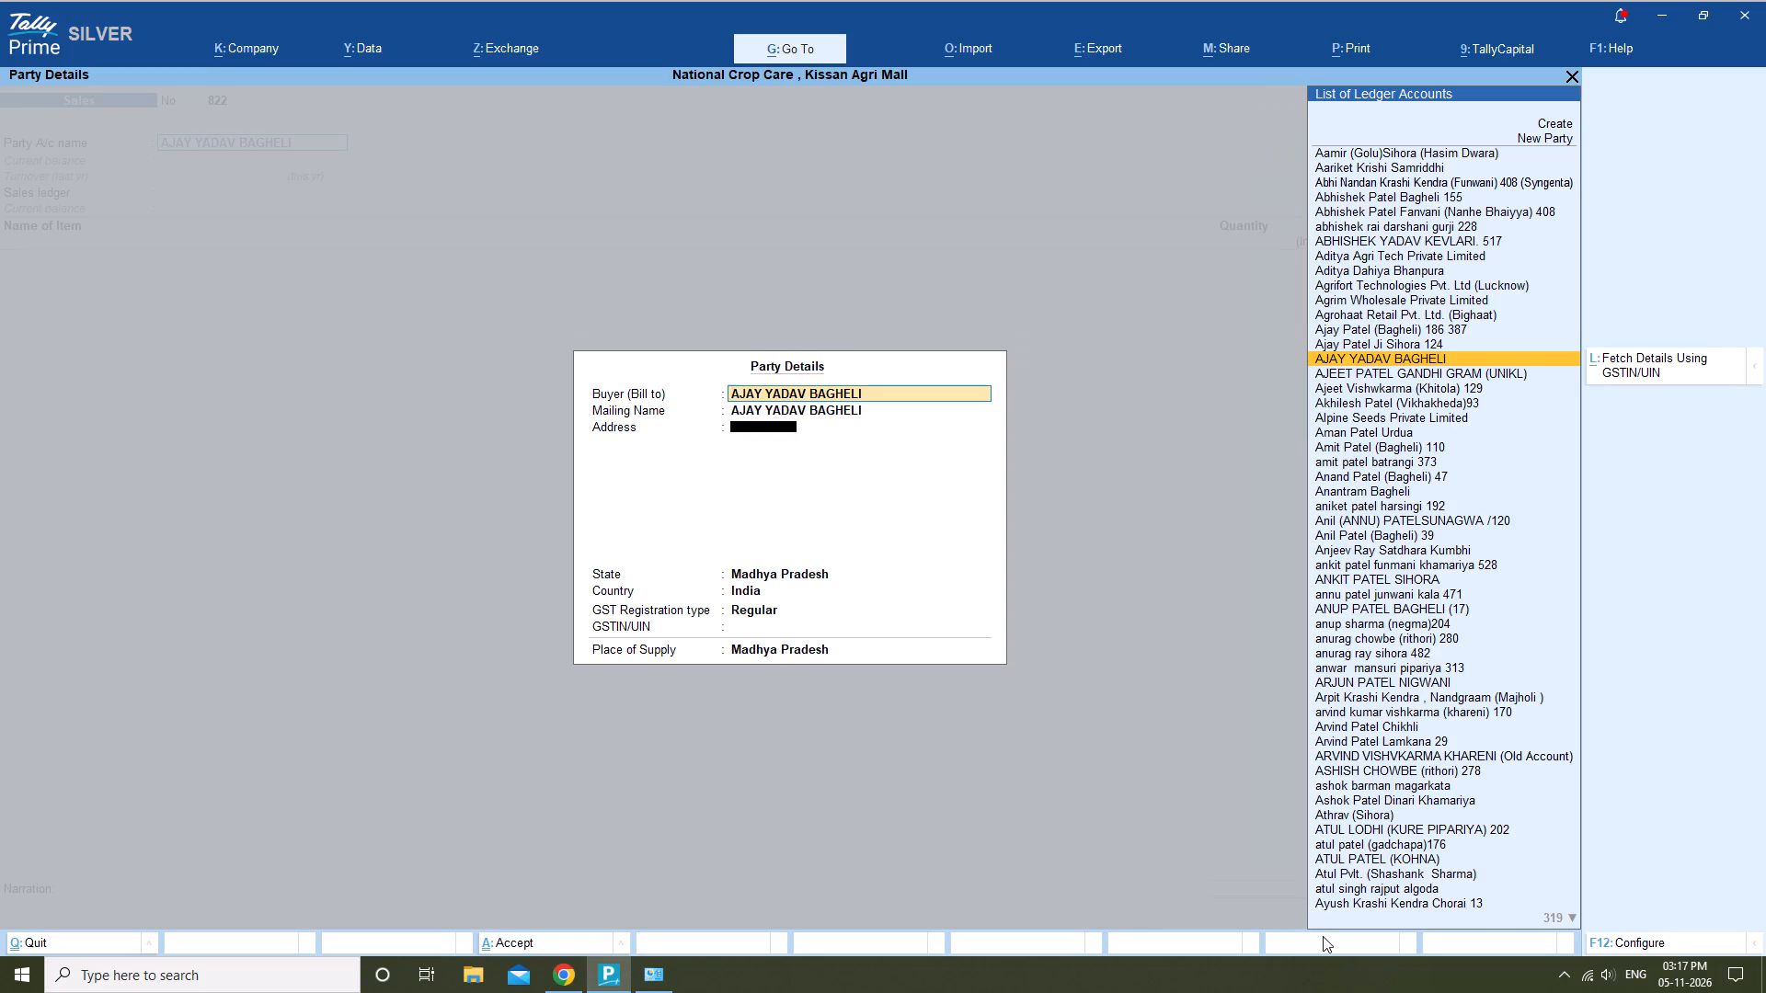
# Accept the buyer's party details with Madhya Pradesh as the place of supply.
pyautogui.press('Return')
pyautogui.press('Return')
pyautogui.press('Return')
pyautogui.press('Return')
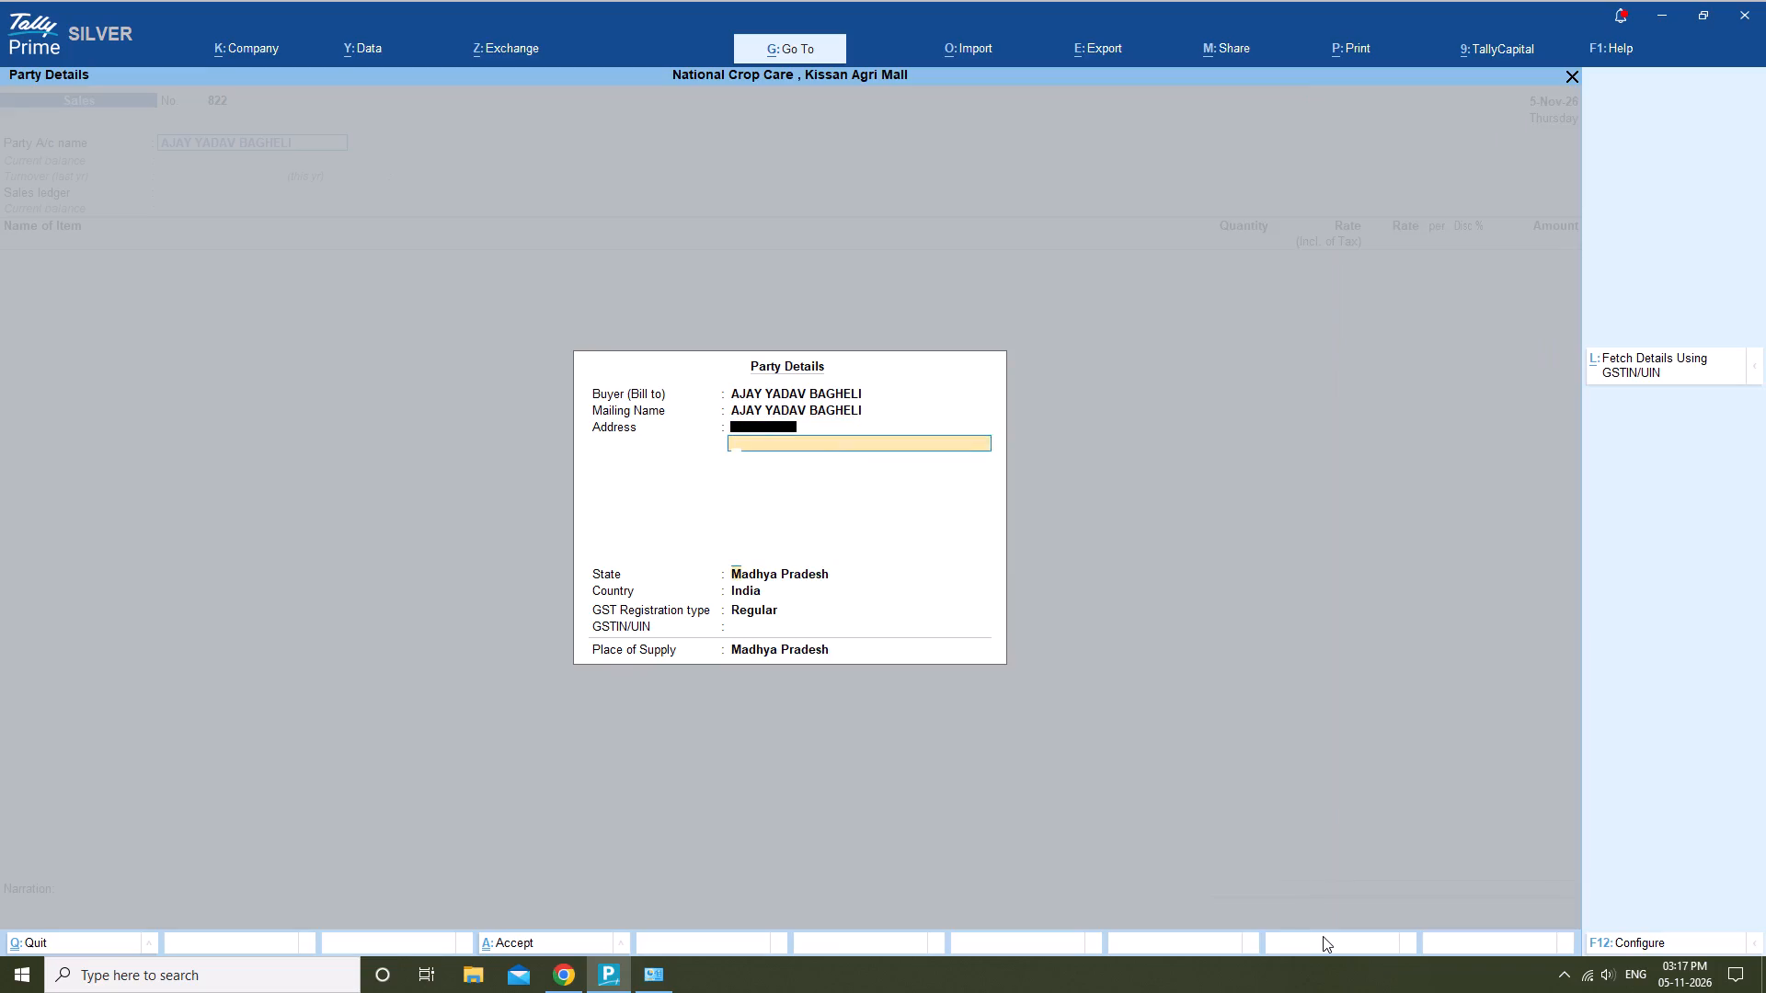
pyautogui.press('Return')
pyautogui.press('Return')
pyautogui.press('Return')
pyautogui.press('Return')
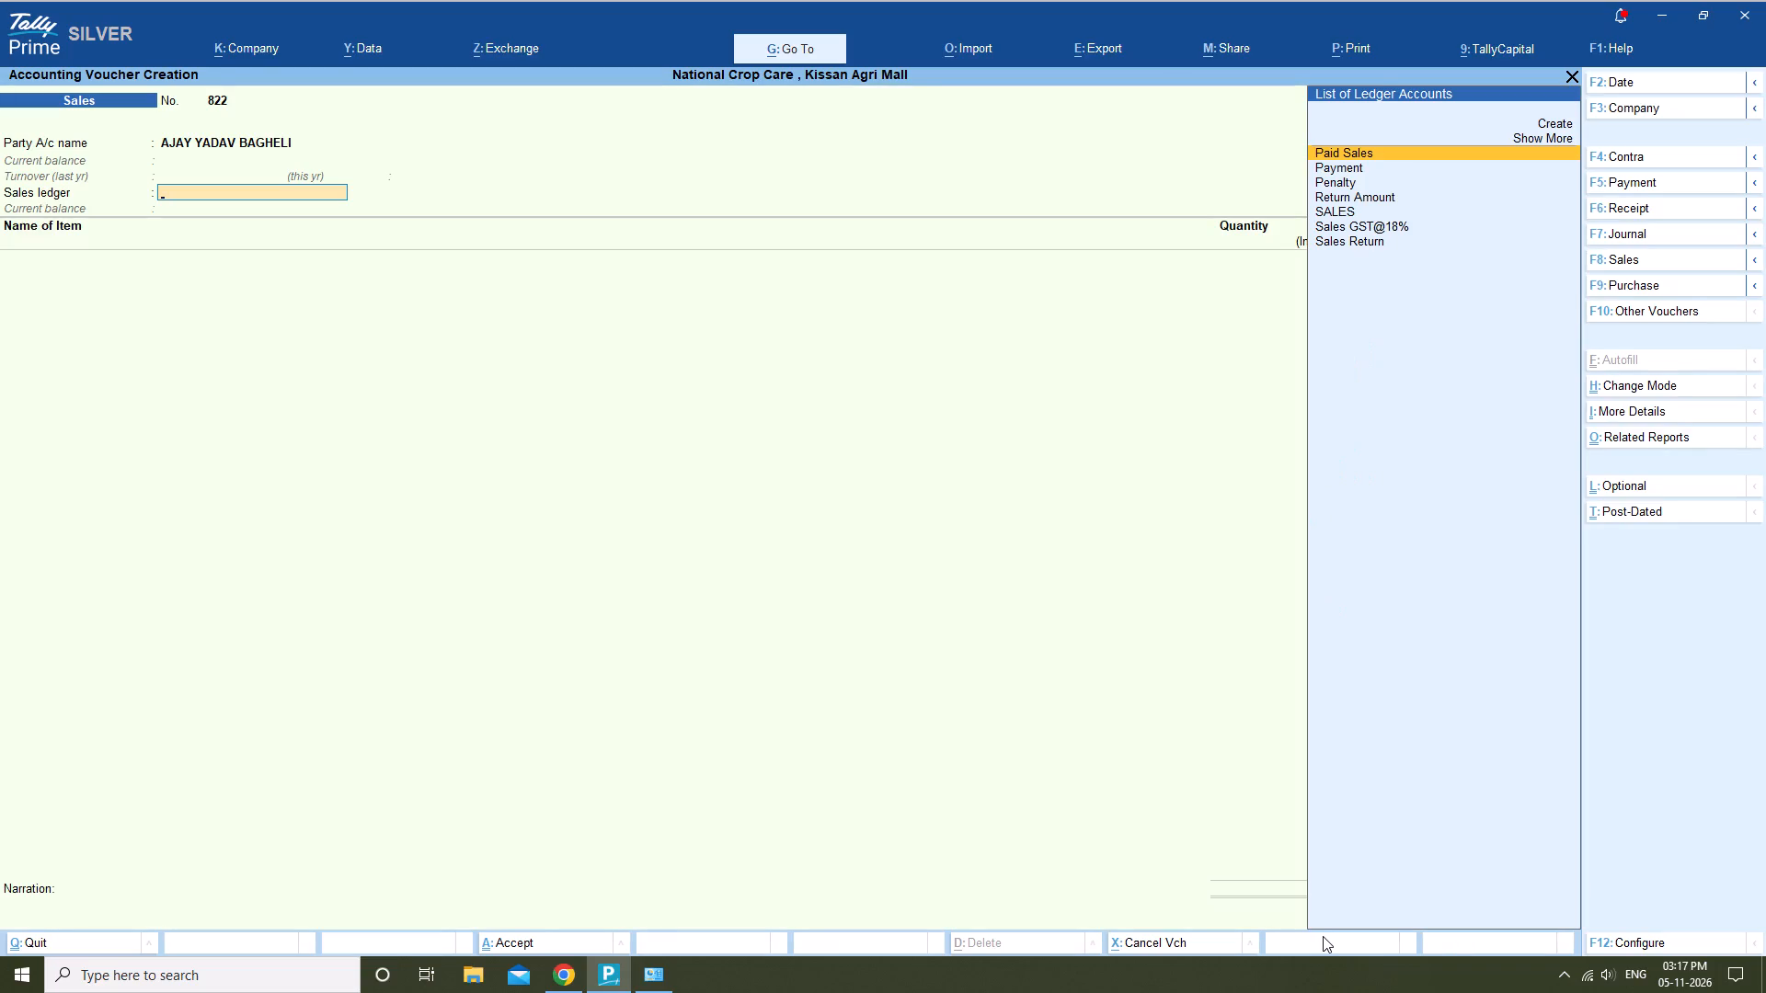
# Choose SALES as the voucher's sales ledger.
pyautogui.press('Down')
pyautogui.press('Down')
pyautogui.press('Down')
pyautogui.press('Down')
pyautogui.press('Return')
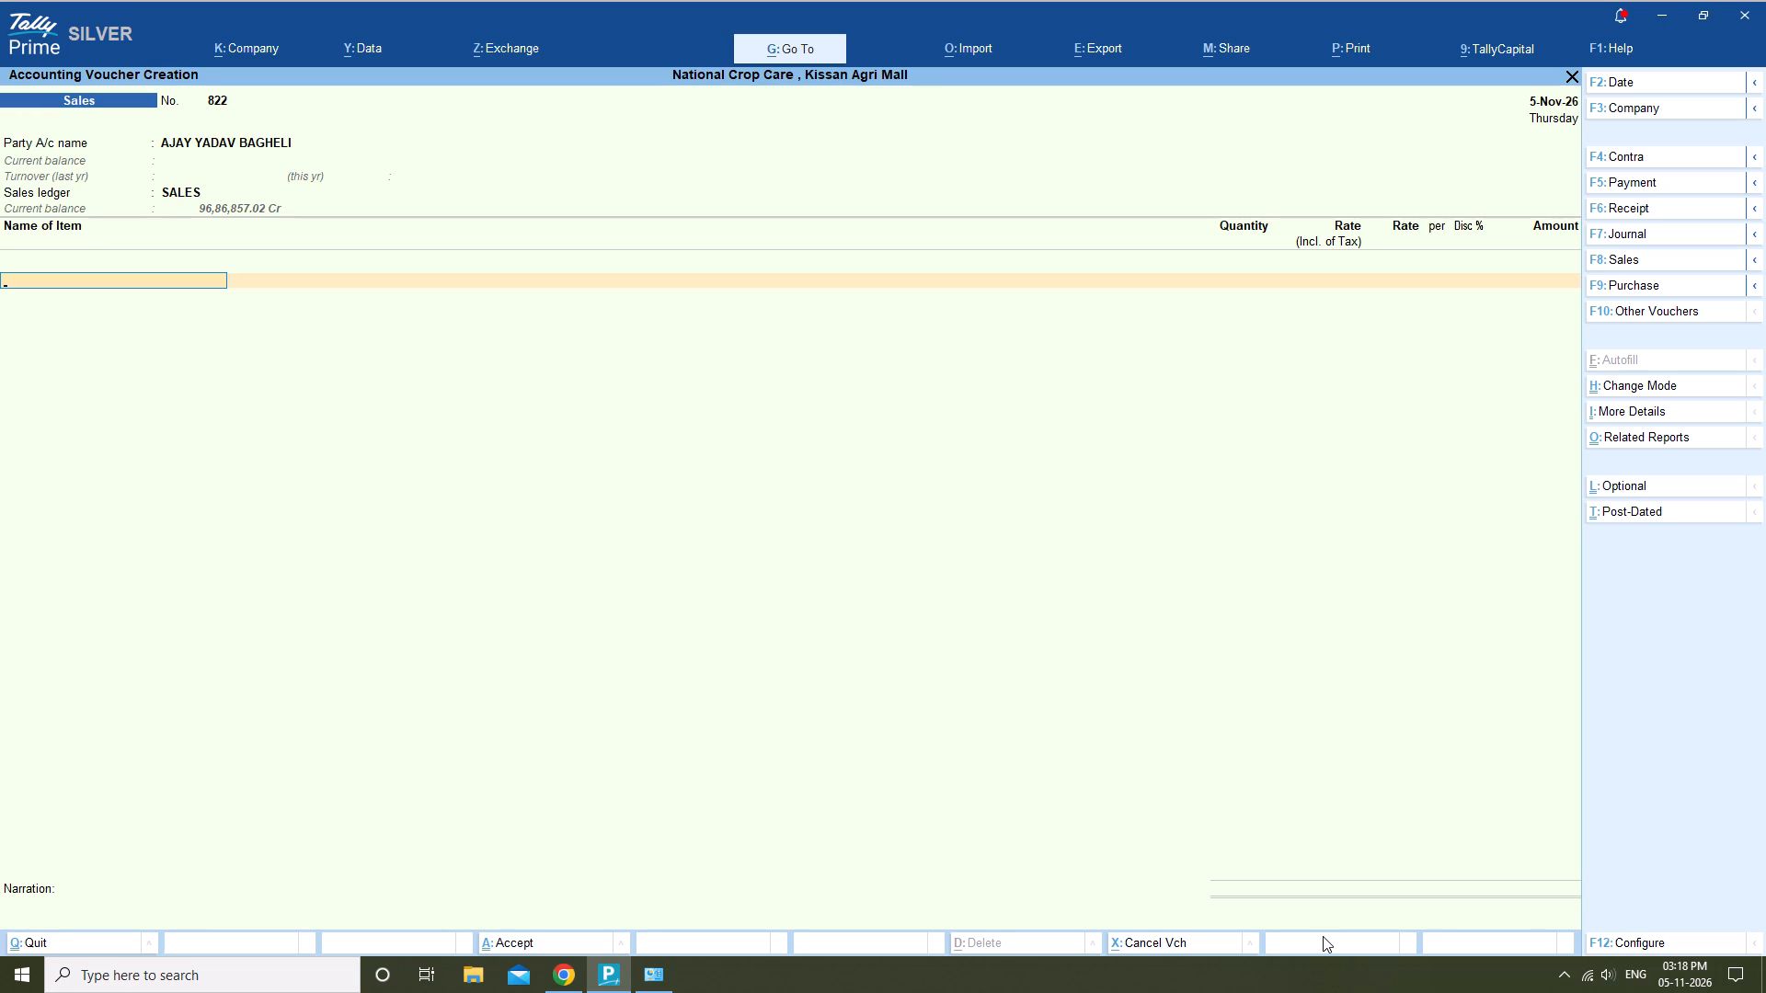
# Add the stock item Wheat Seeds Laxmi 303 (20kg) to the sales voucher.
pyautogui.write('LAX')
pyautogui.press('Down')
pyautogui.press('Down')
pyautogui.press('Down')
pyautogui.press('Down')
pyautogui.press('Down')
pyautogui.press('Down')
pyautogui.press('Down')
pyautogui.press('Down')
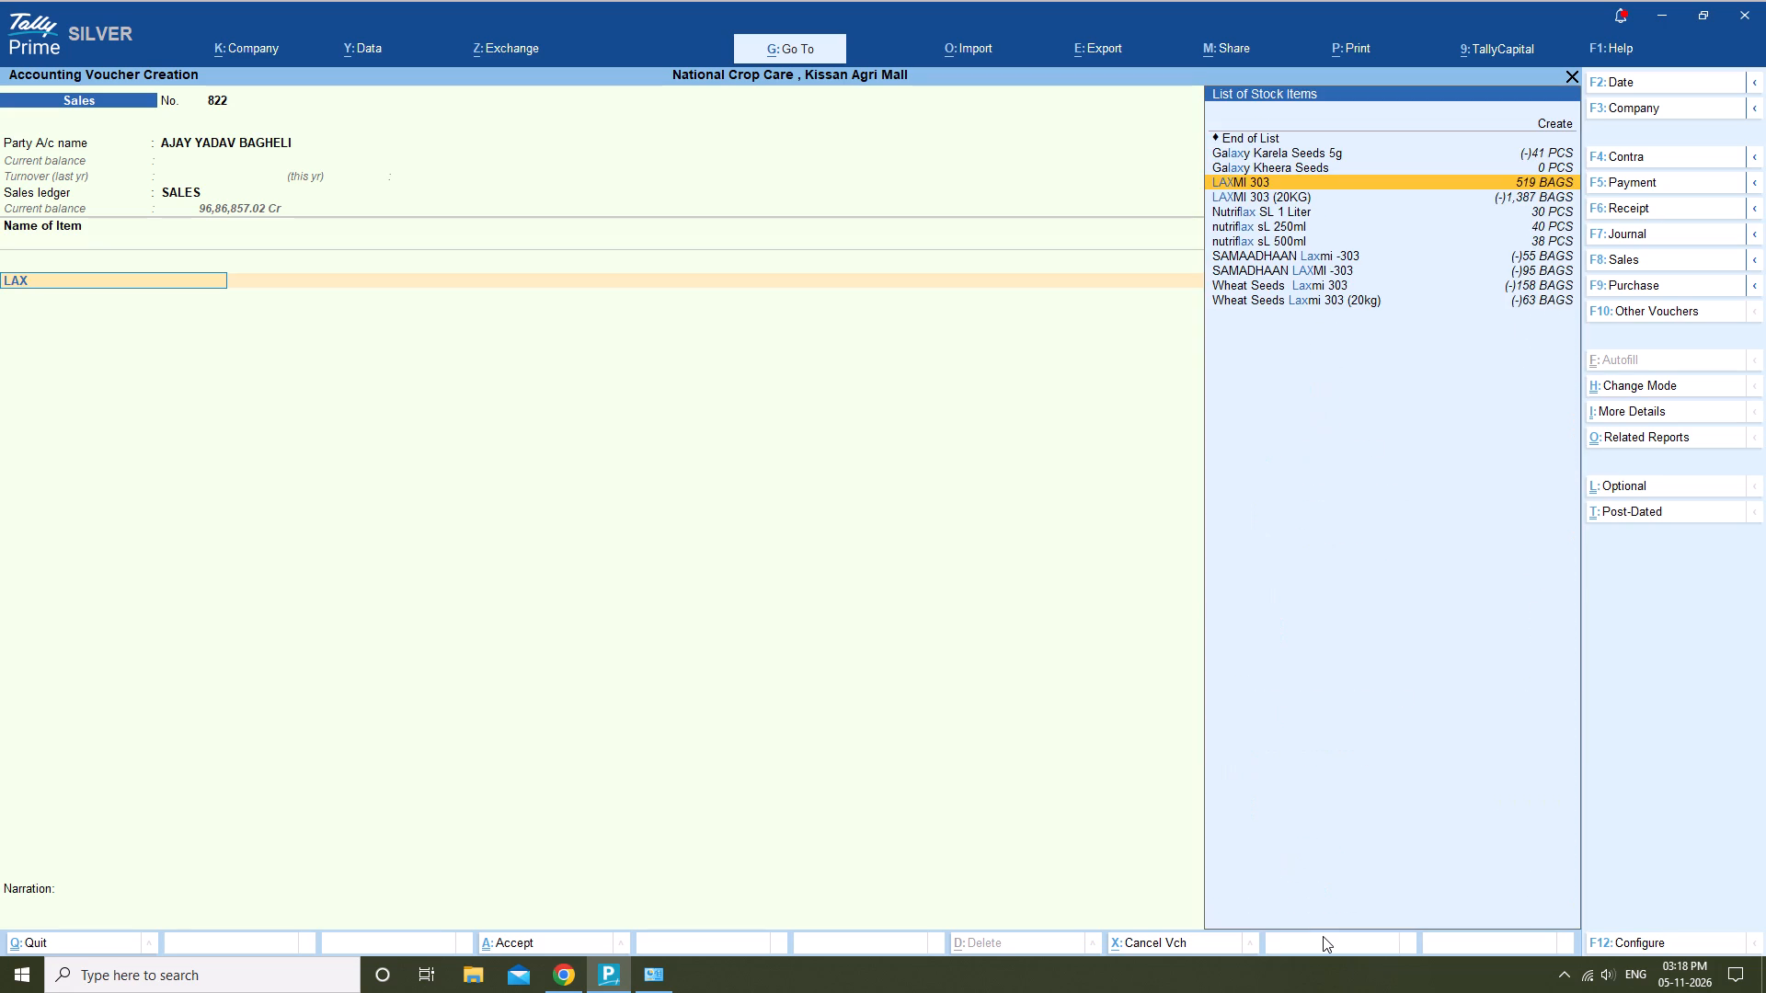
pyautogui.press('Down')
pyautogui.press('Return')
# Allocate 9 bags from Main Location at a rate of 1000 with no tracking number, and finish the item list.
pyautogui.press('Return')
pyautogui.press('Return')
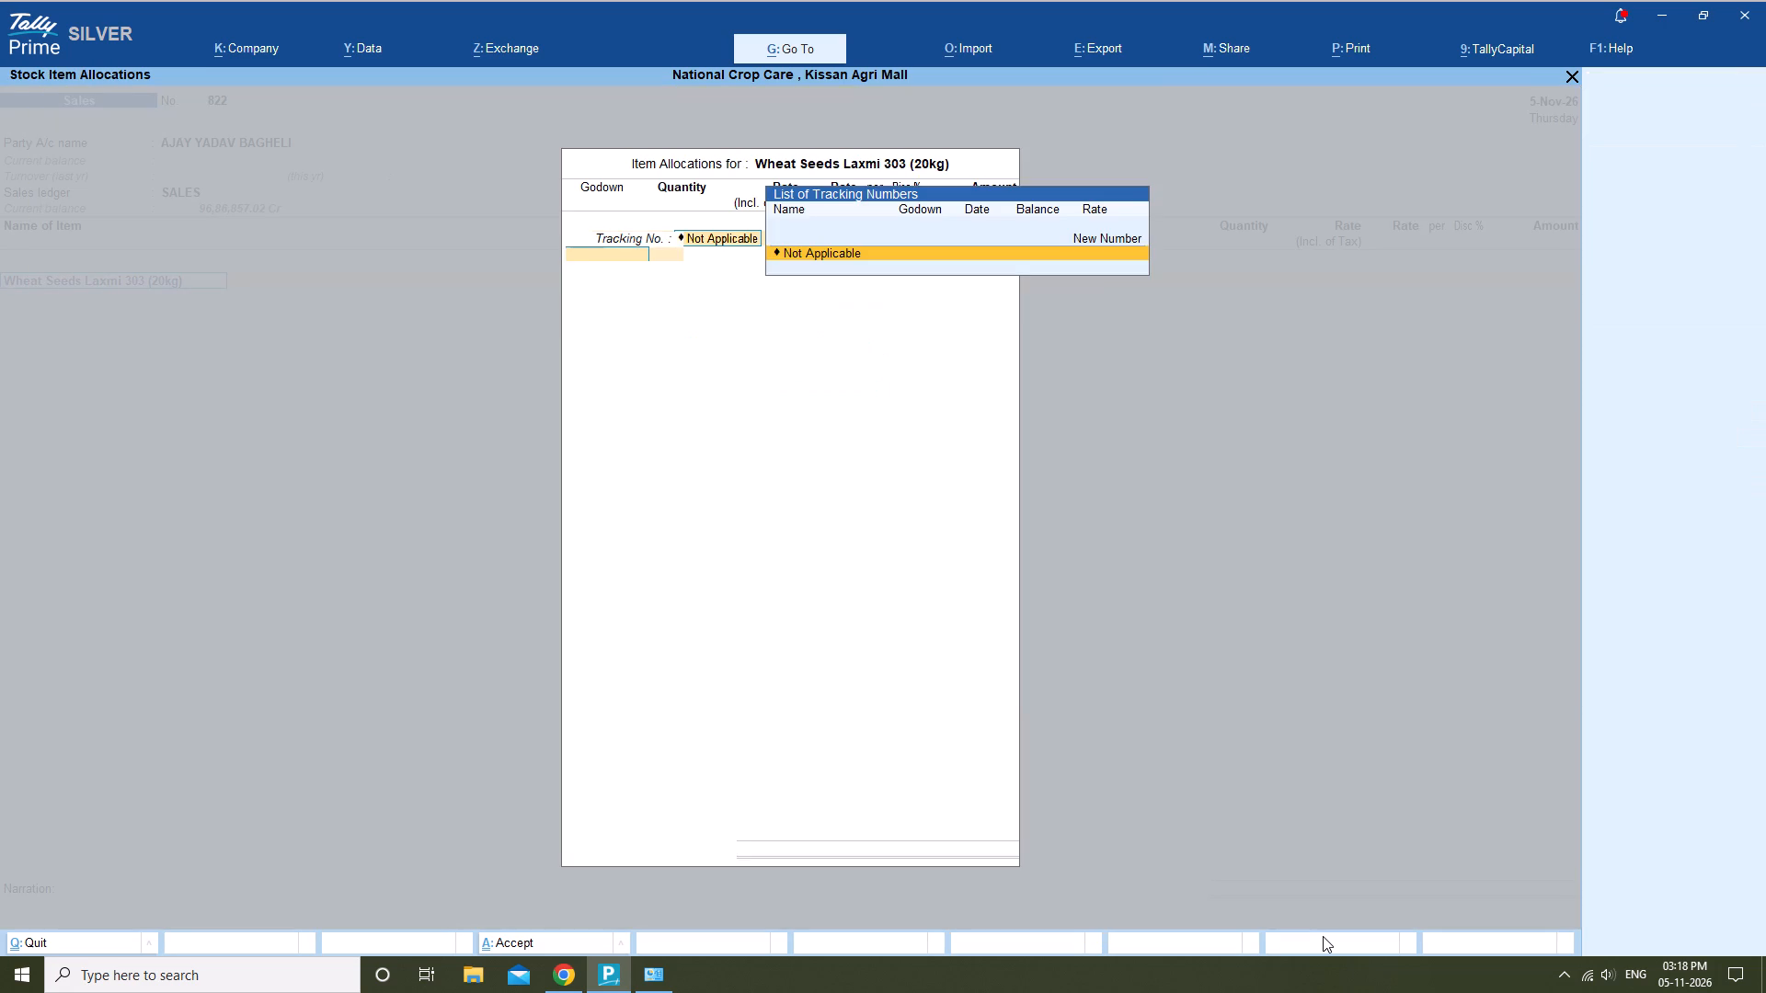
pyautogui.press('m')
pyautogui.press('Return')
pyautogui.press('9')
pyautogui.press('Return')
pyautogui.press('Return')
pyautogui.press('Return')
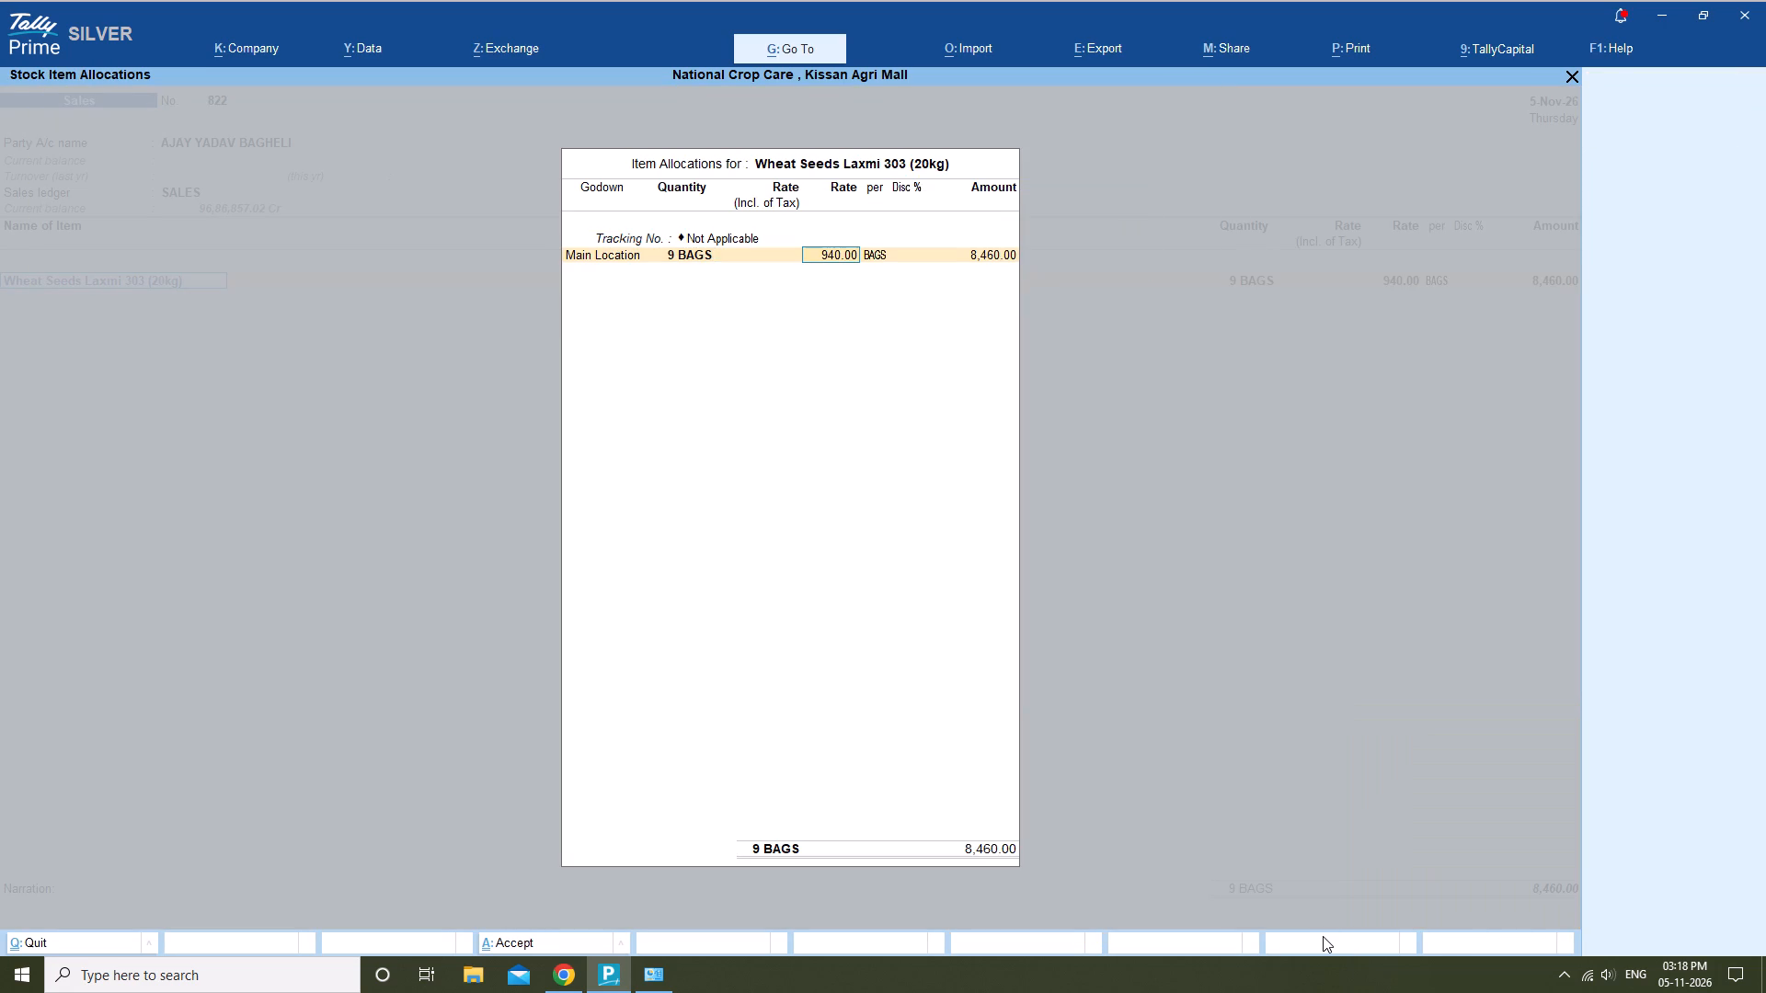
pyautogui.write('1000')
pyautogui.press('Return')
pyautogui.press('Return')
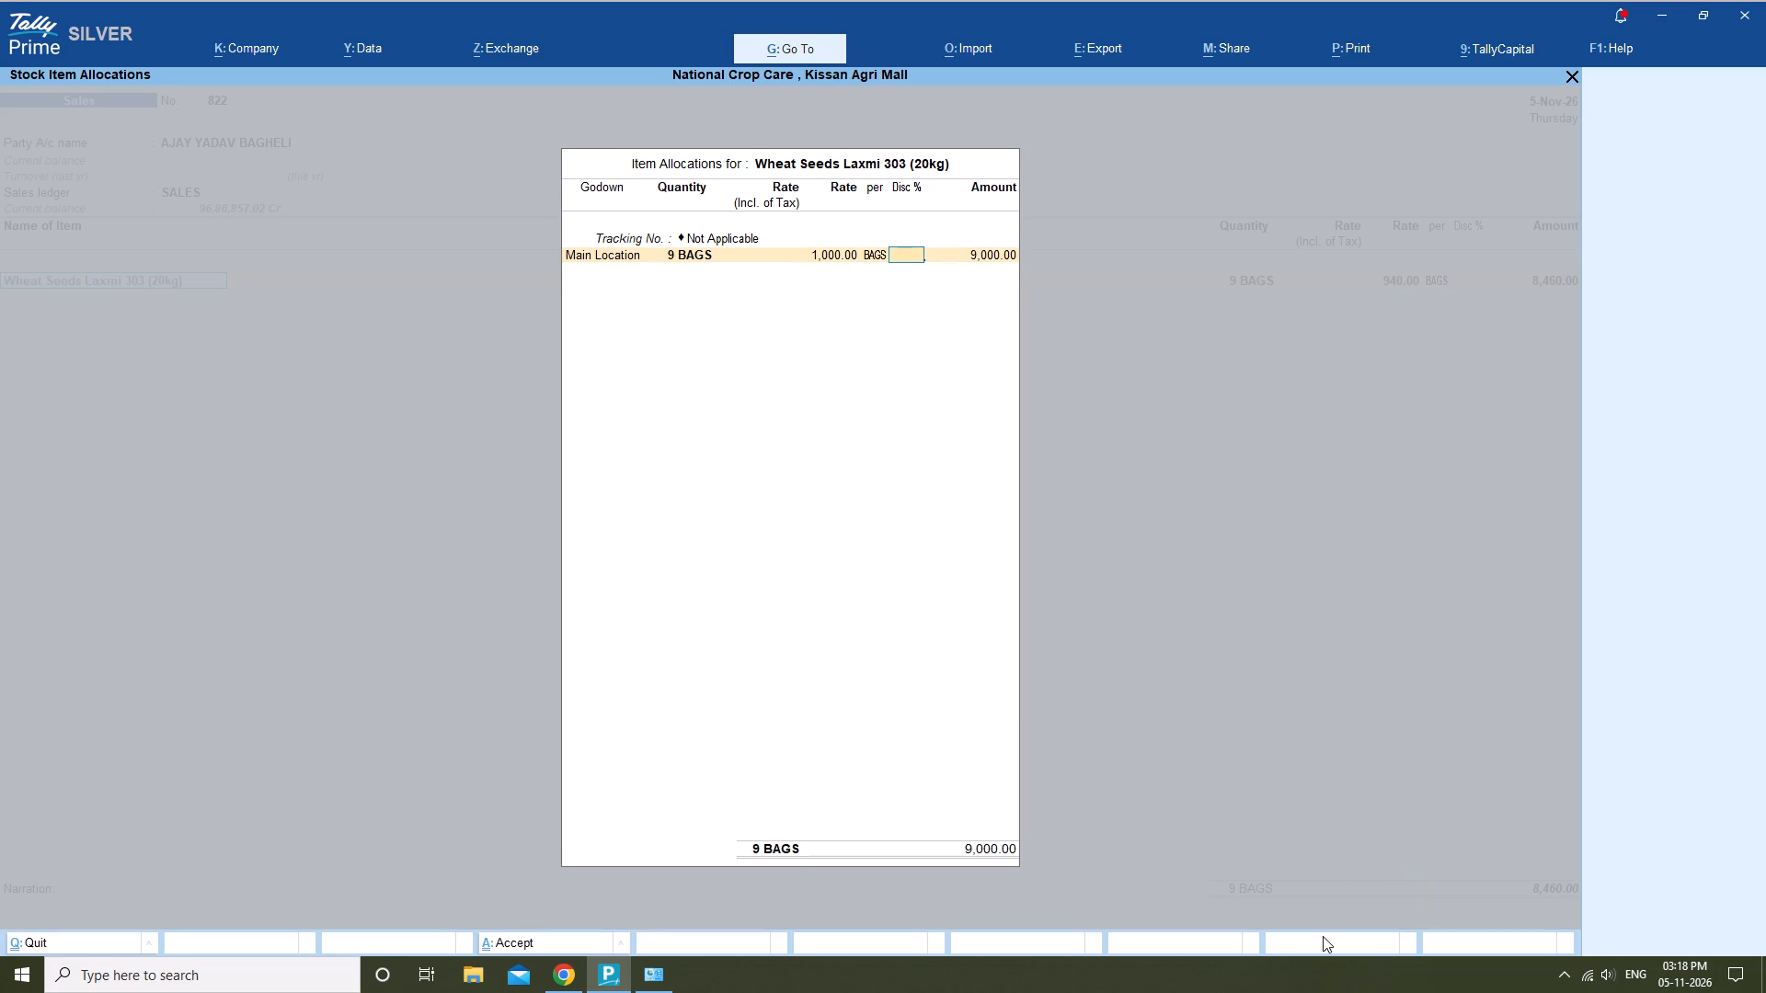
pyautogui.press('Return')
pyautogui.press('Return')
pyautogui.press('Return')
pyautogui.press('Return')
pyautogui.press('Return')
# Add a PAYMENT MADE ledger line to the voucher with the amount -500.
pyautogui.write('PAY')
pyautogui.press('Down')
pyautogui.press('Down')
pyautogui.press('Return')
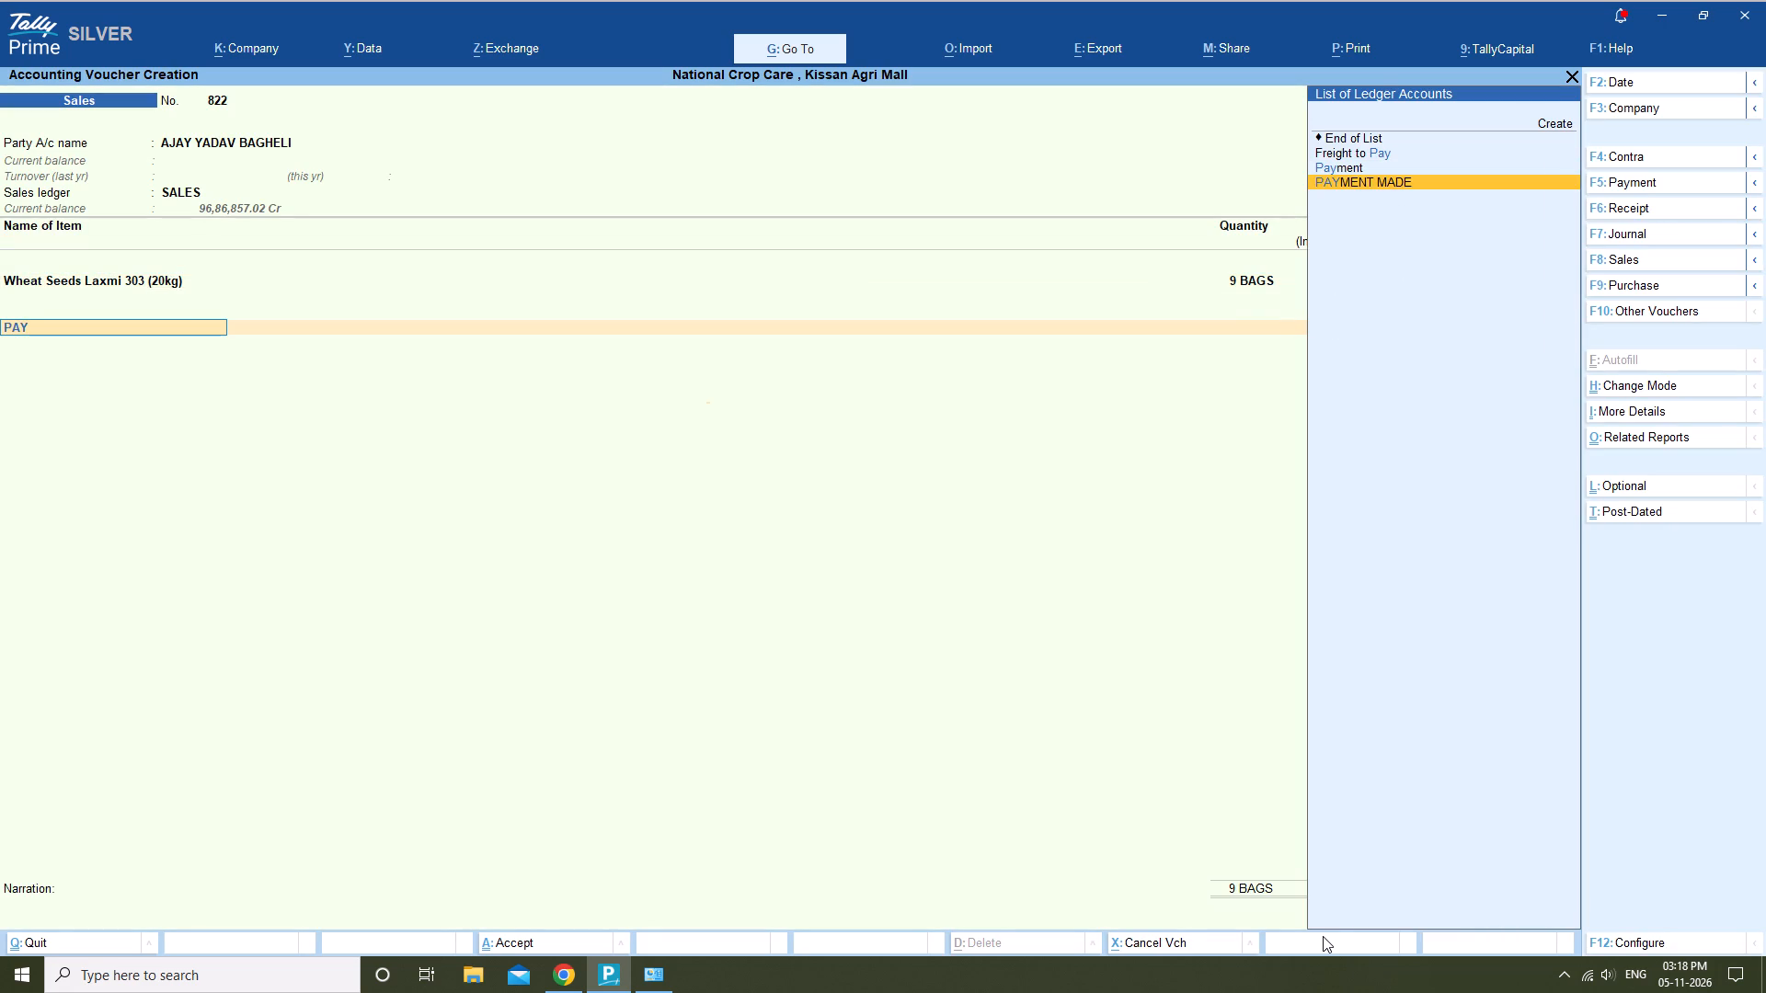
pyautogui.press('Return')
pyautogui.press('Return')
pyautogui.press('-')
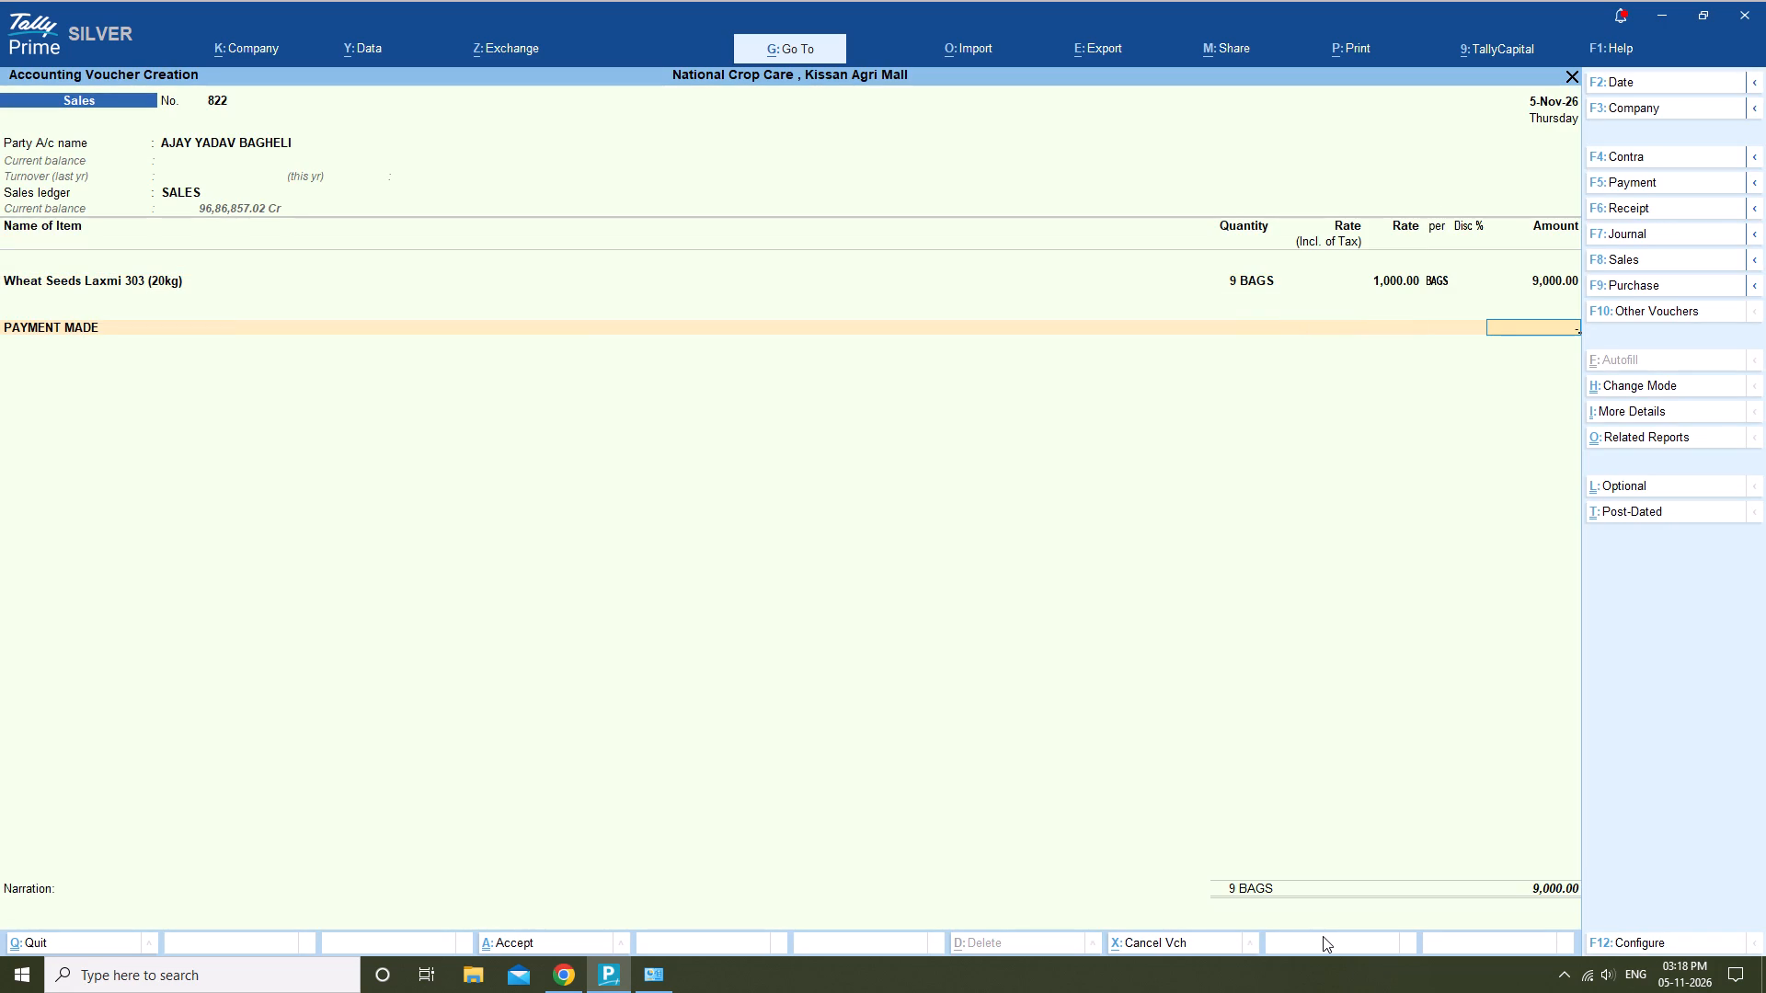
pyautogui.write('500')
# Switch to myBillBook and search the item inventory for MULI.
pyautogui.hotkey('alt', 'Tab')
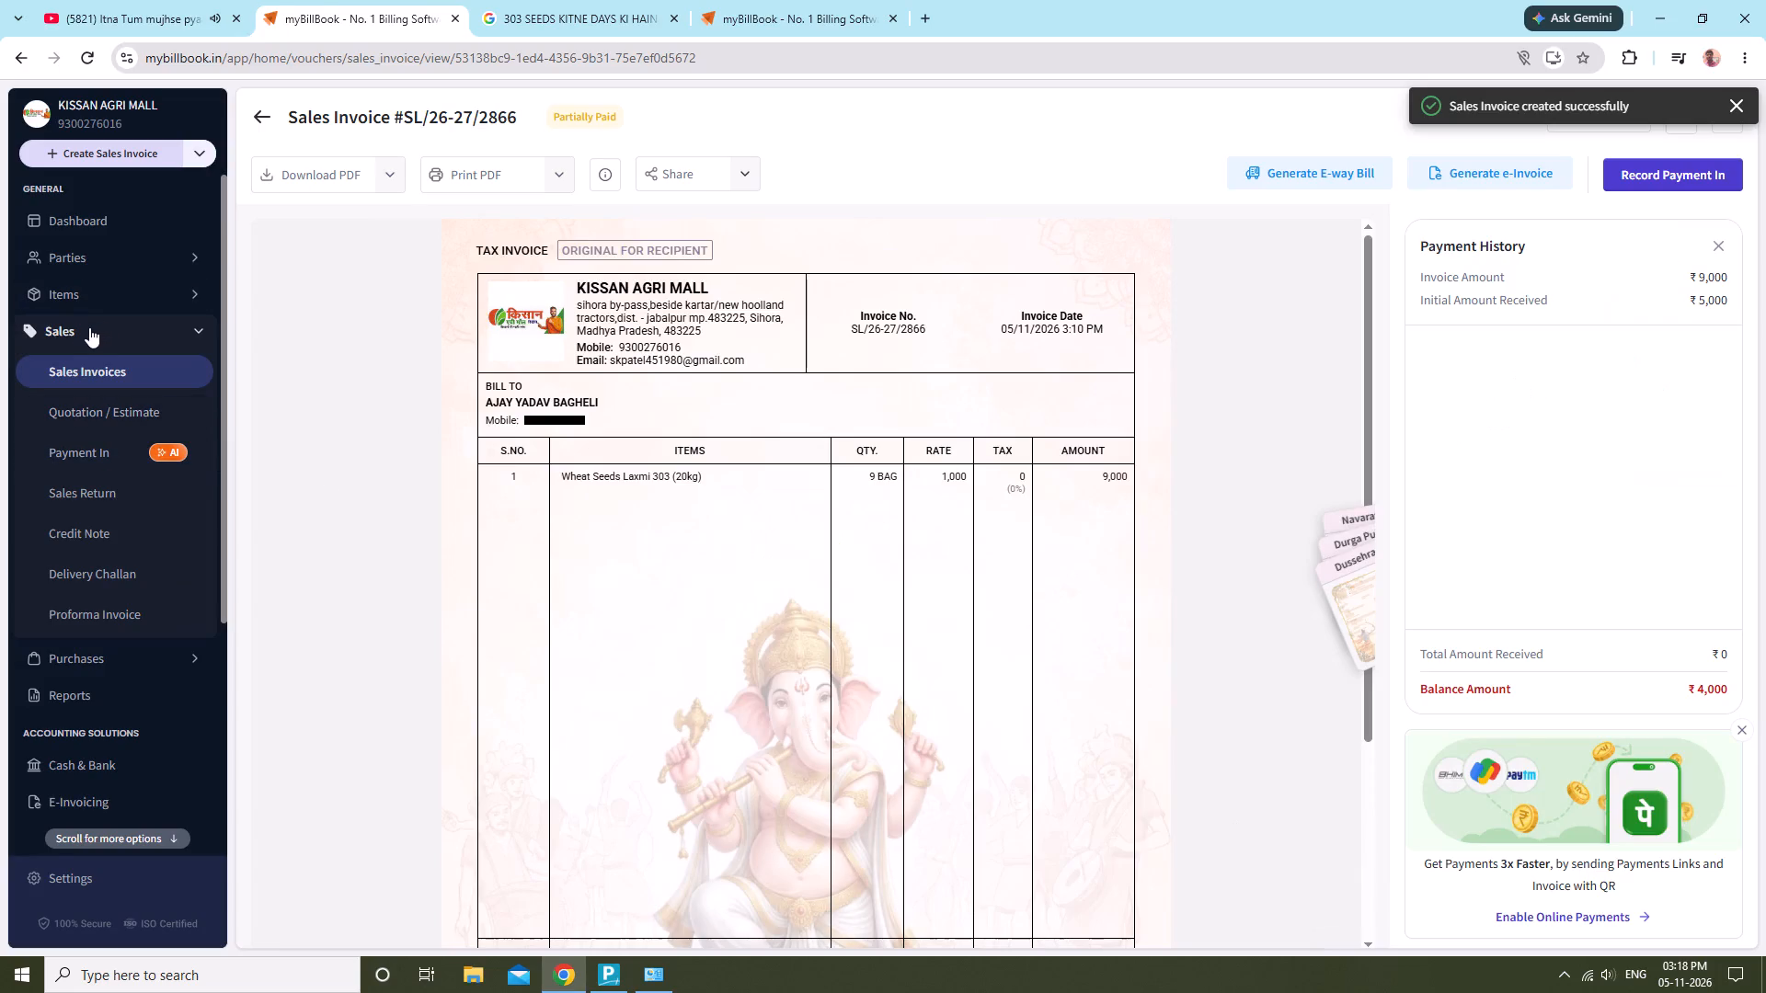
pyautogui.click(85, 328)
pyautogui.click(99, 282)
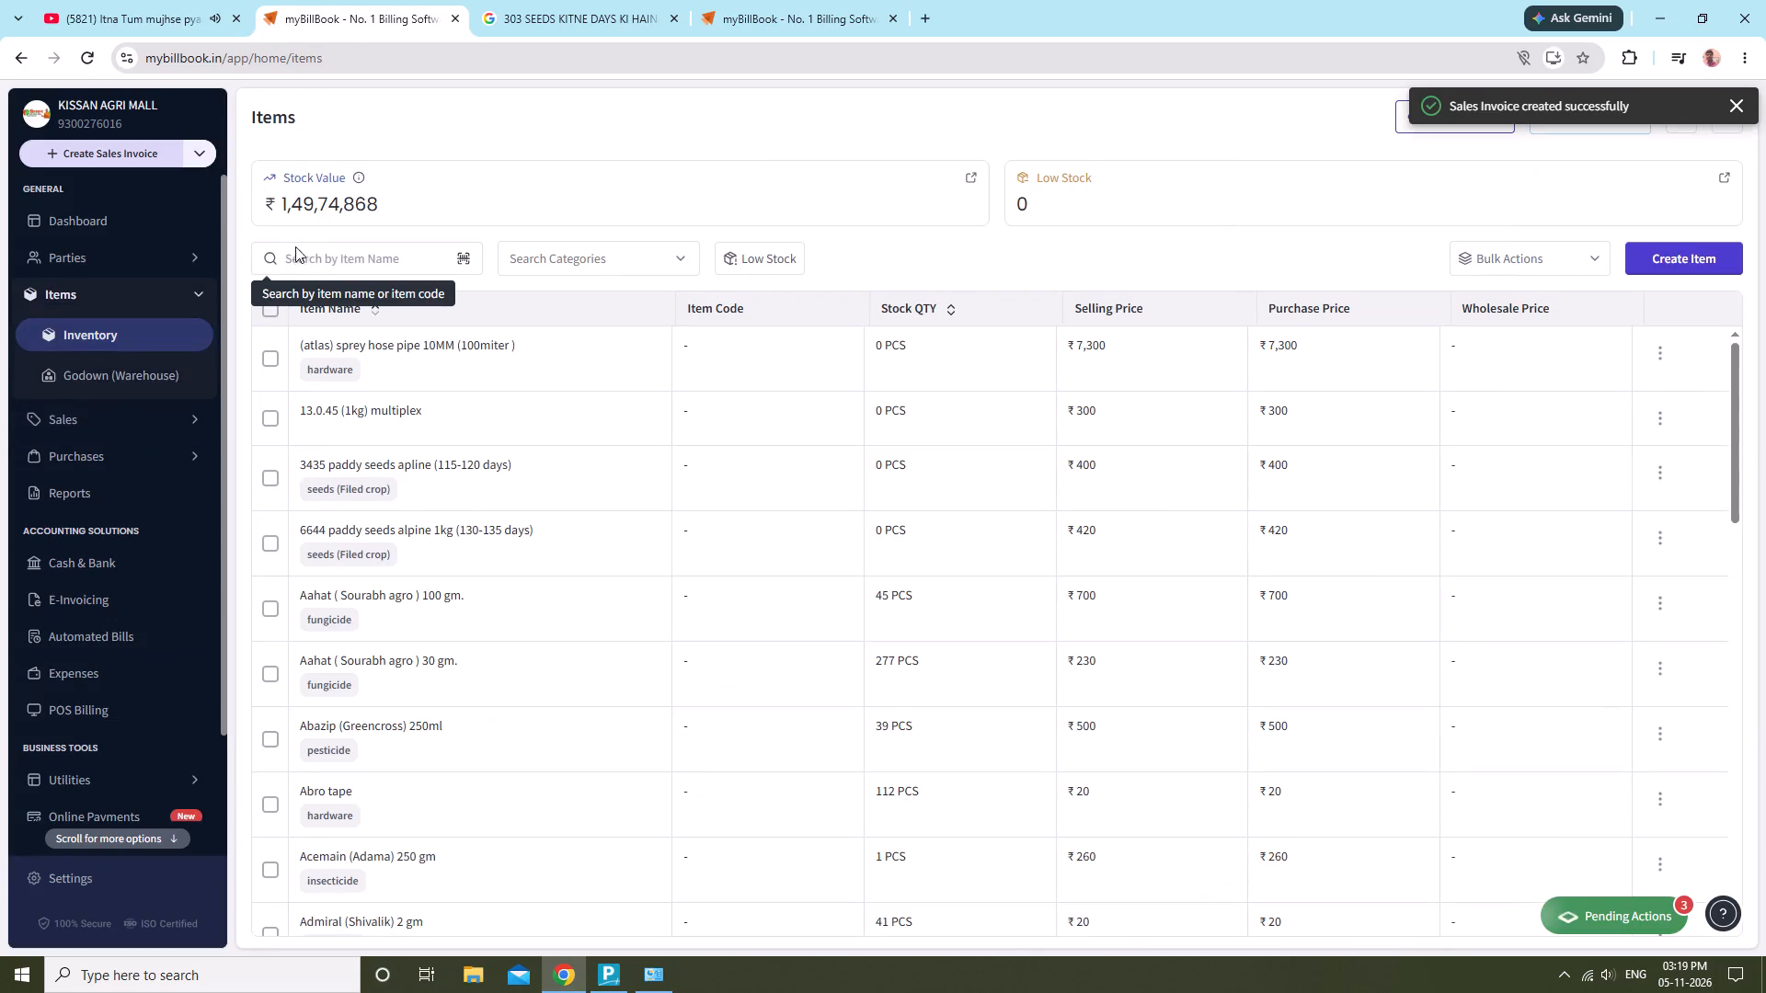
pyautogui.click(308, 250)
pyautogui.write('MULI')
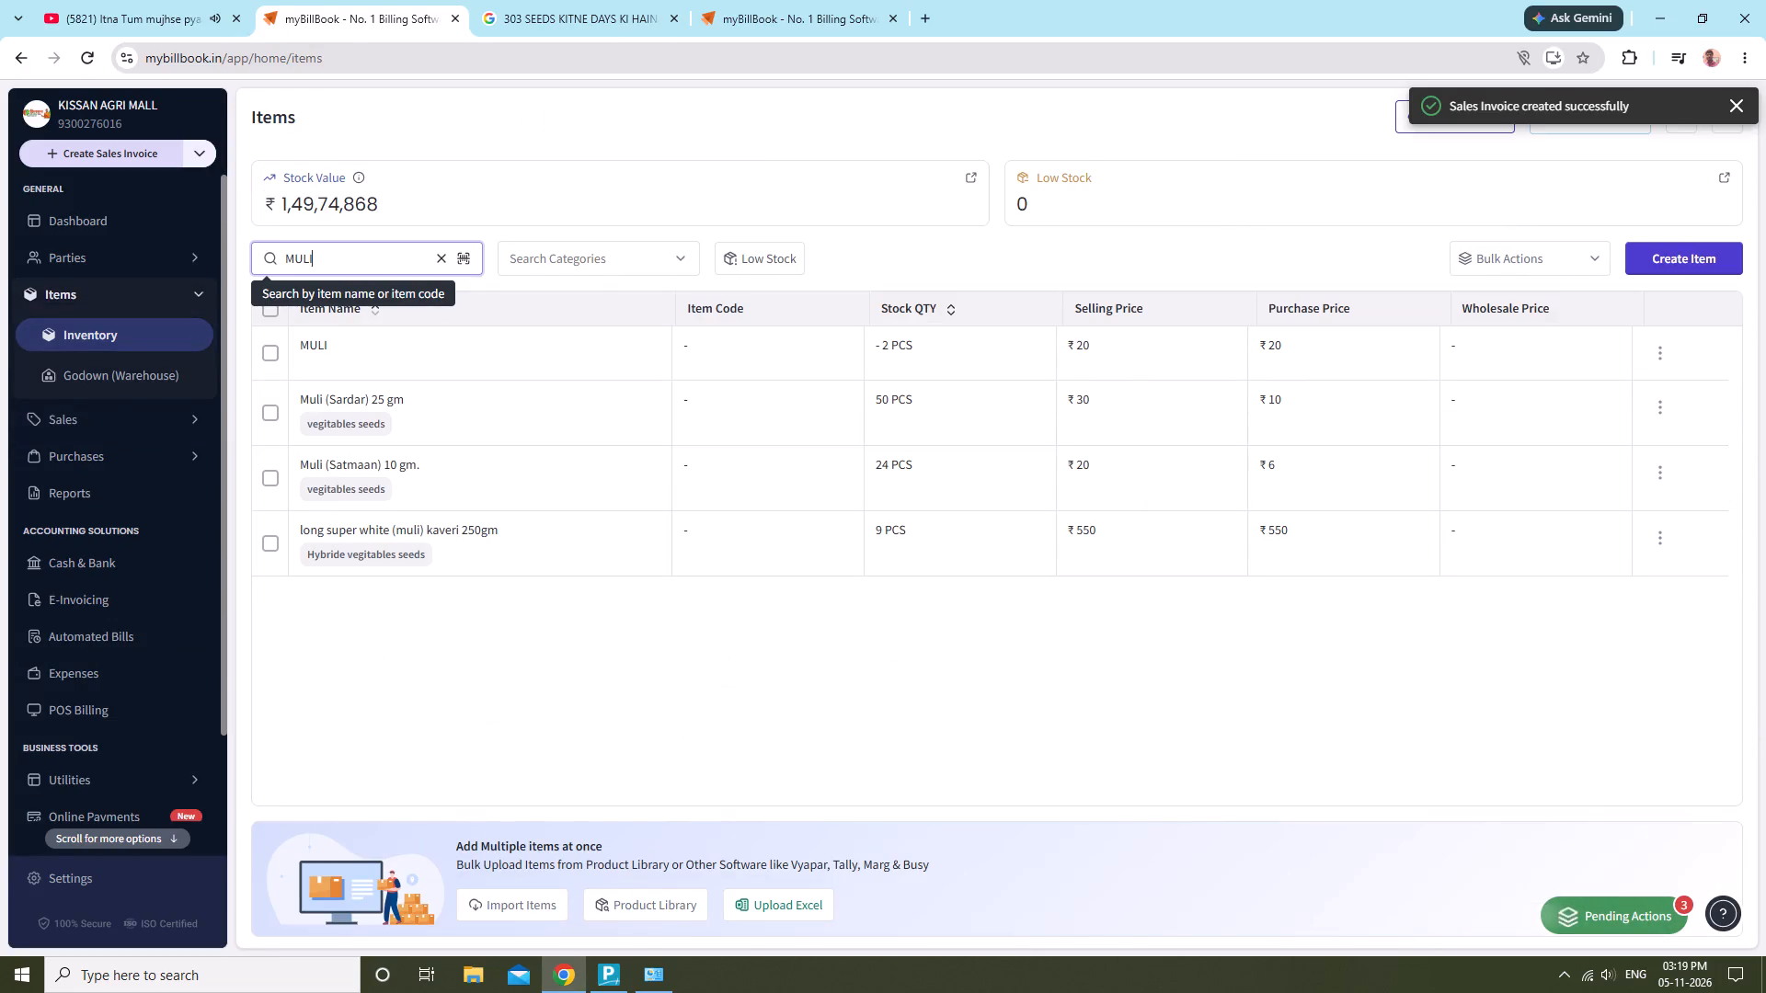
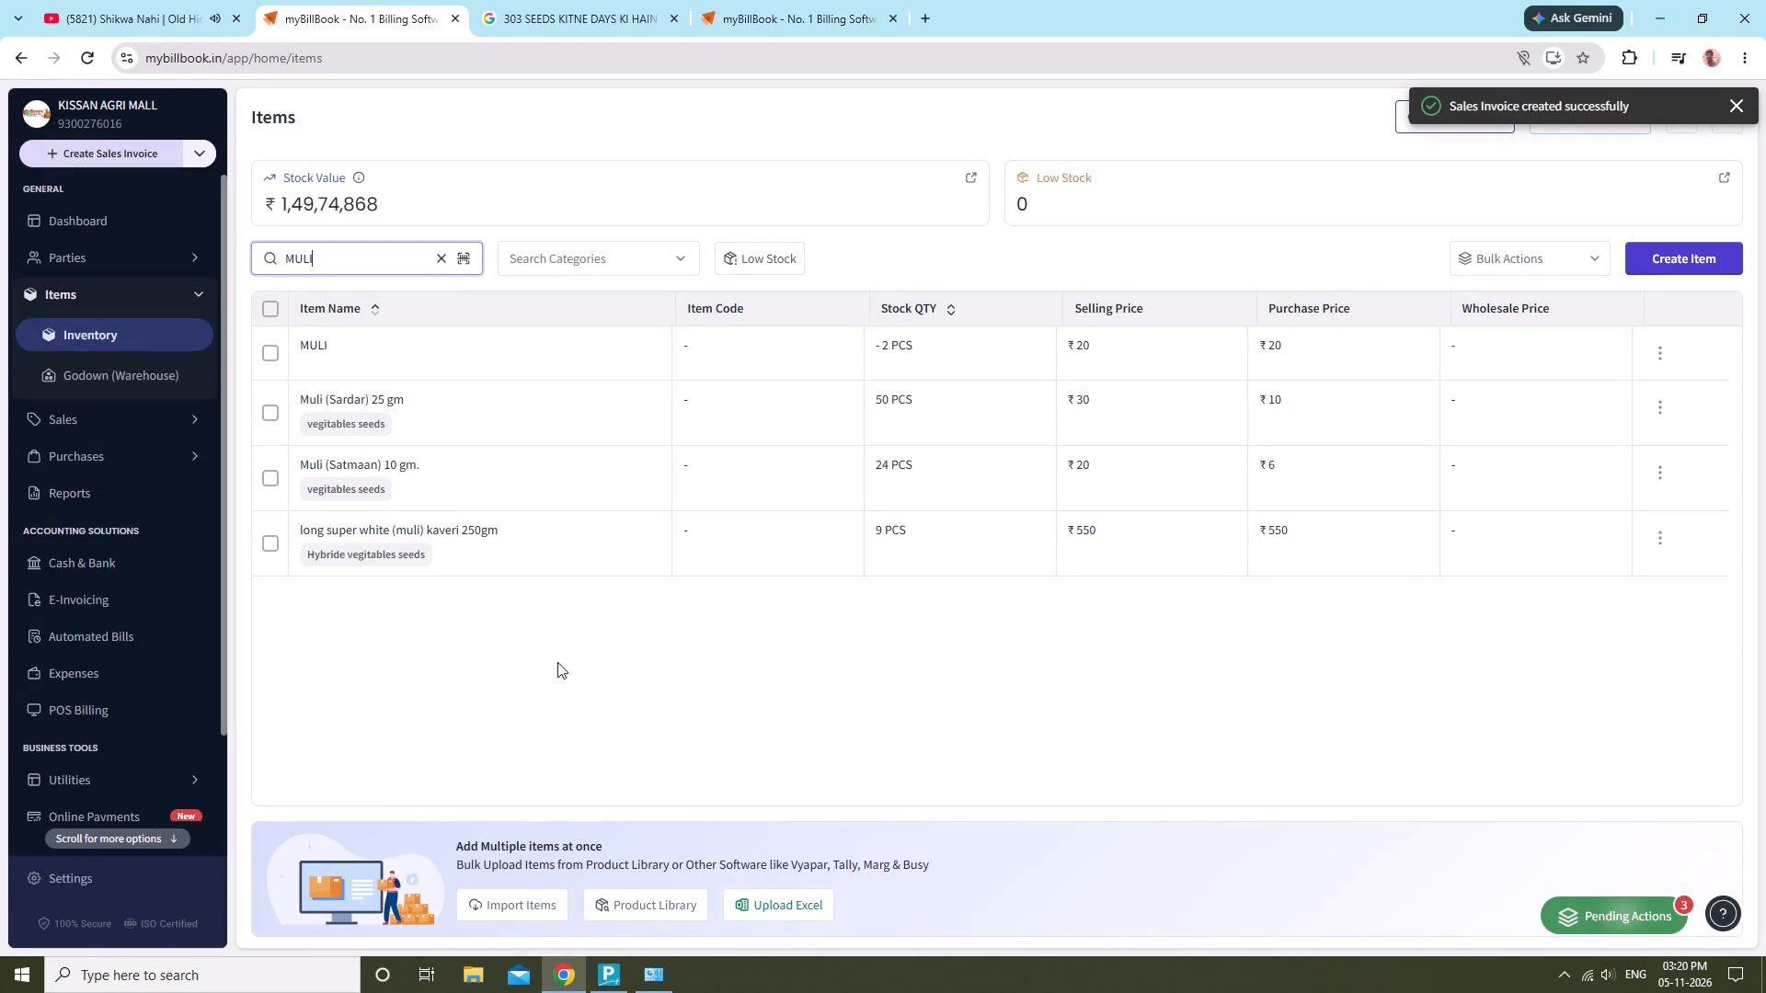
# Open the list of sales invoices in myBillBook.
pyautogui.click(483, 637)
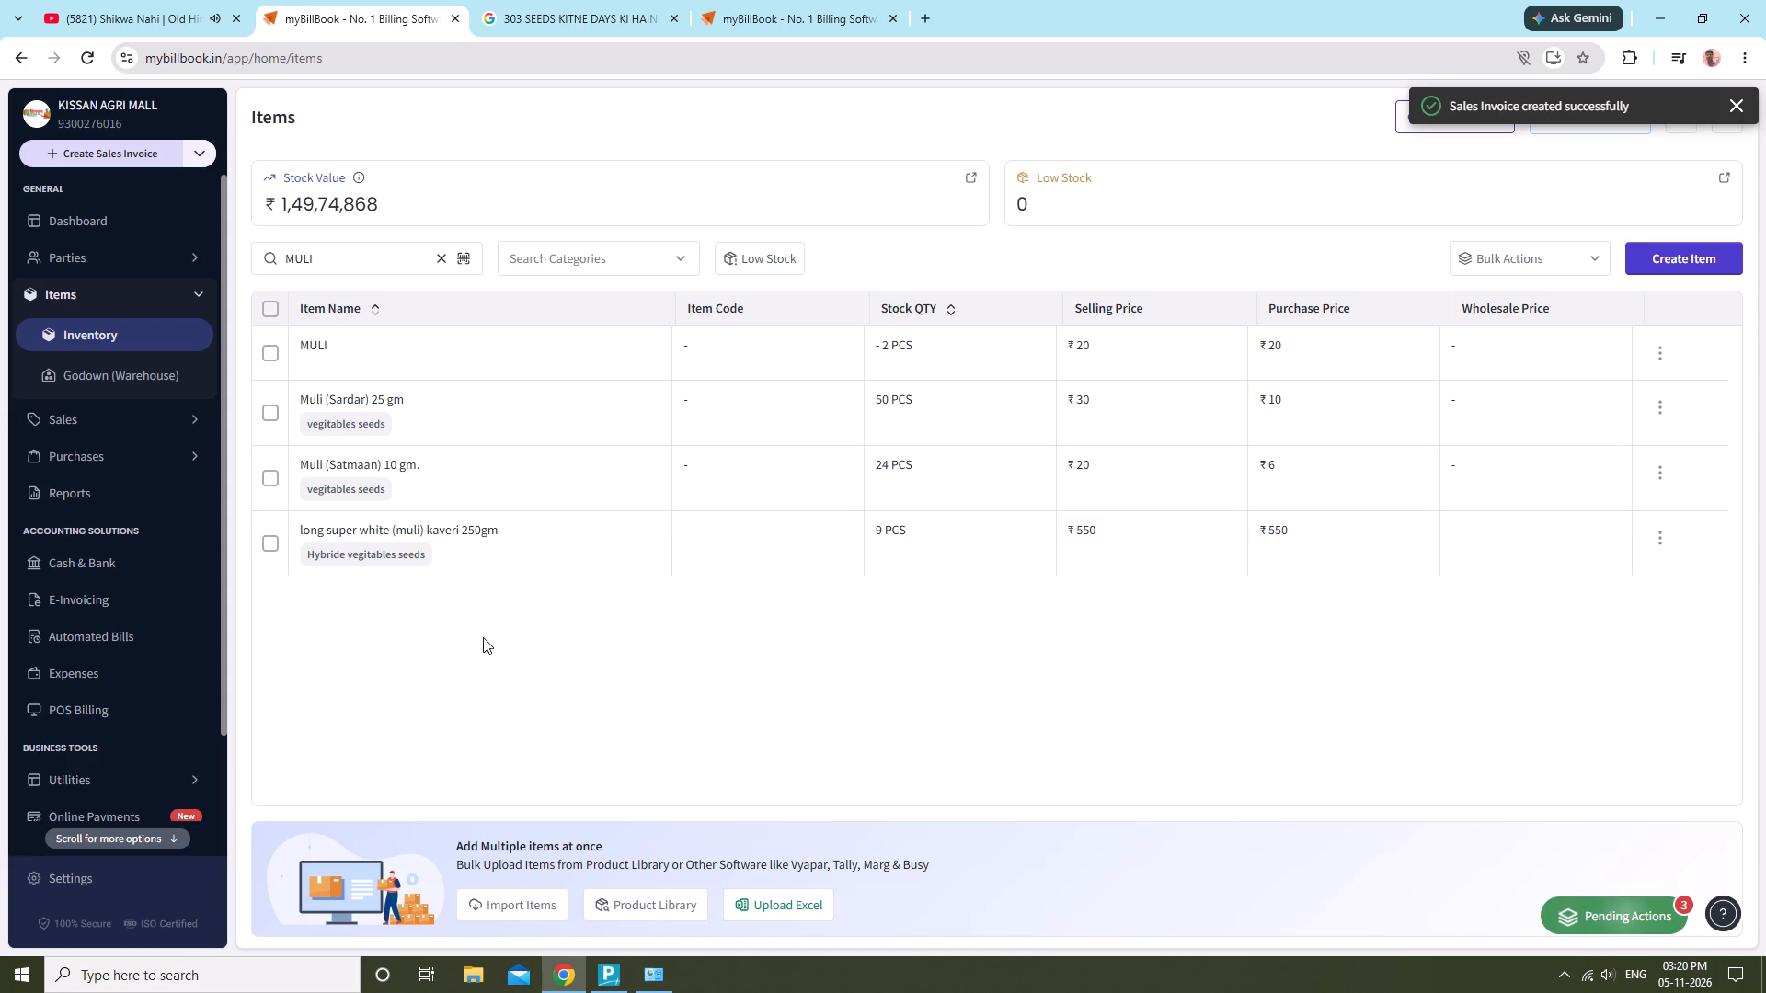
pyautogui.click(89, 412)
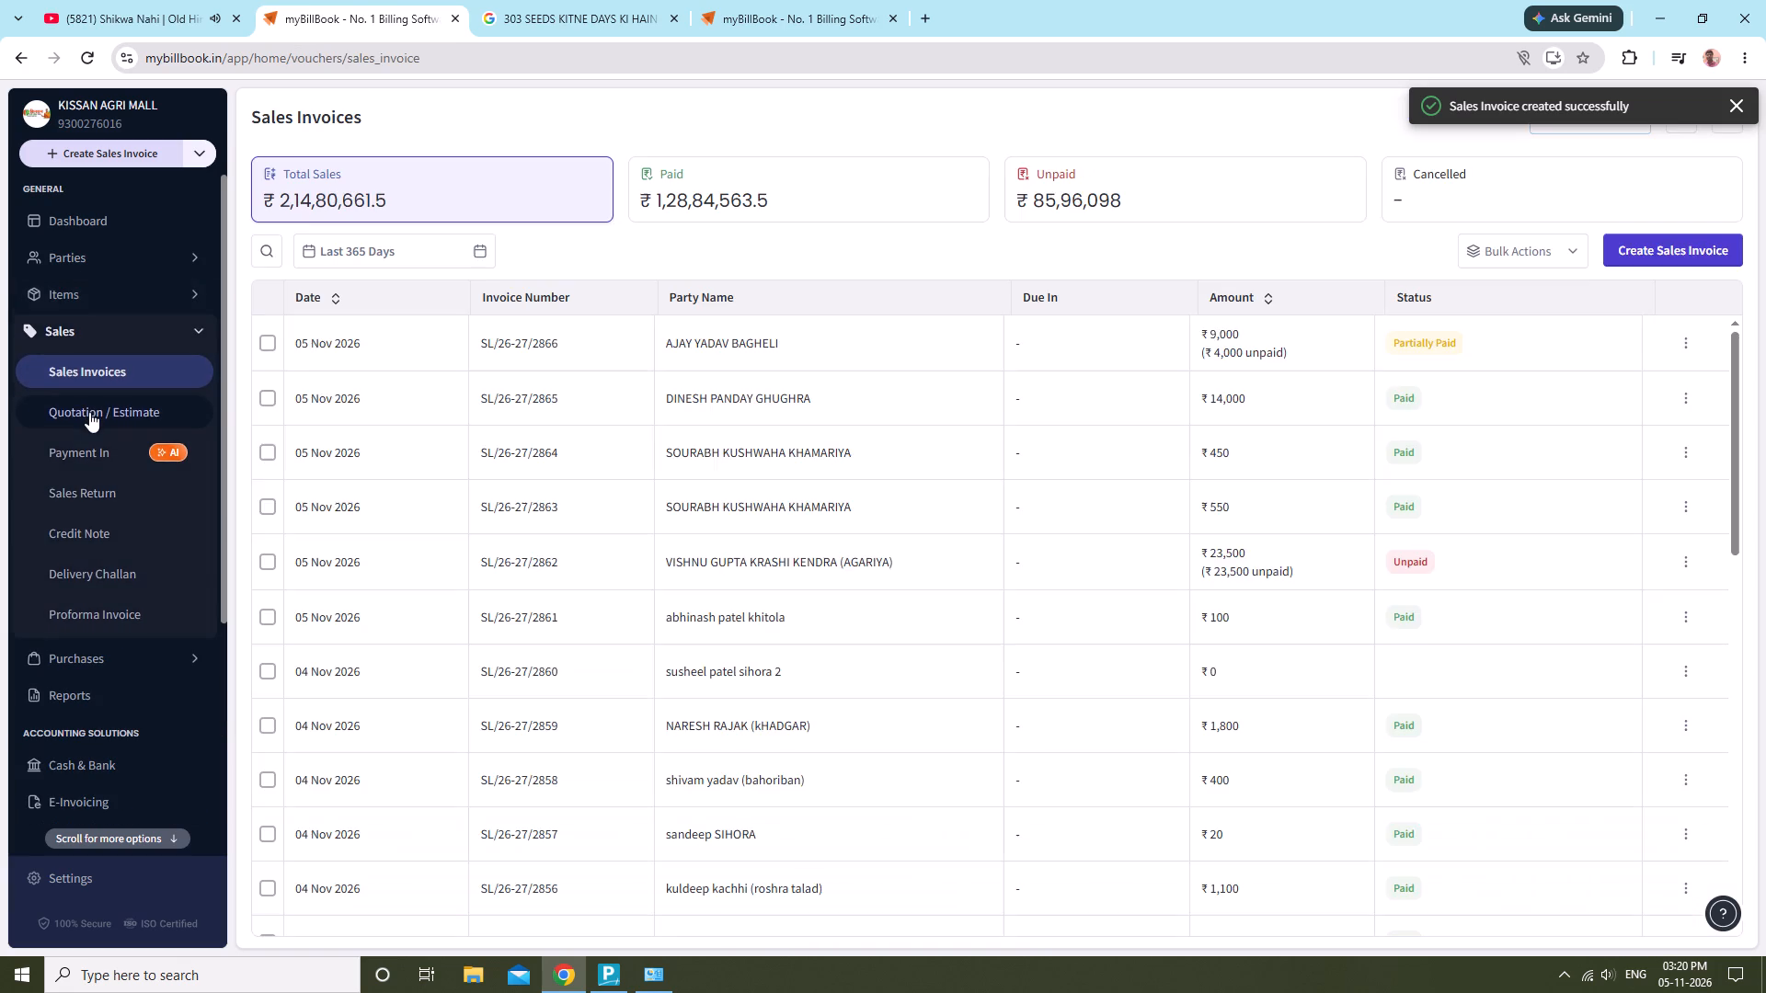
# Switch to Tally, complete the PAYMENT MADE amount as -5000, and save the sales voucher.
pyautogui.hotkey('alt', 'Tab')
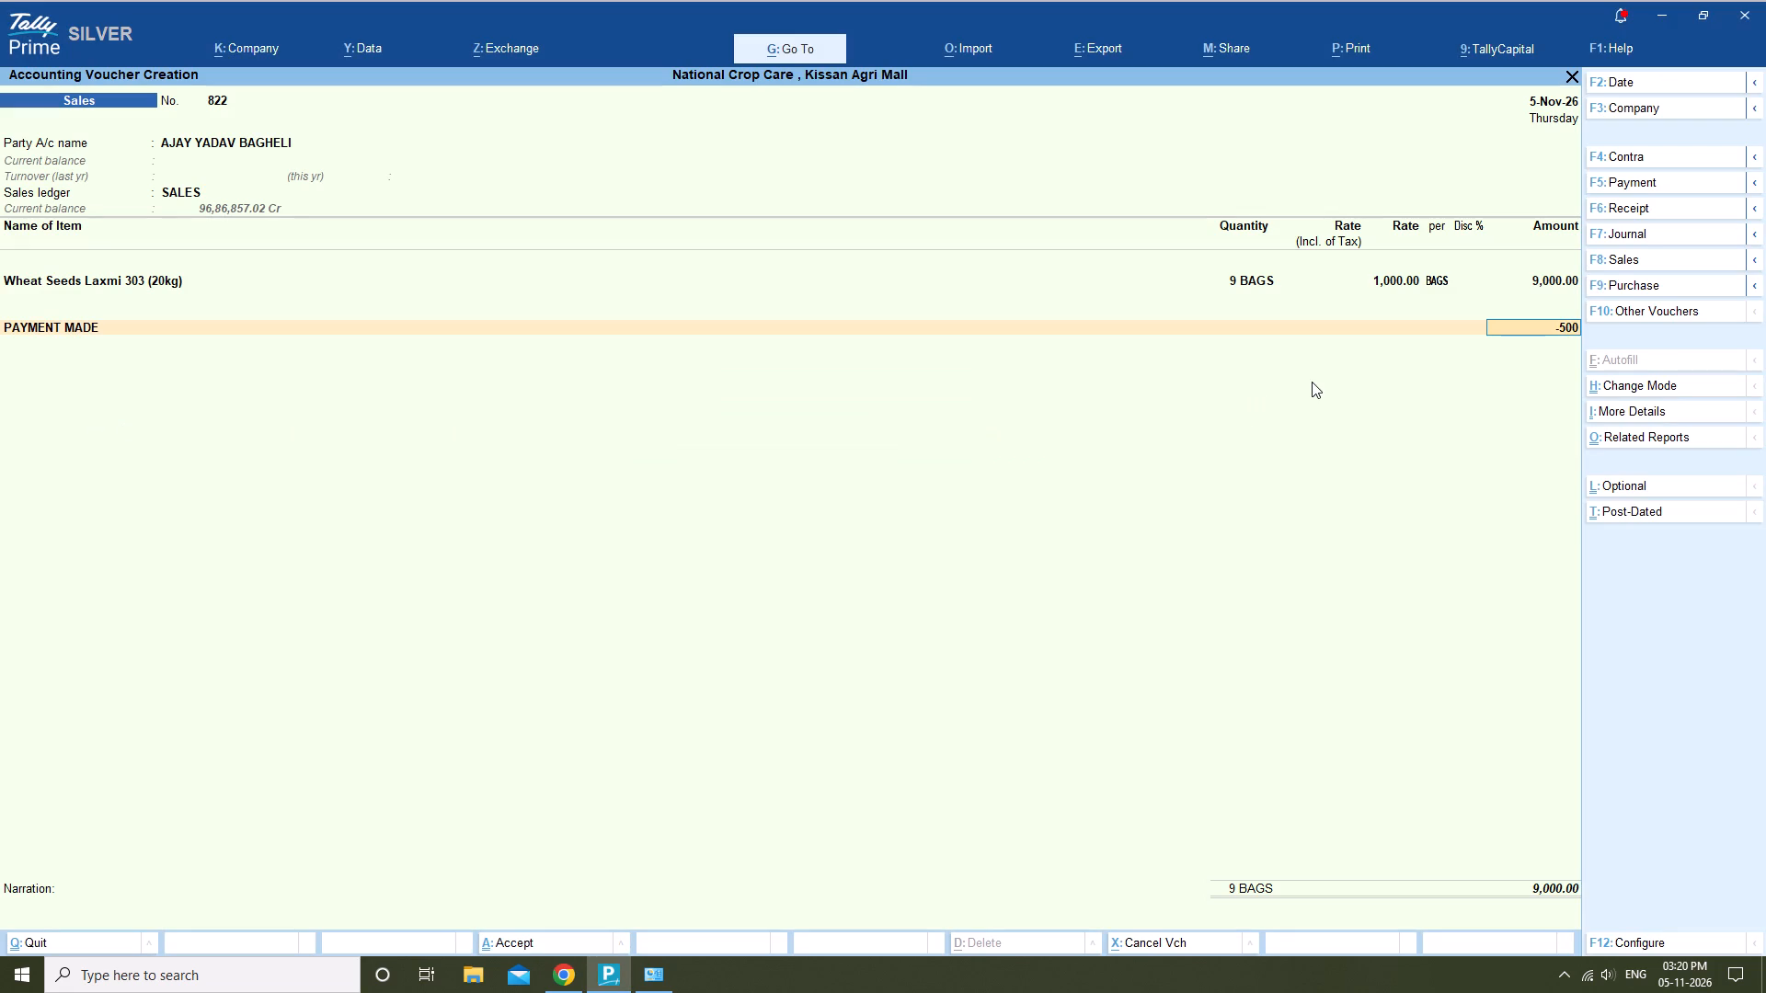
pyautogui.press('0')
pyautogui.press('Return')
pyautogui.press('Return')
pyautogui.press('Return')
pyautogui.press('Return')
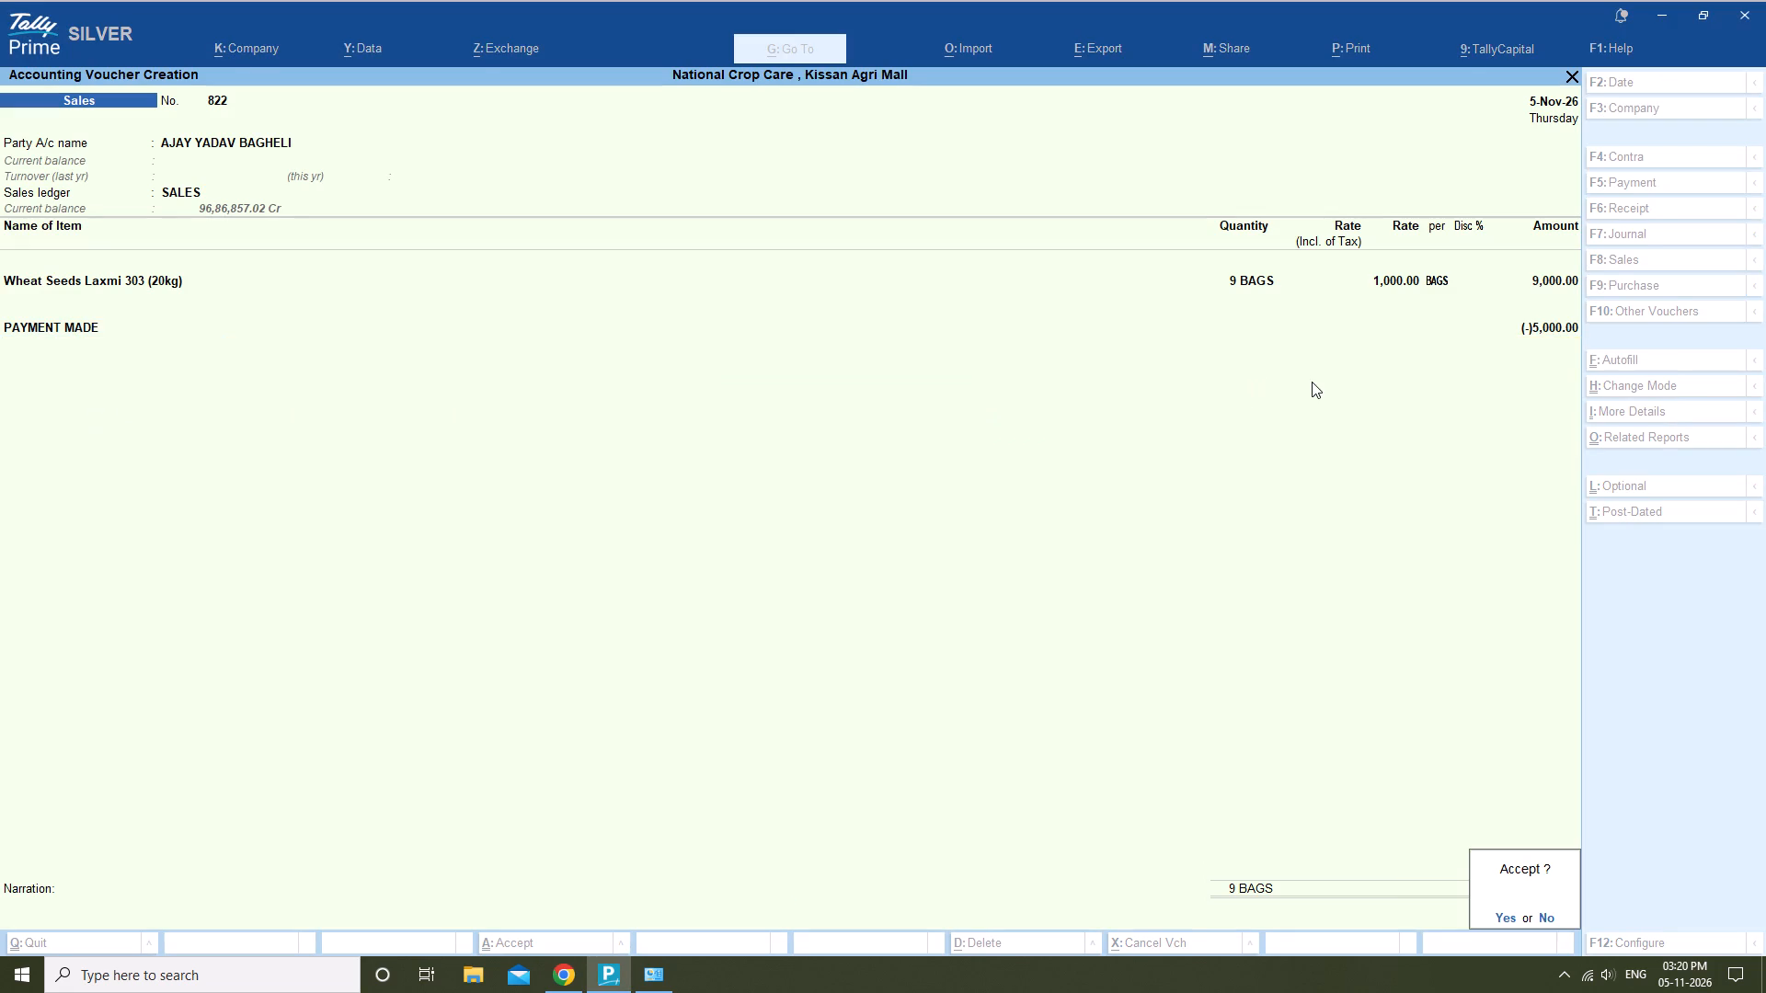
pyautogui.press('Return')
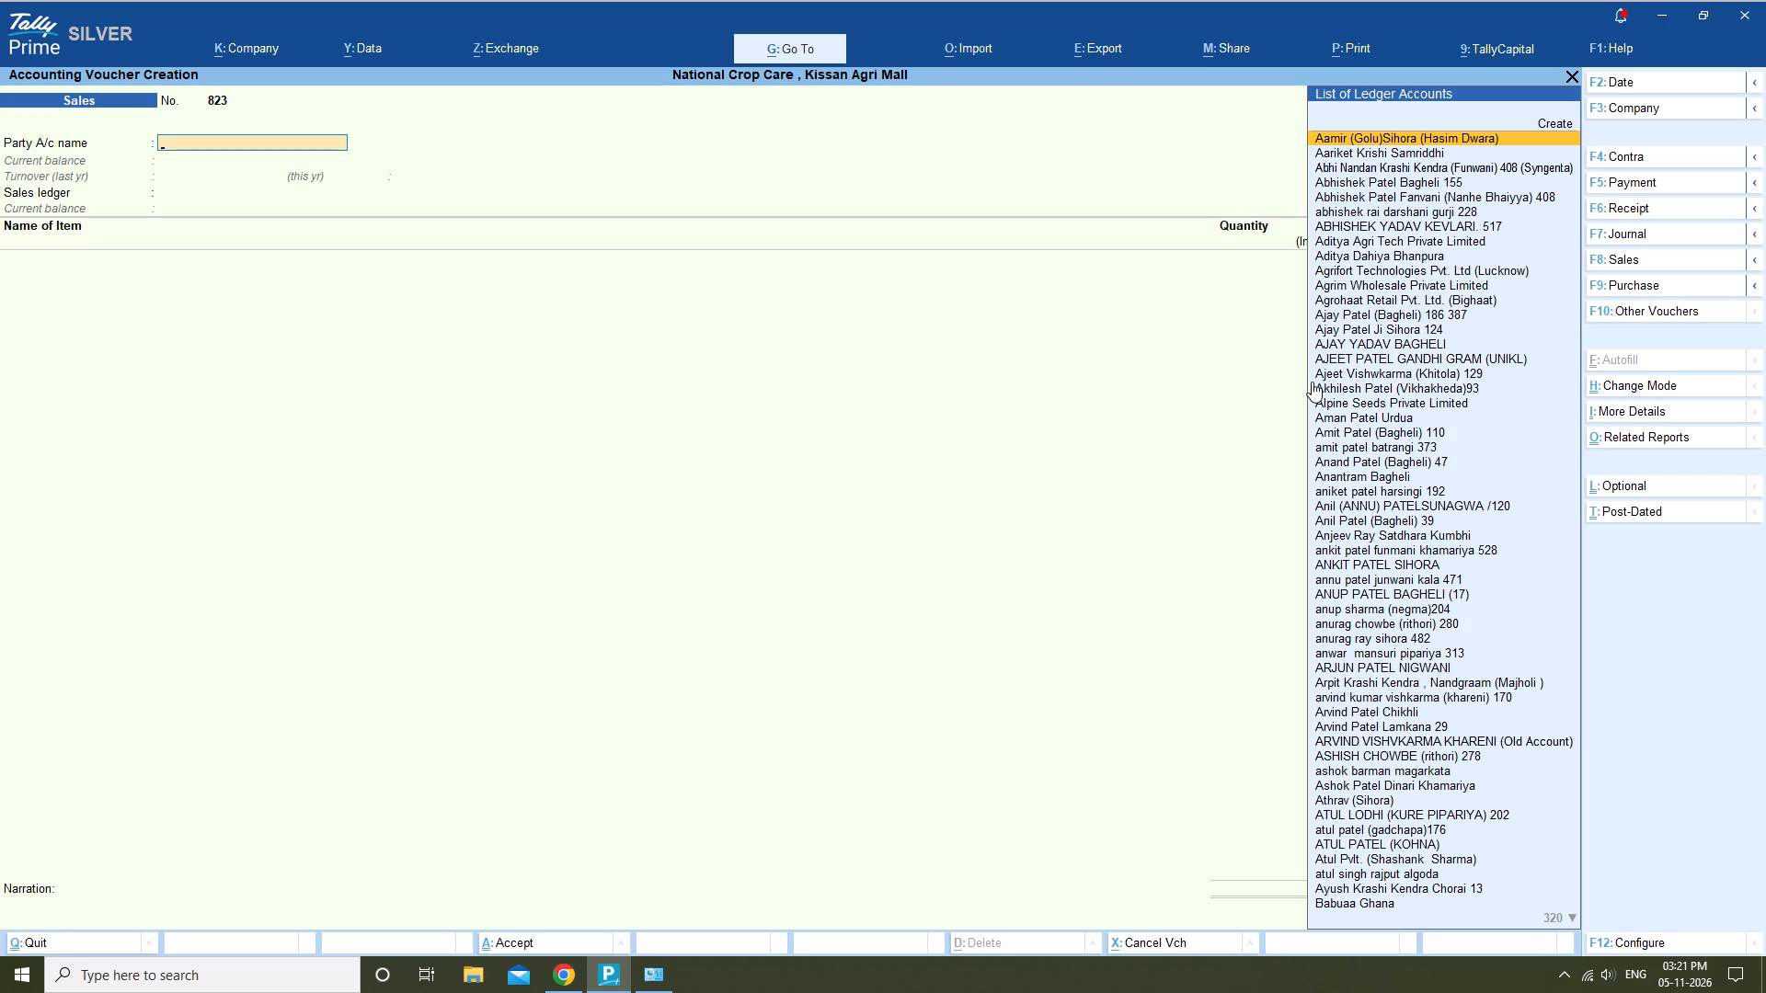
# Leave voucher creation in Tally and open the Day Book to review the day's vouchers.
pyautogui.press('Escape')
pyautogui.press('Escape')
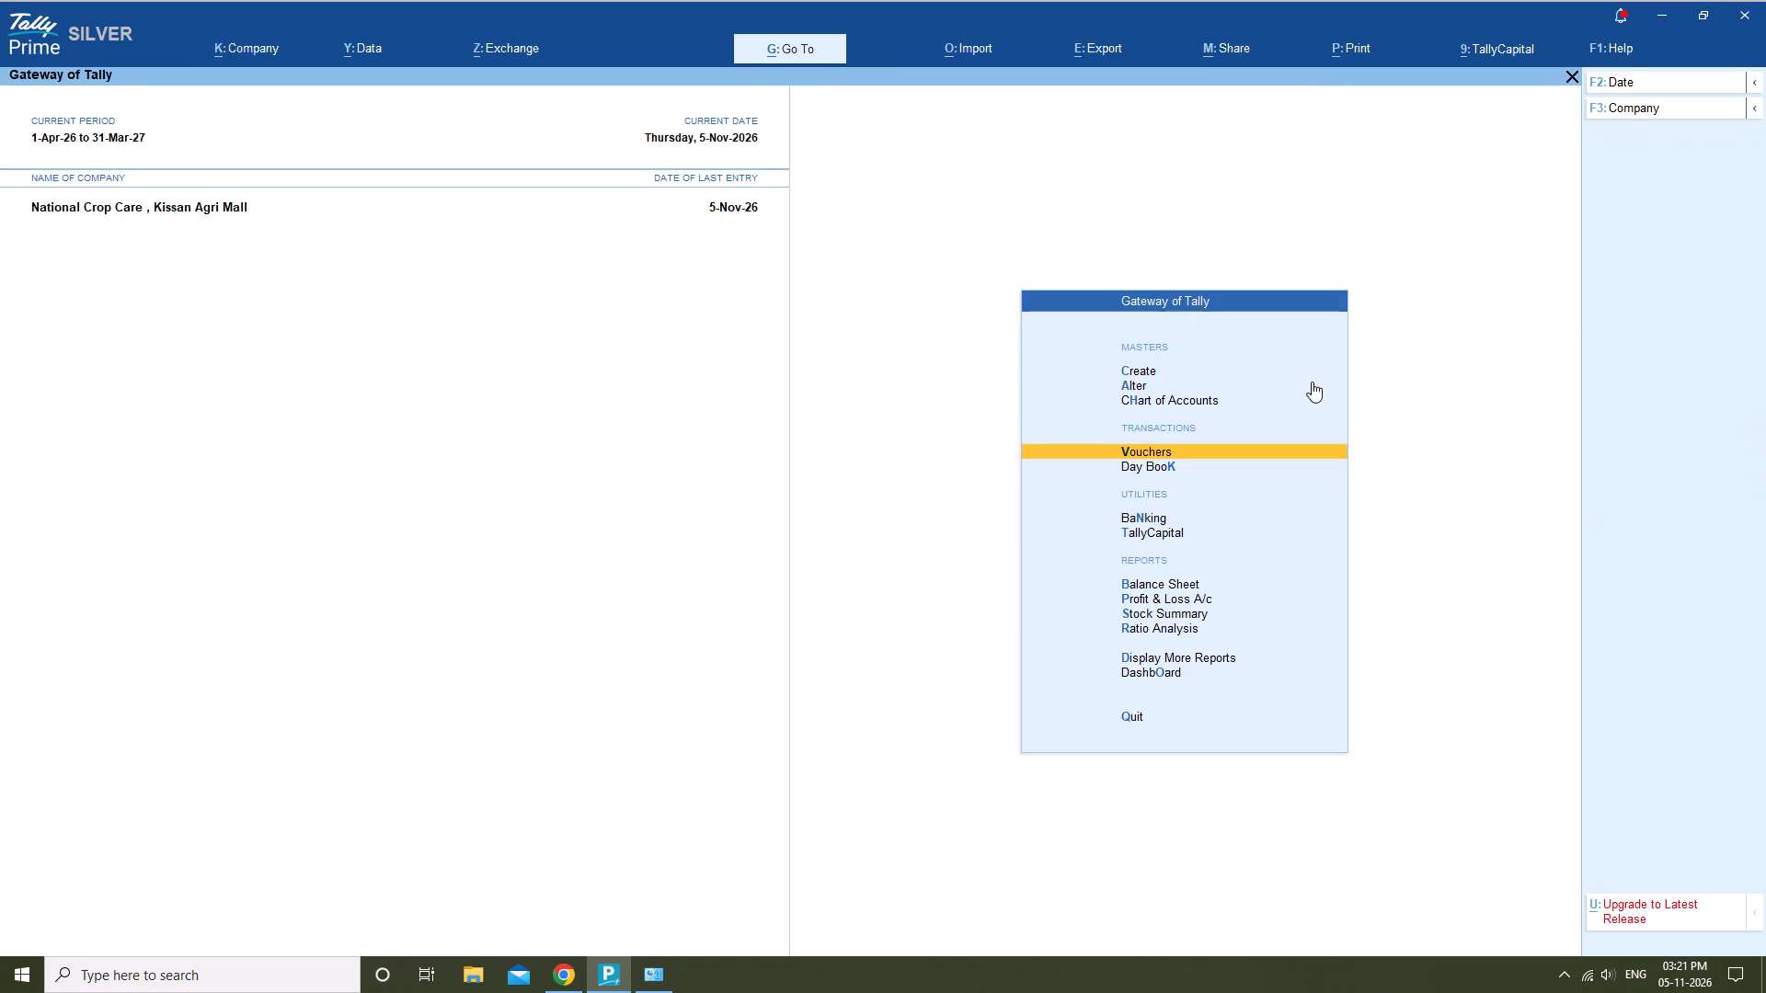
pyautogui.press('Down')
pyautogui.press('Return')
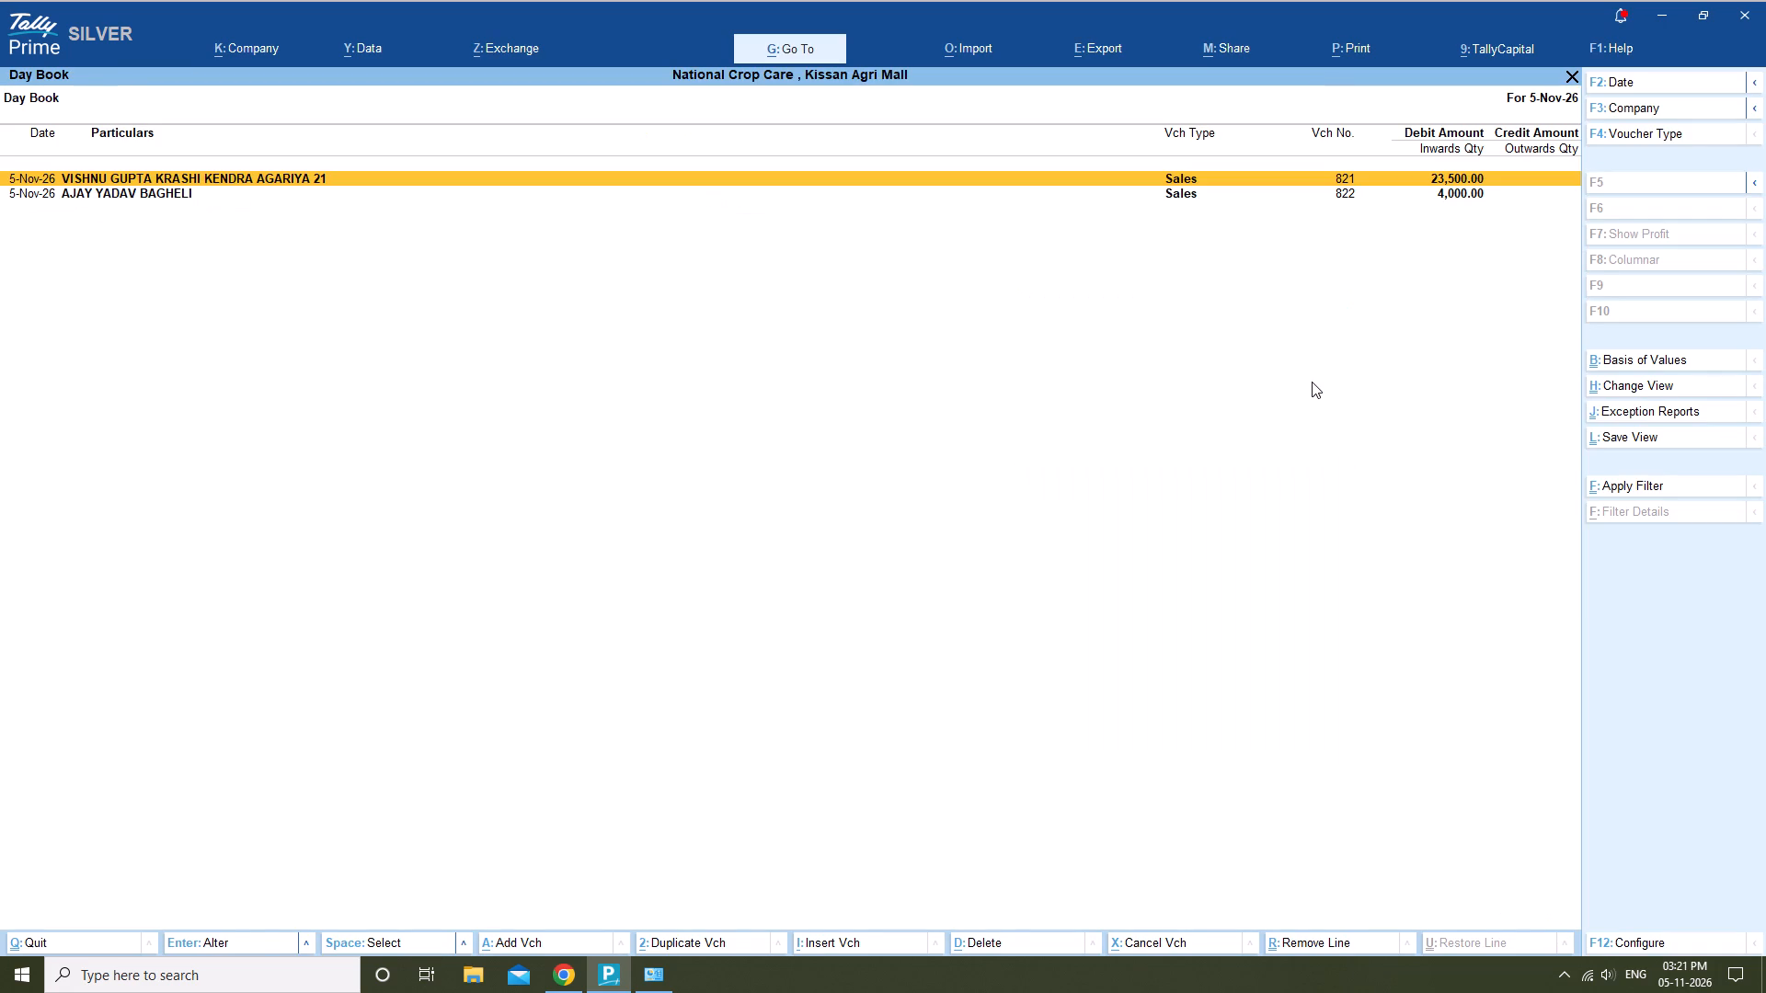
# Switch to myBillBook, filter the sales invoices to Today, and close the duplicate myBillBook browser tab.
pyautogui.hotkey('alt', 'Tab')
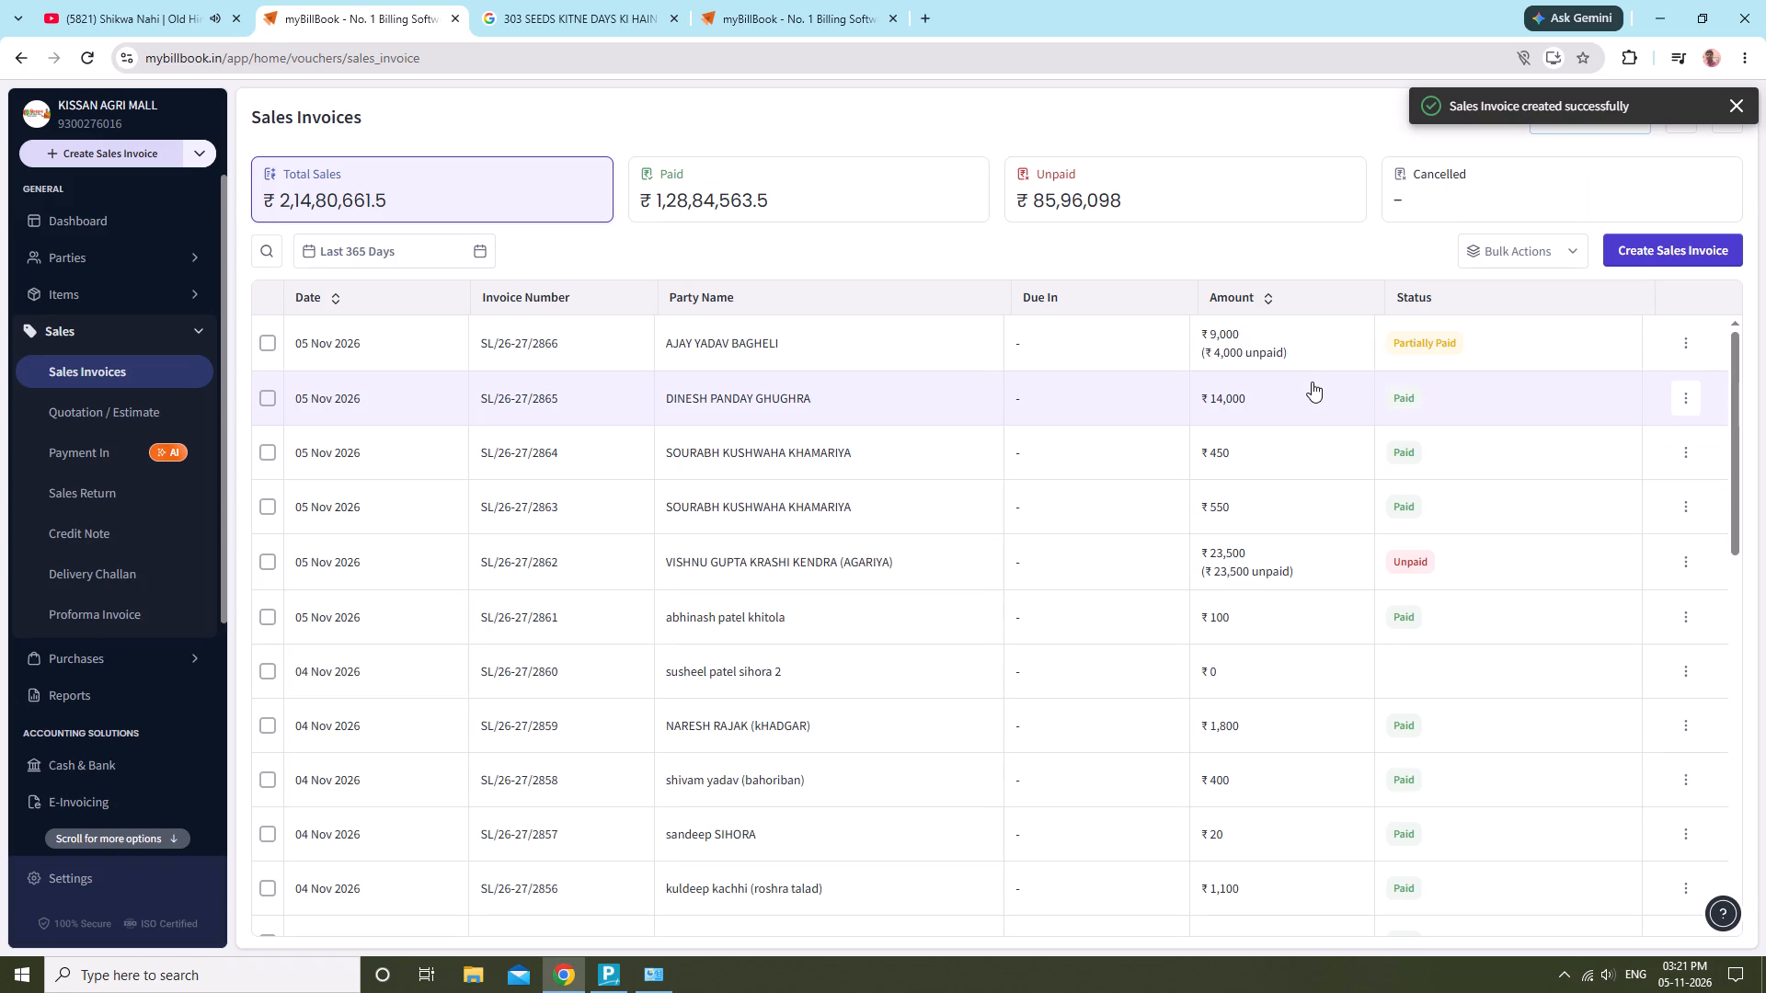
pyautogui.click(371, 266)
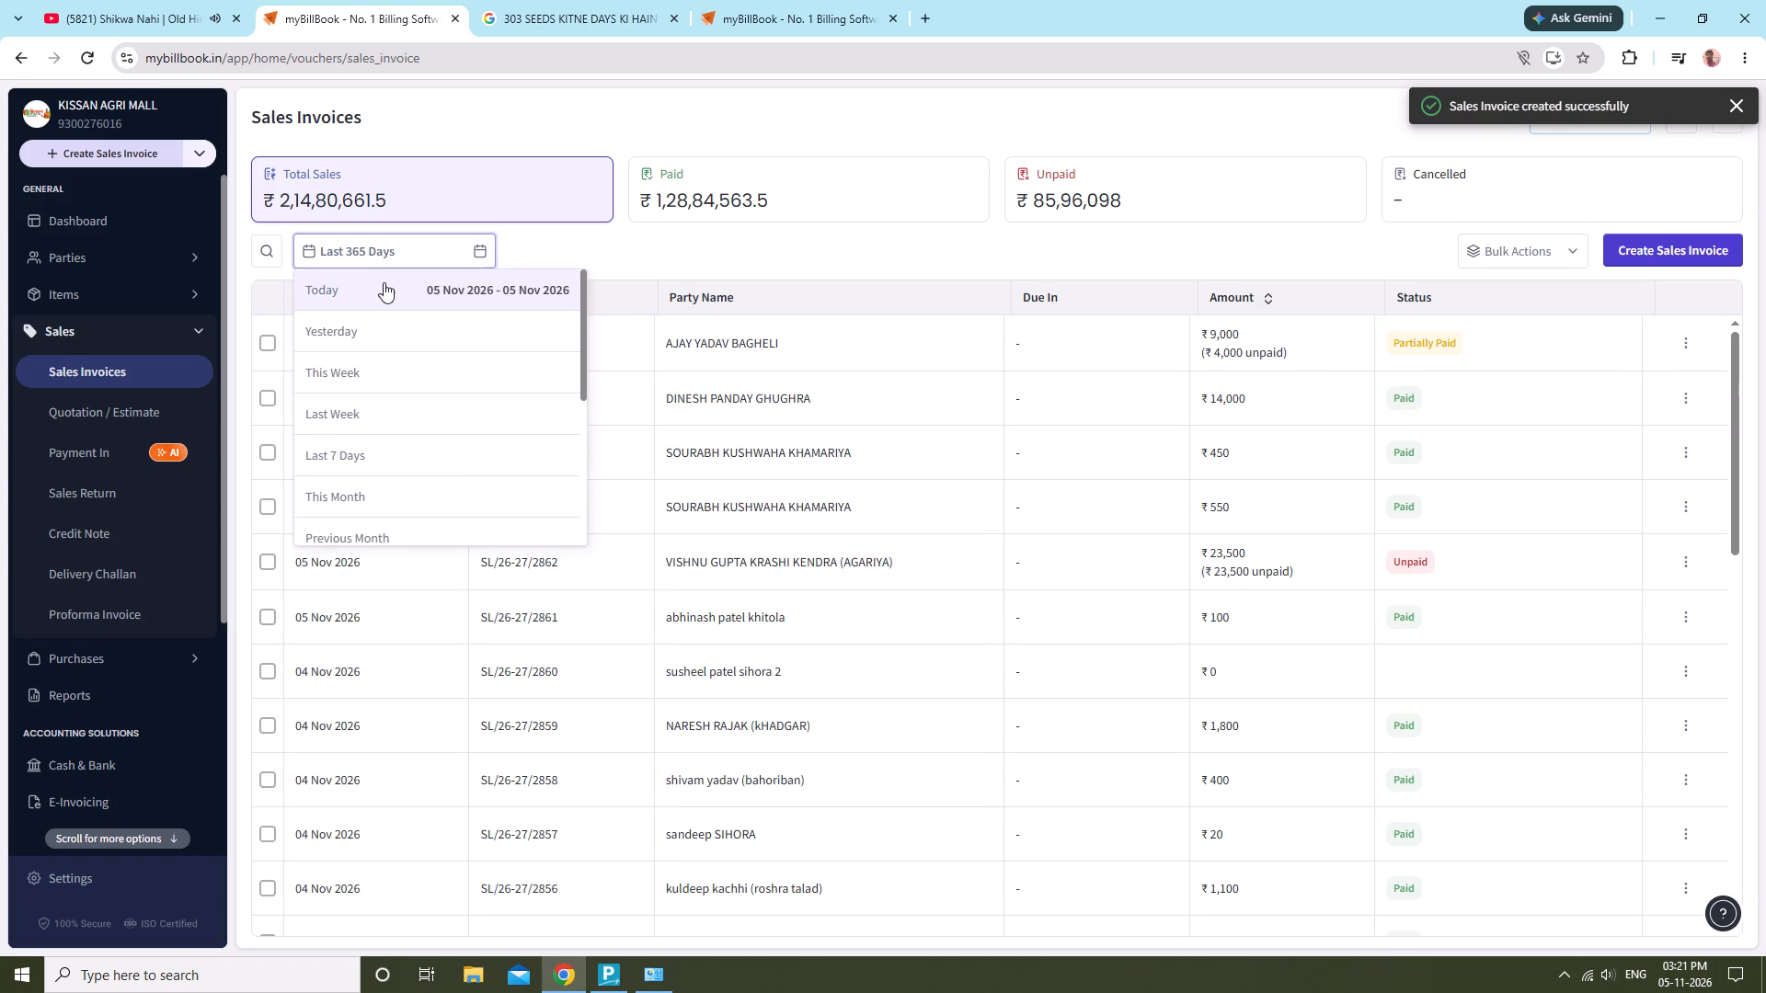
pyautogui.click(386, 284)
pyautogui.click(825, 21)
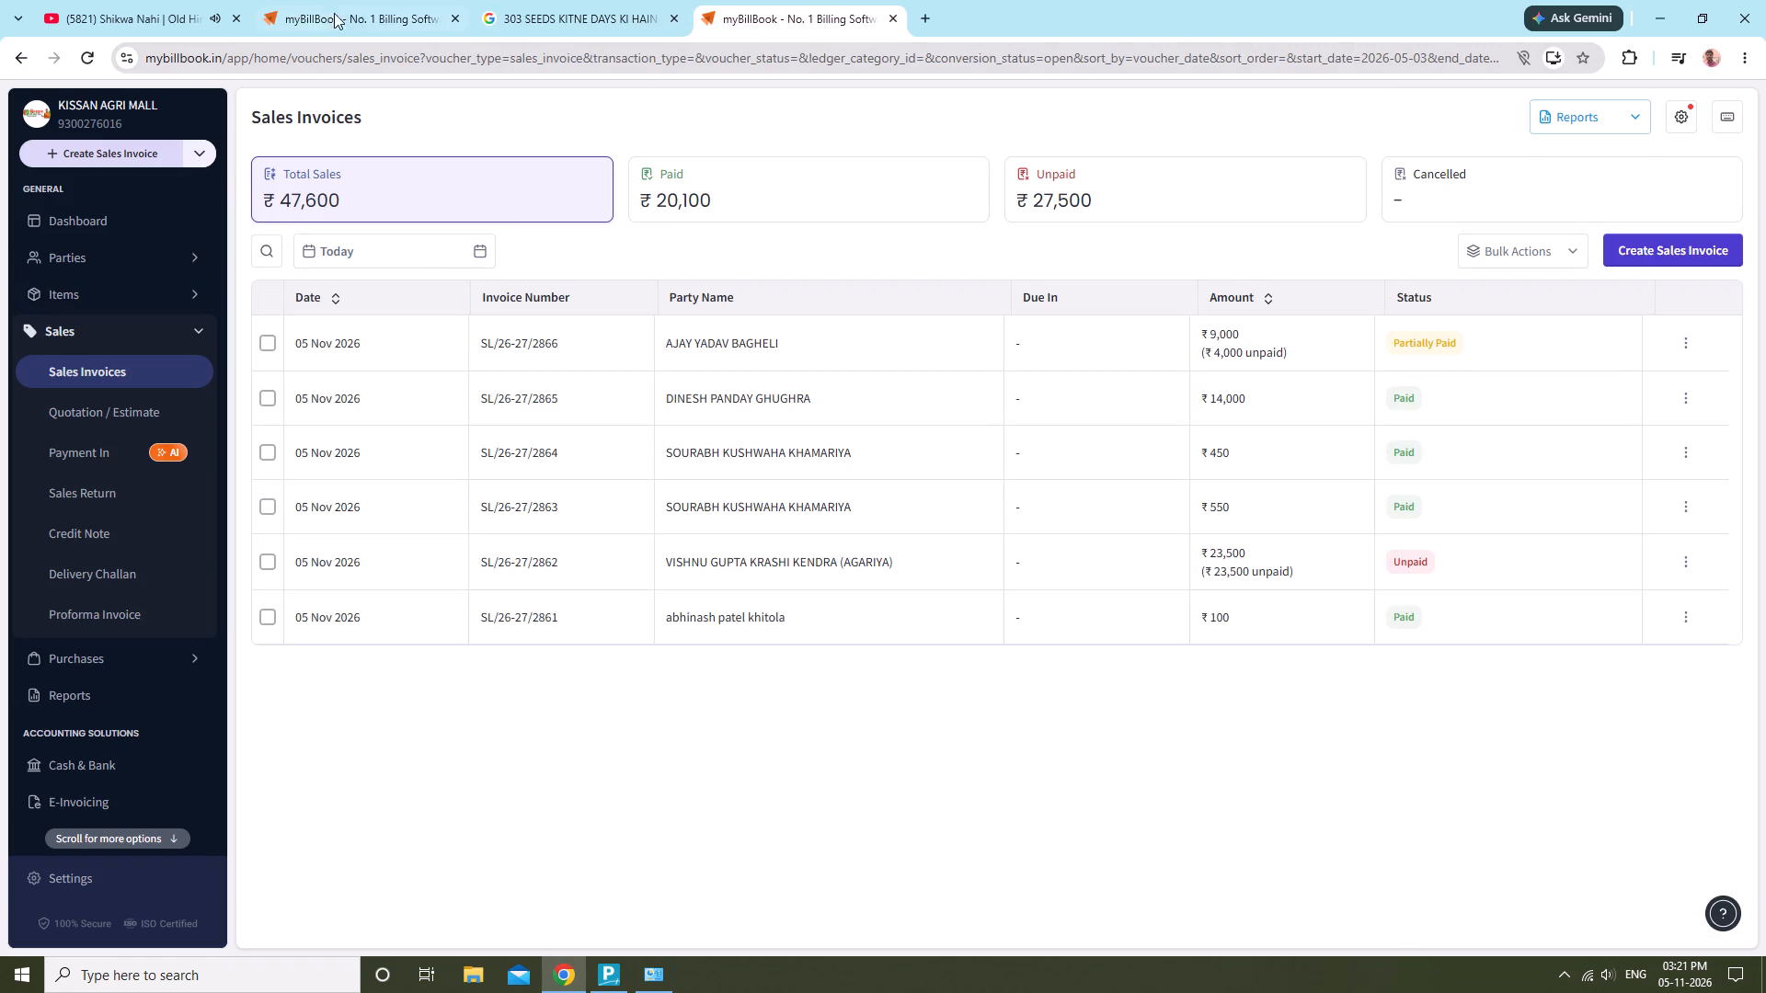
pyautogui.click(455, 16)
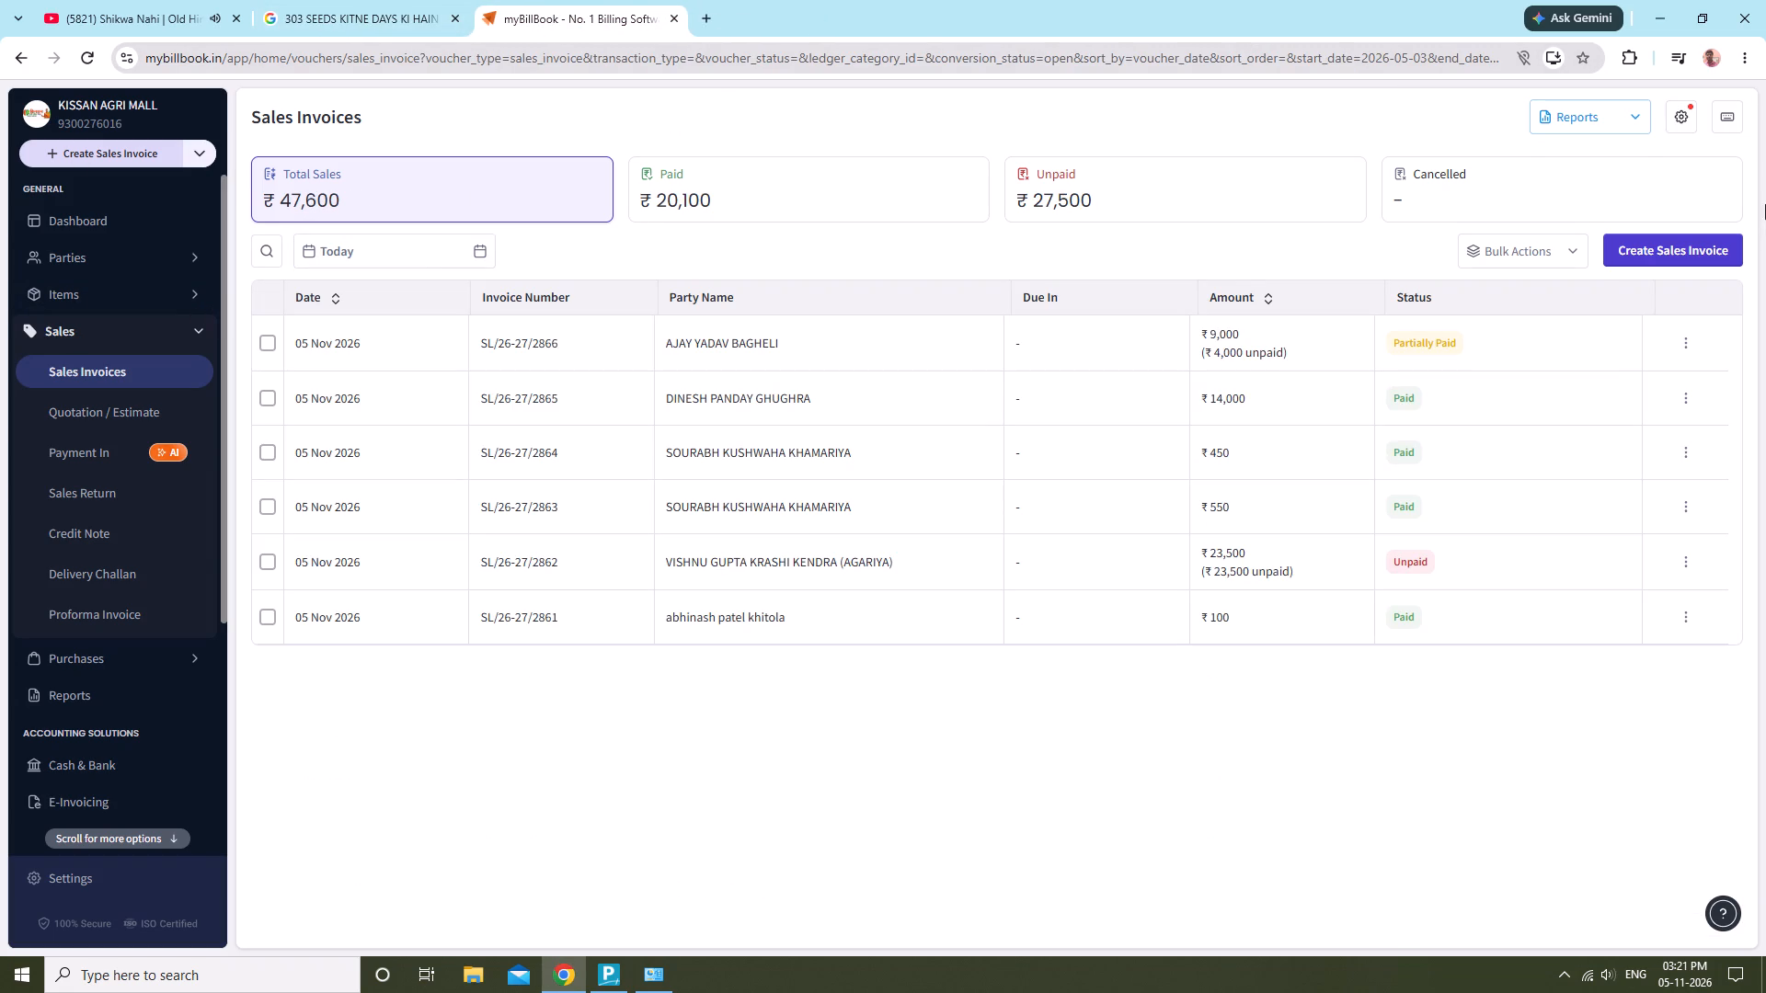
# Start a new sales invoice and add 1 PCS of Muli (Satmaan) 10 gm. to the bill.
pyautogui.click(1714, 247)
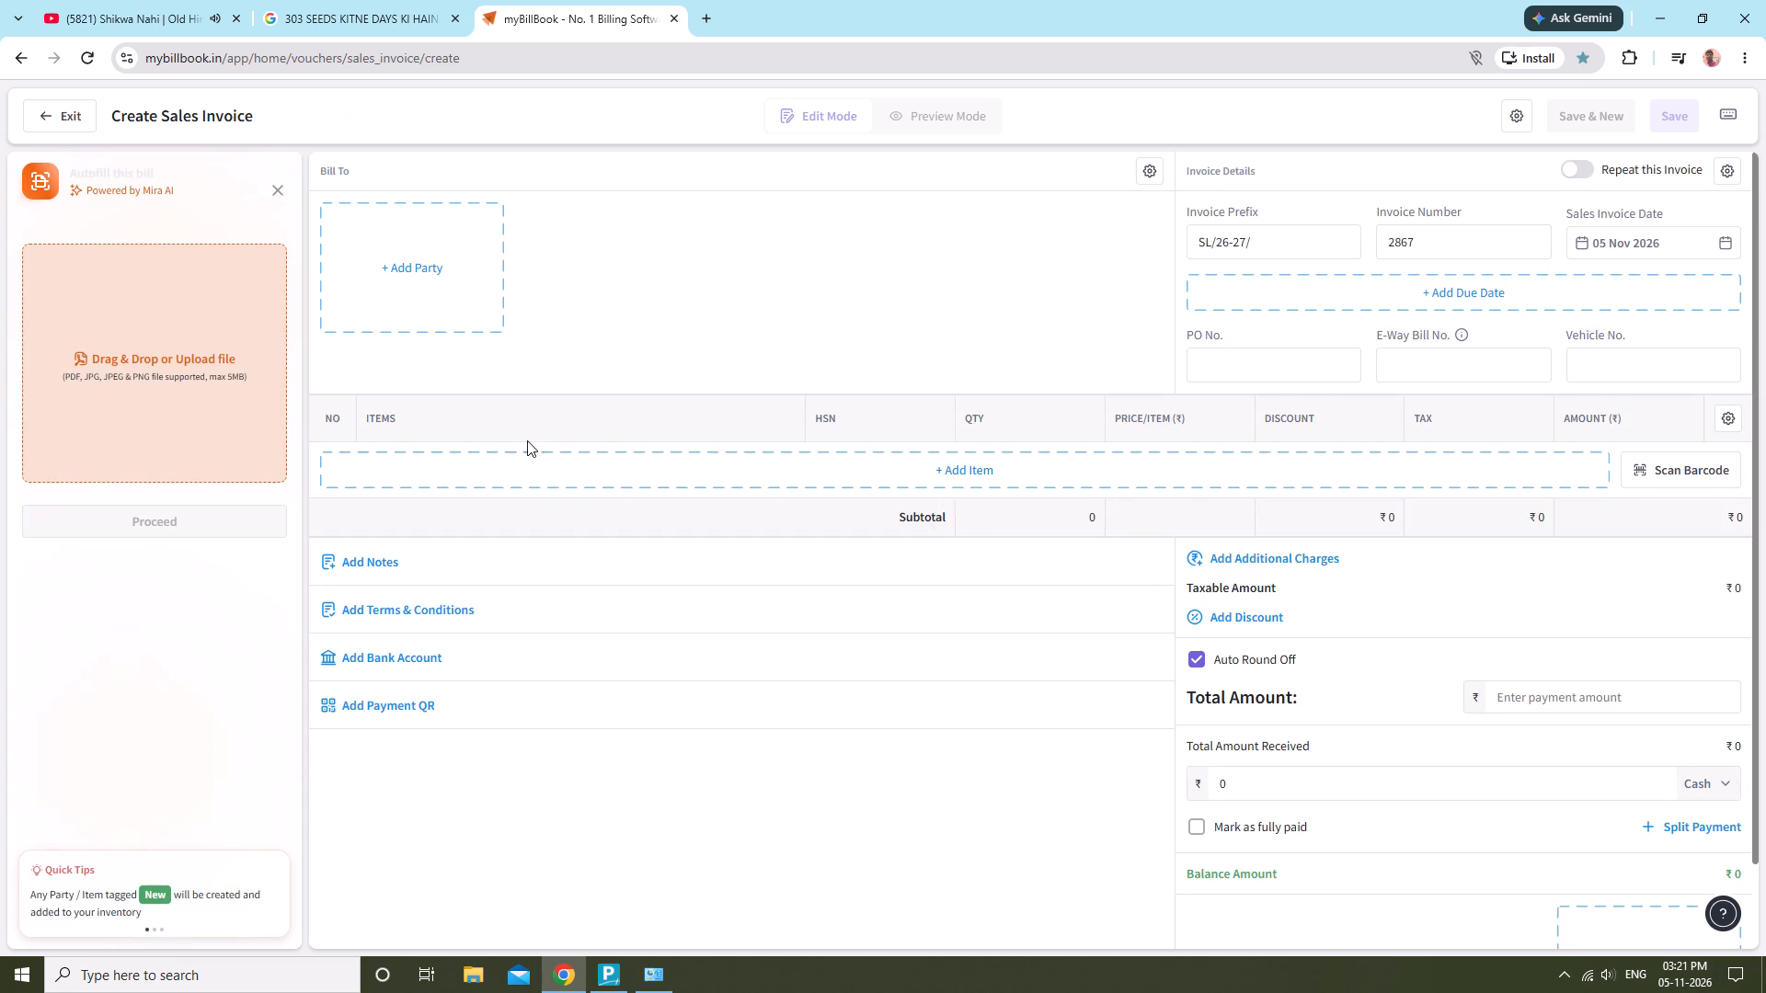
pyautogui.click(564, 473)
pyautogui.write('MULI')
pyautogui.click(1296, 487)
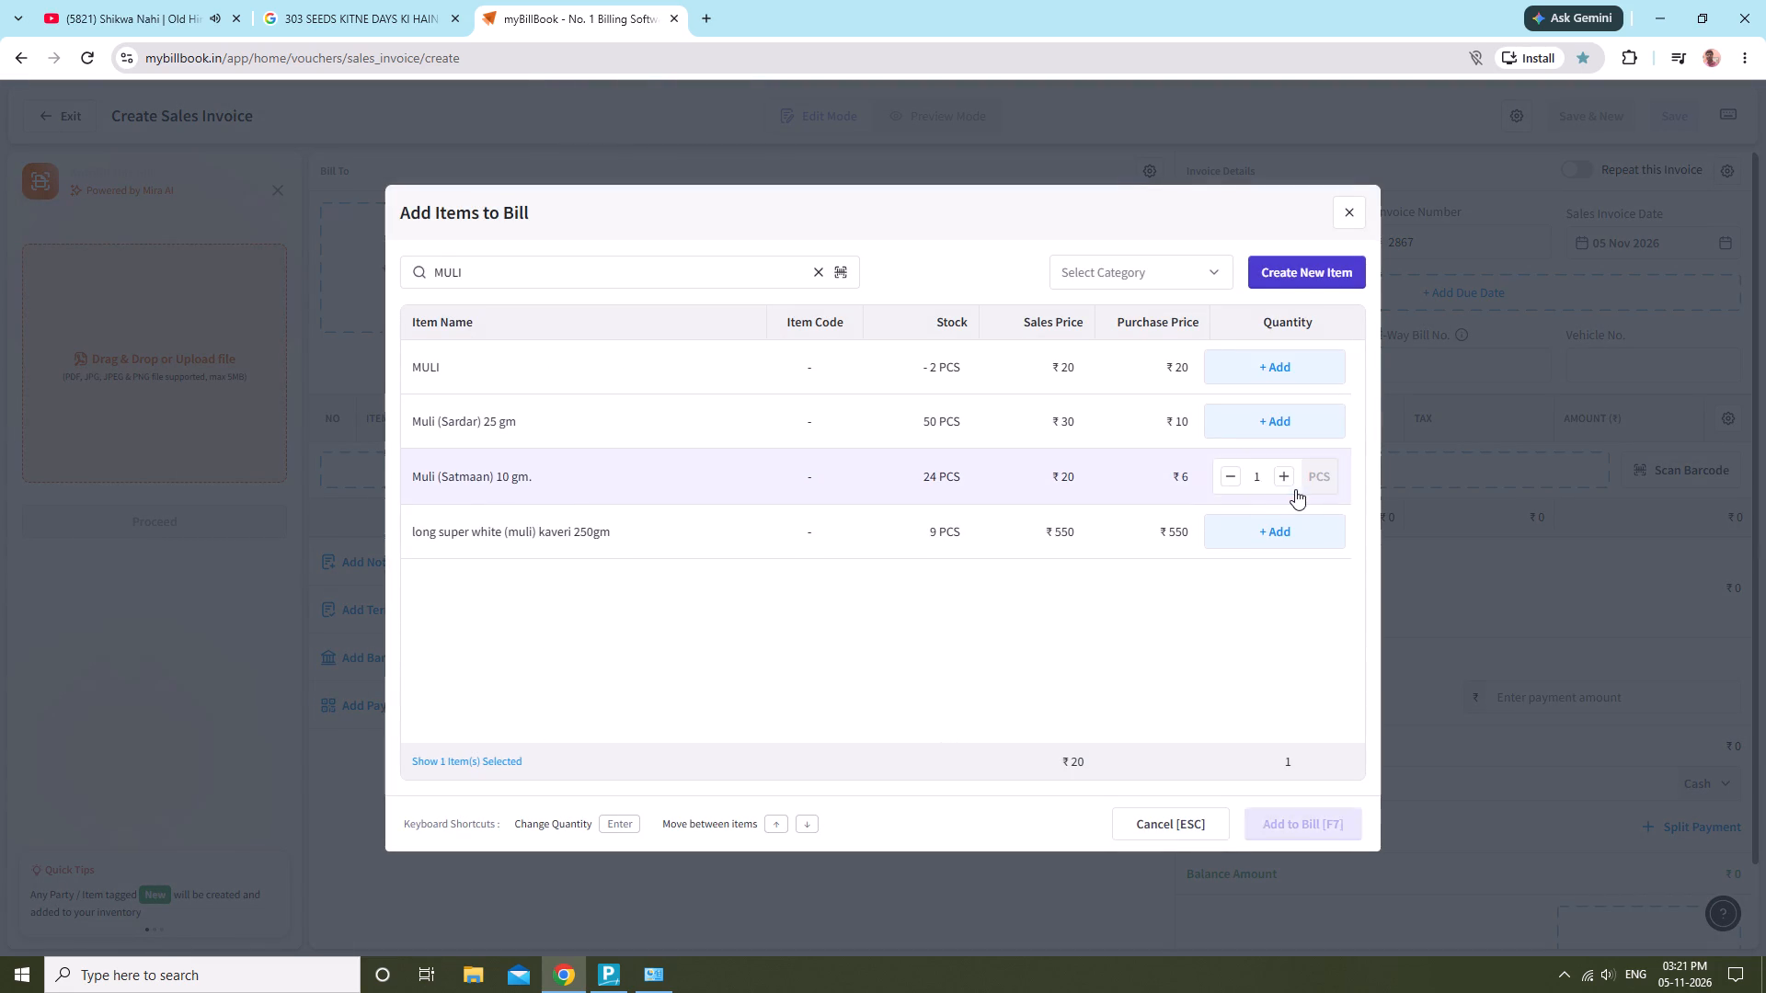
pyautogui.click(1342, 820)
# Add 1 PCS of palak sardar naveen 25gm to the invoice.
pyautogui.click(522, 545)
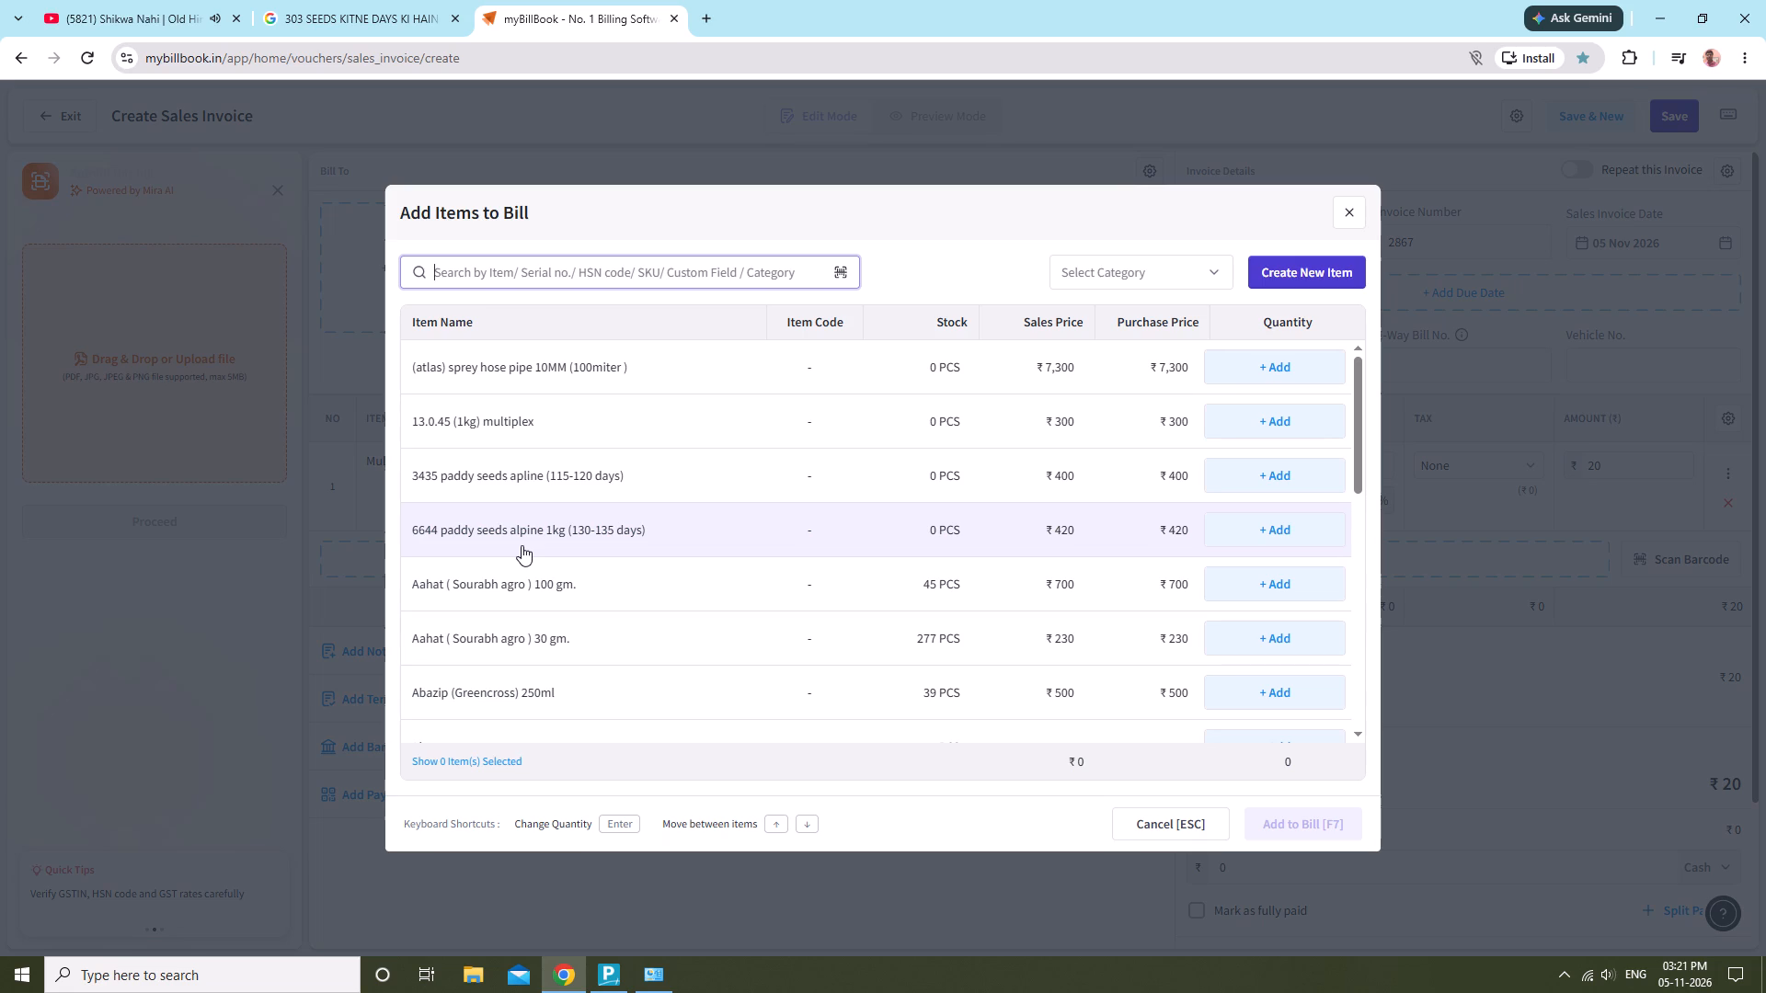
pyautogui.write('PALA')
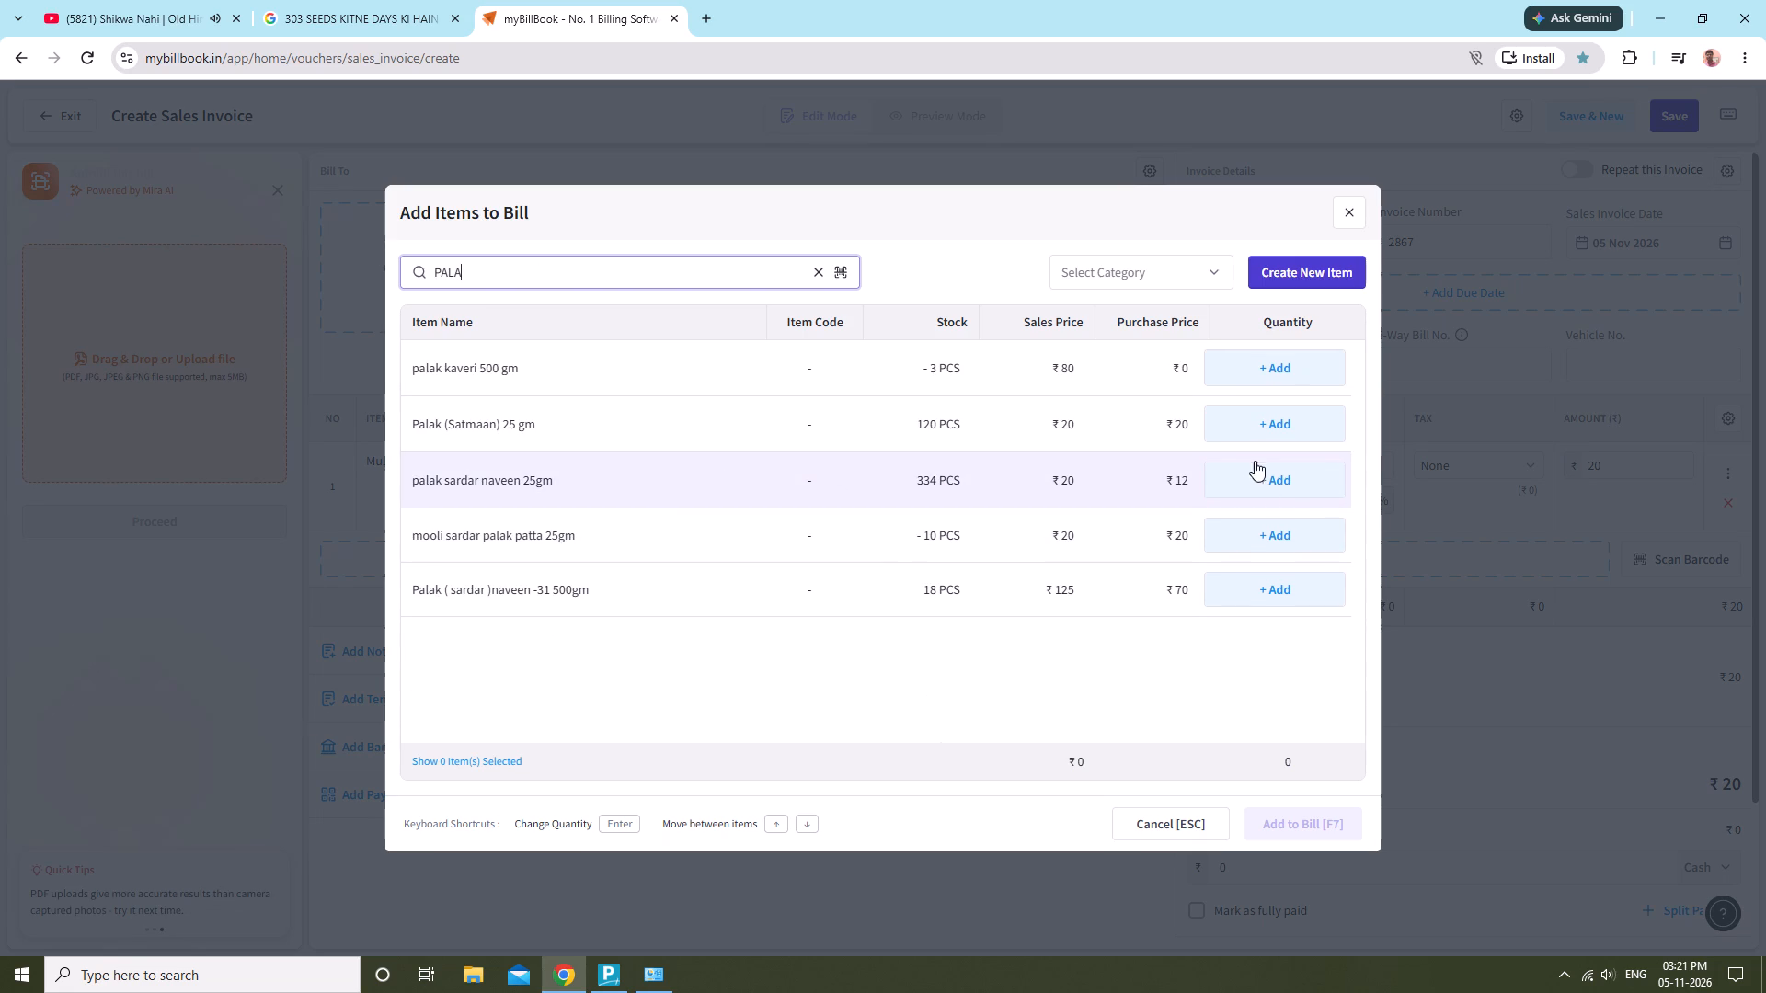
pyautogui.click(1284, 489)
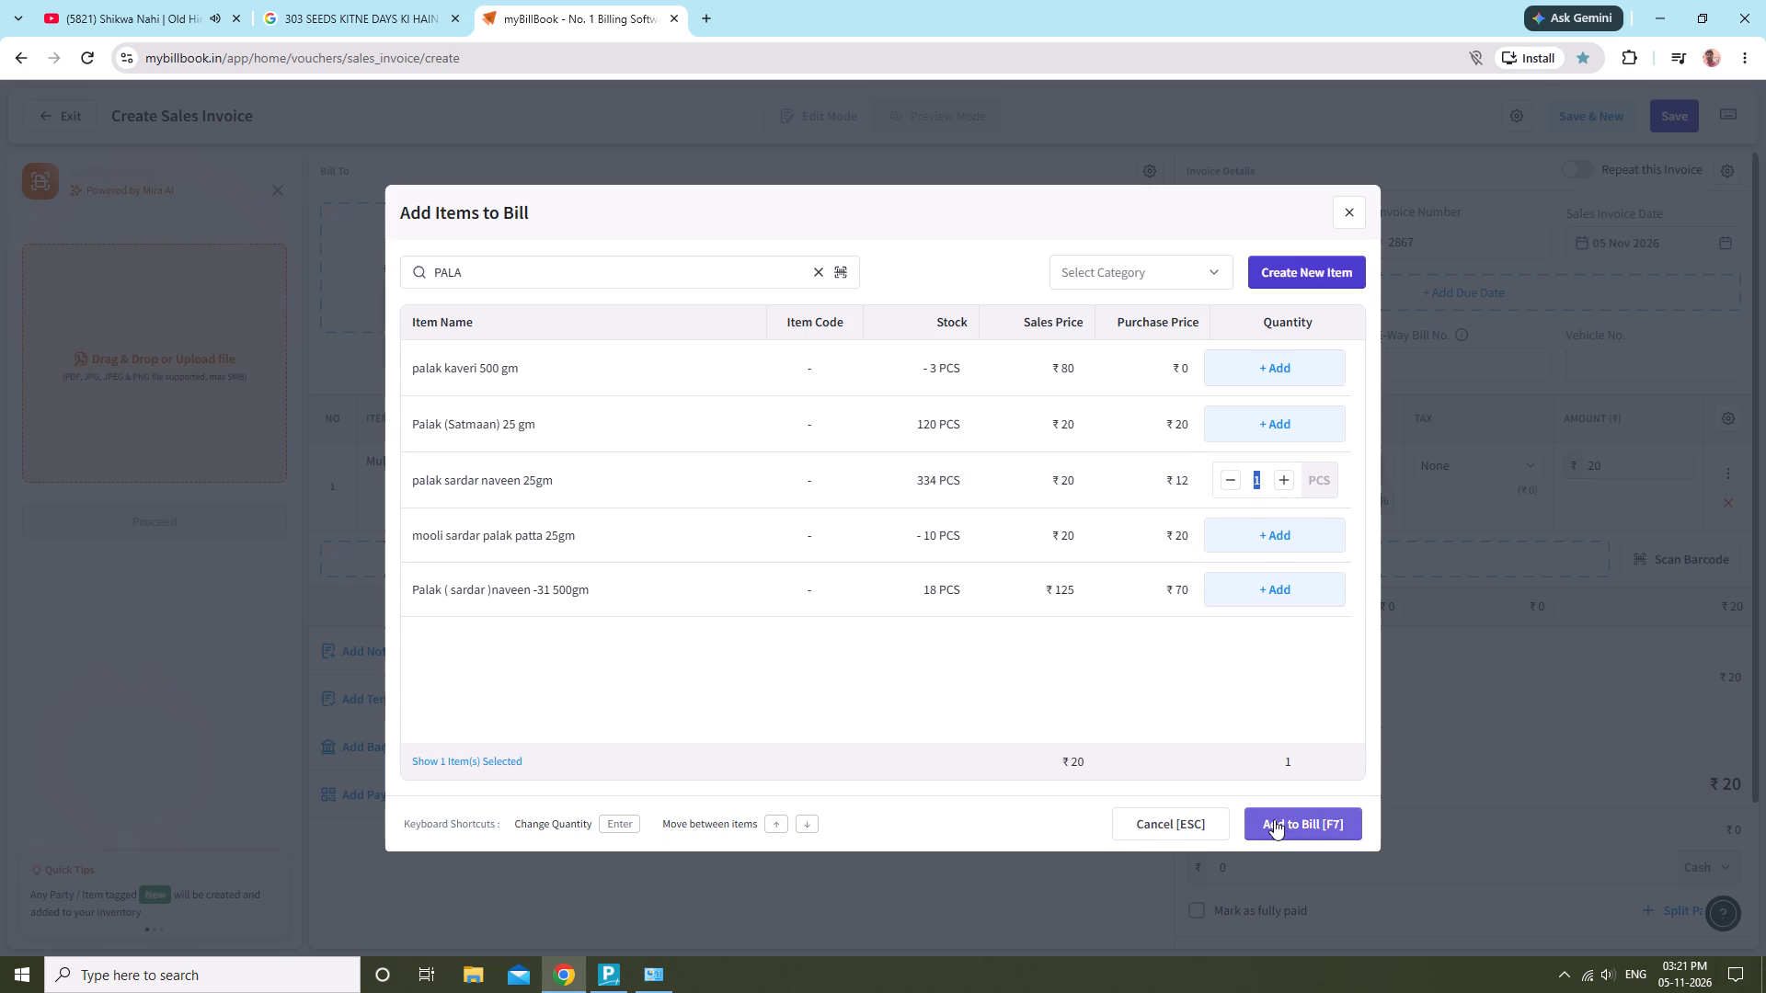
pyautogui.click(1320, 817)
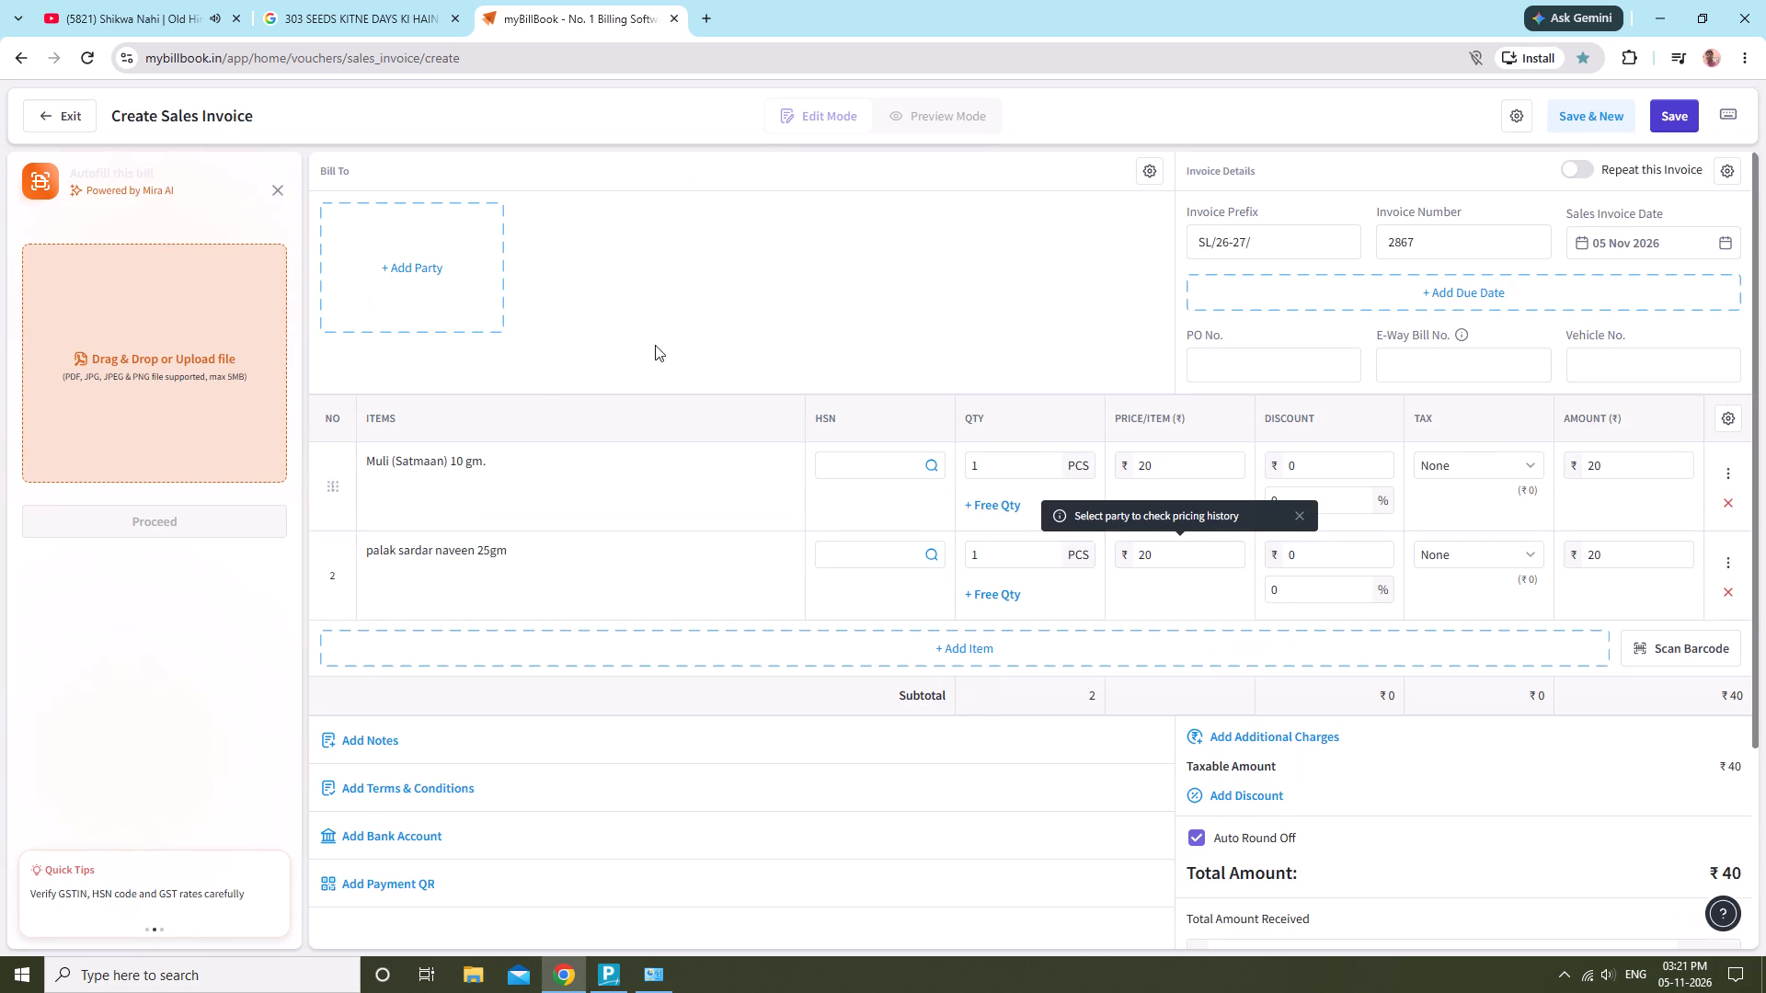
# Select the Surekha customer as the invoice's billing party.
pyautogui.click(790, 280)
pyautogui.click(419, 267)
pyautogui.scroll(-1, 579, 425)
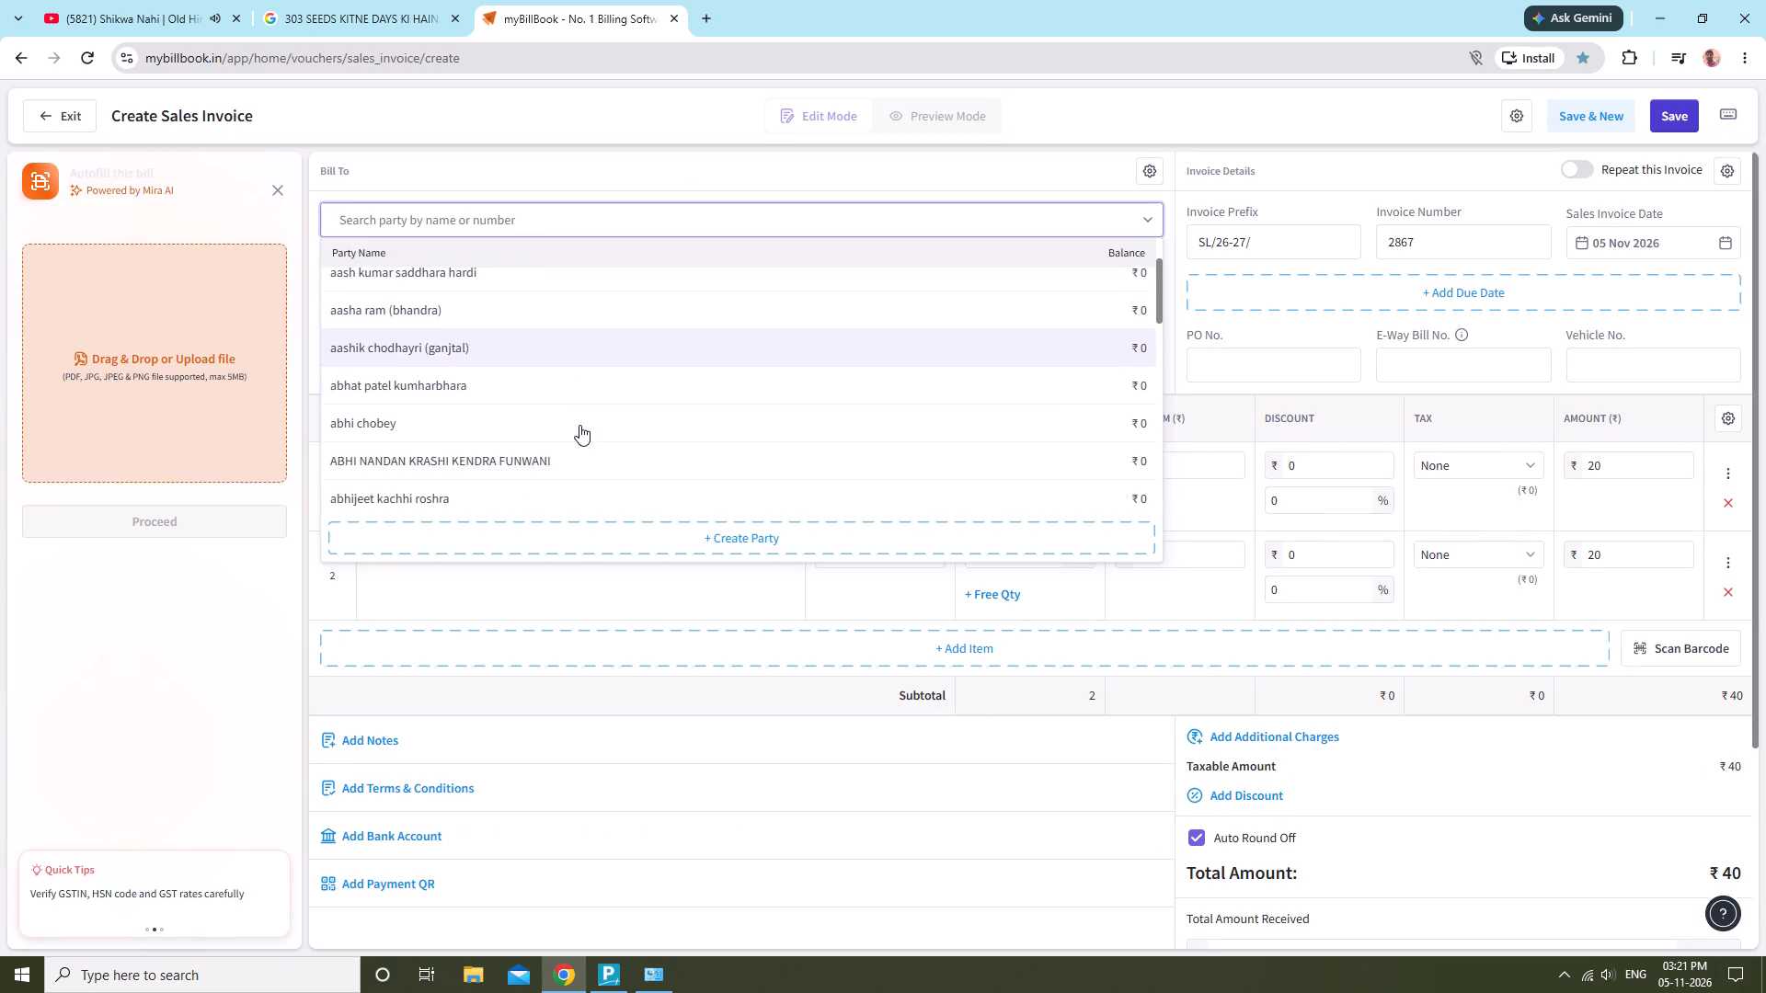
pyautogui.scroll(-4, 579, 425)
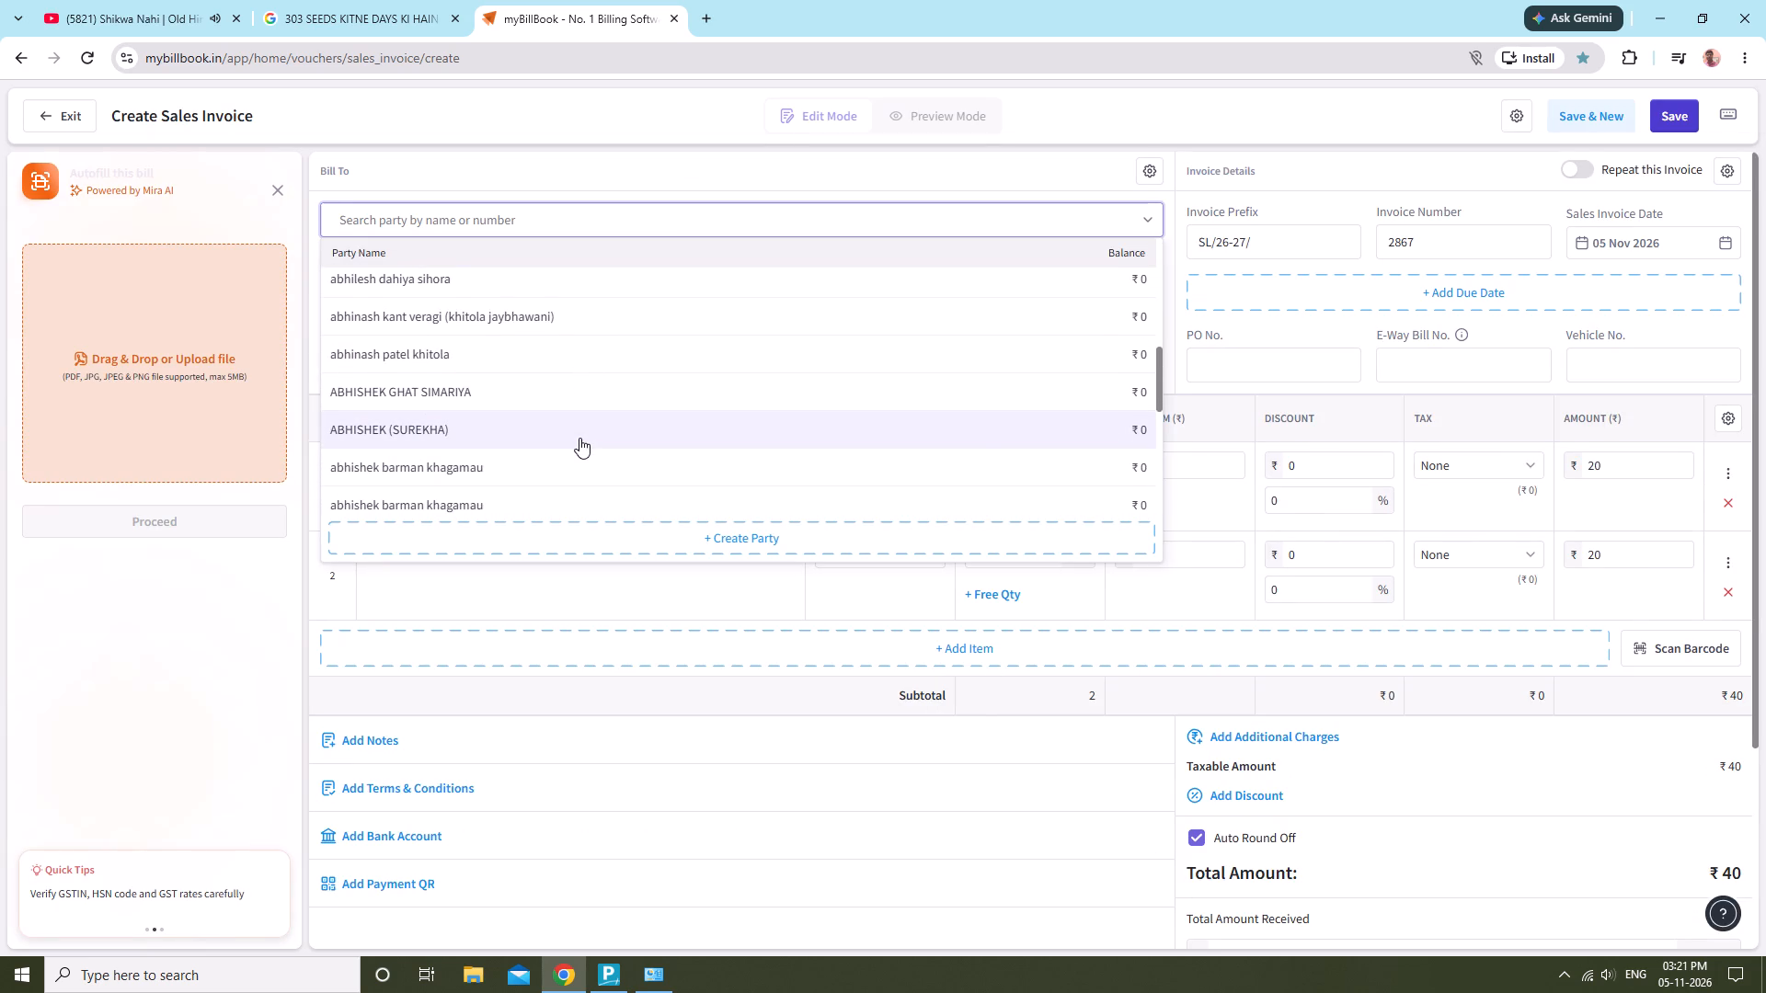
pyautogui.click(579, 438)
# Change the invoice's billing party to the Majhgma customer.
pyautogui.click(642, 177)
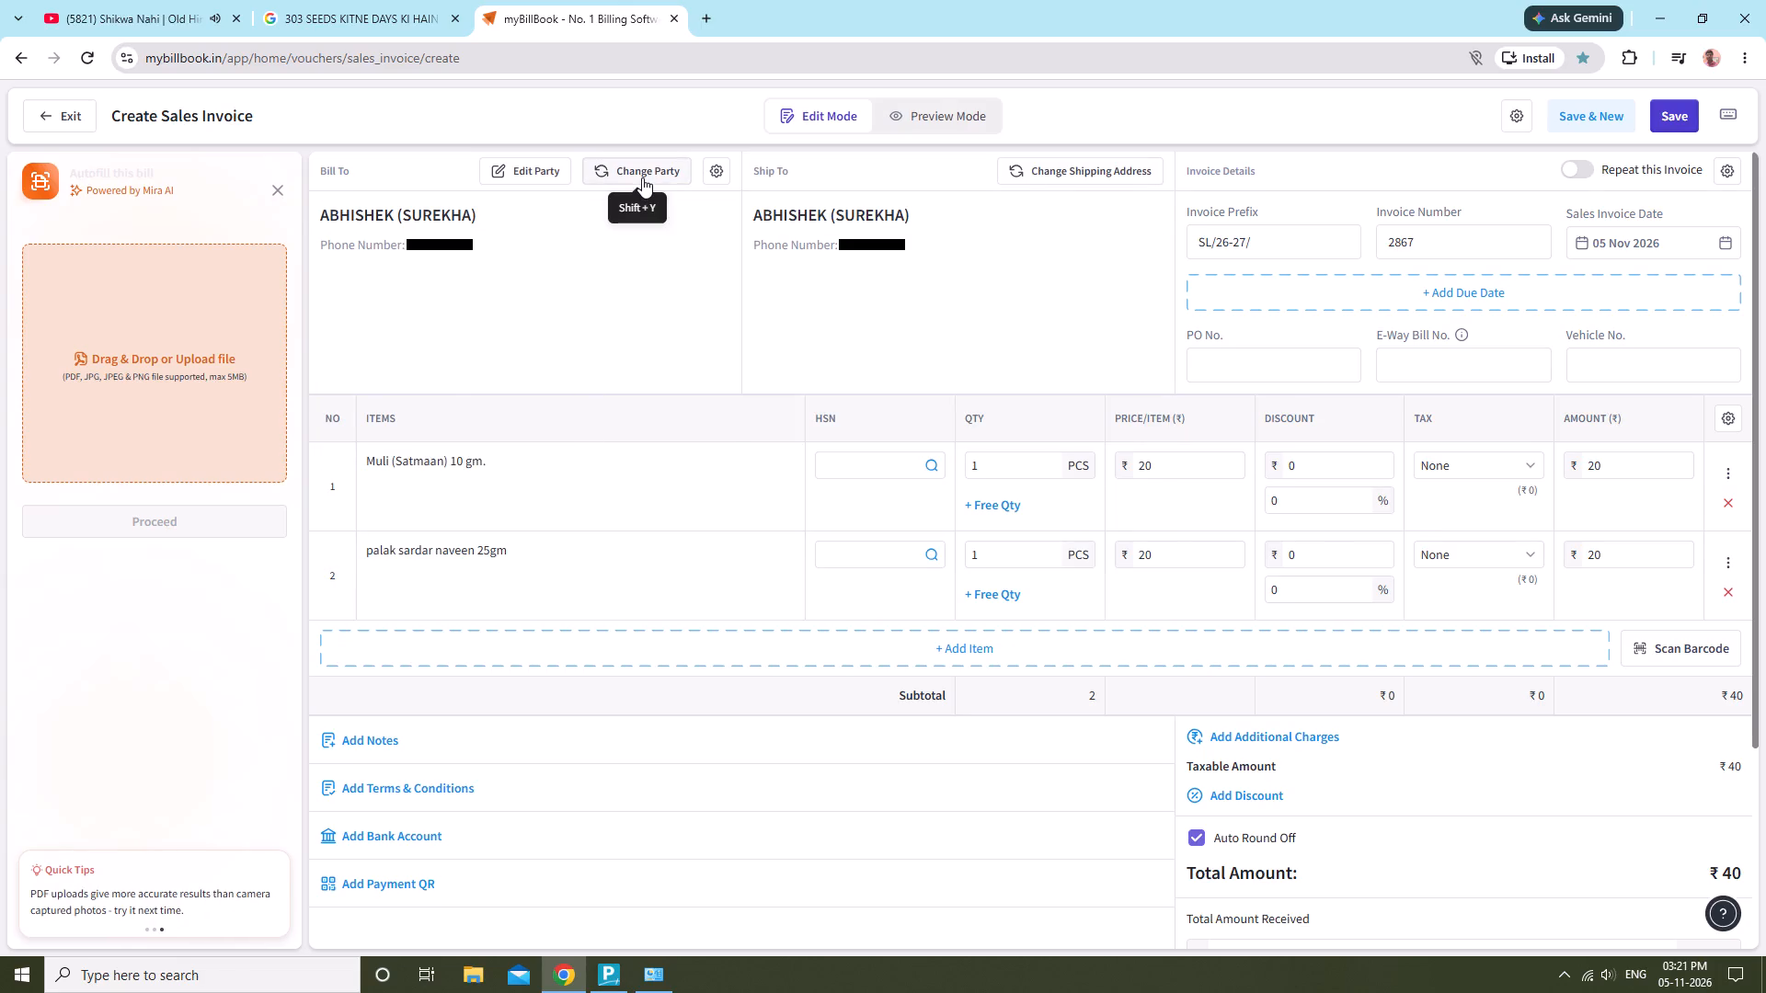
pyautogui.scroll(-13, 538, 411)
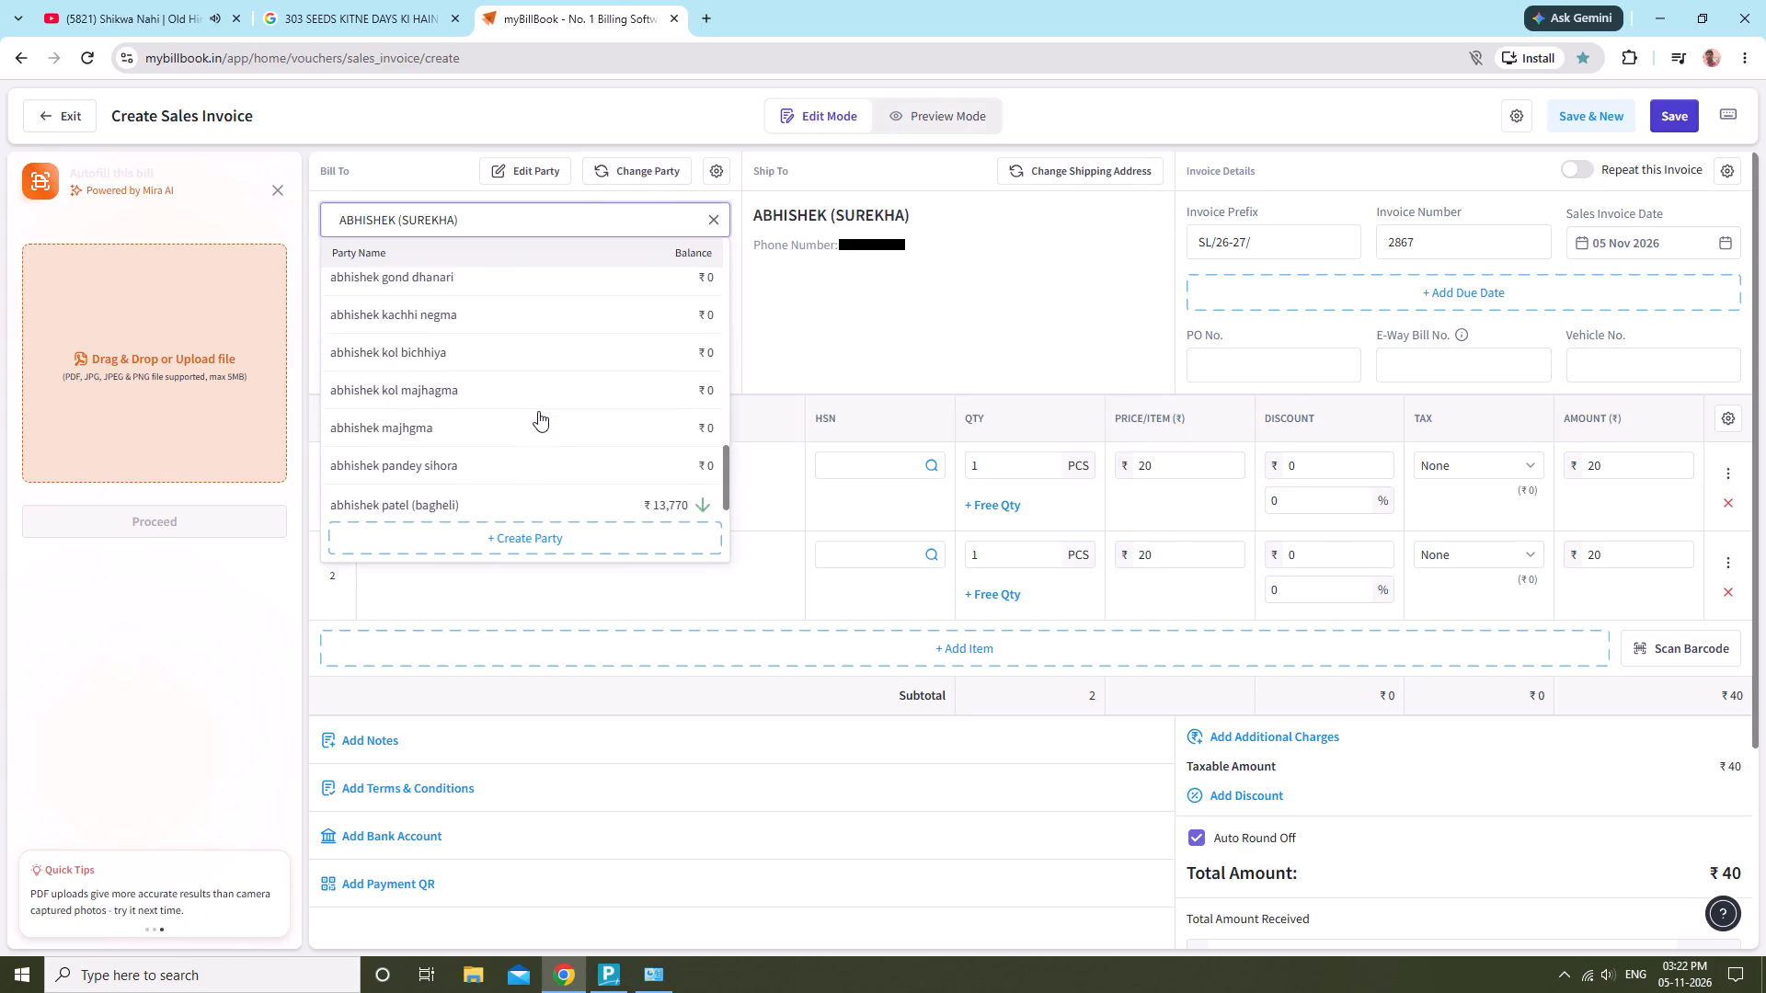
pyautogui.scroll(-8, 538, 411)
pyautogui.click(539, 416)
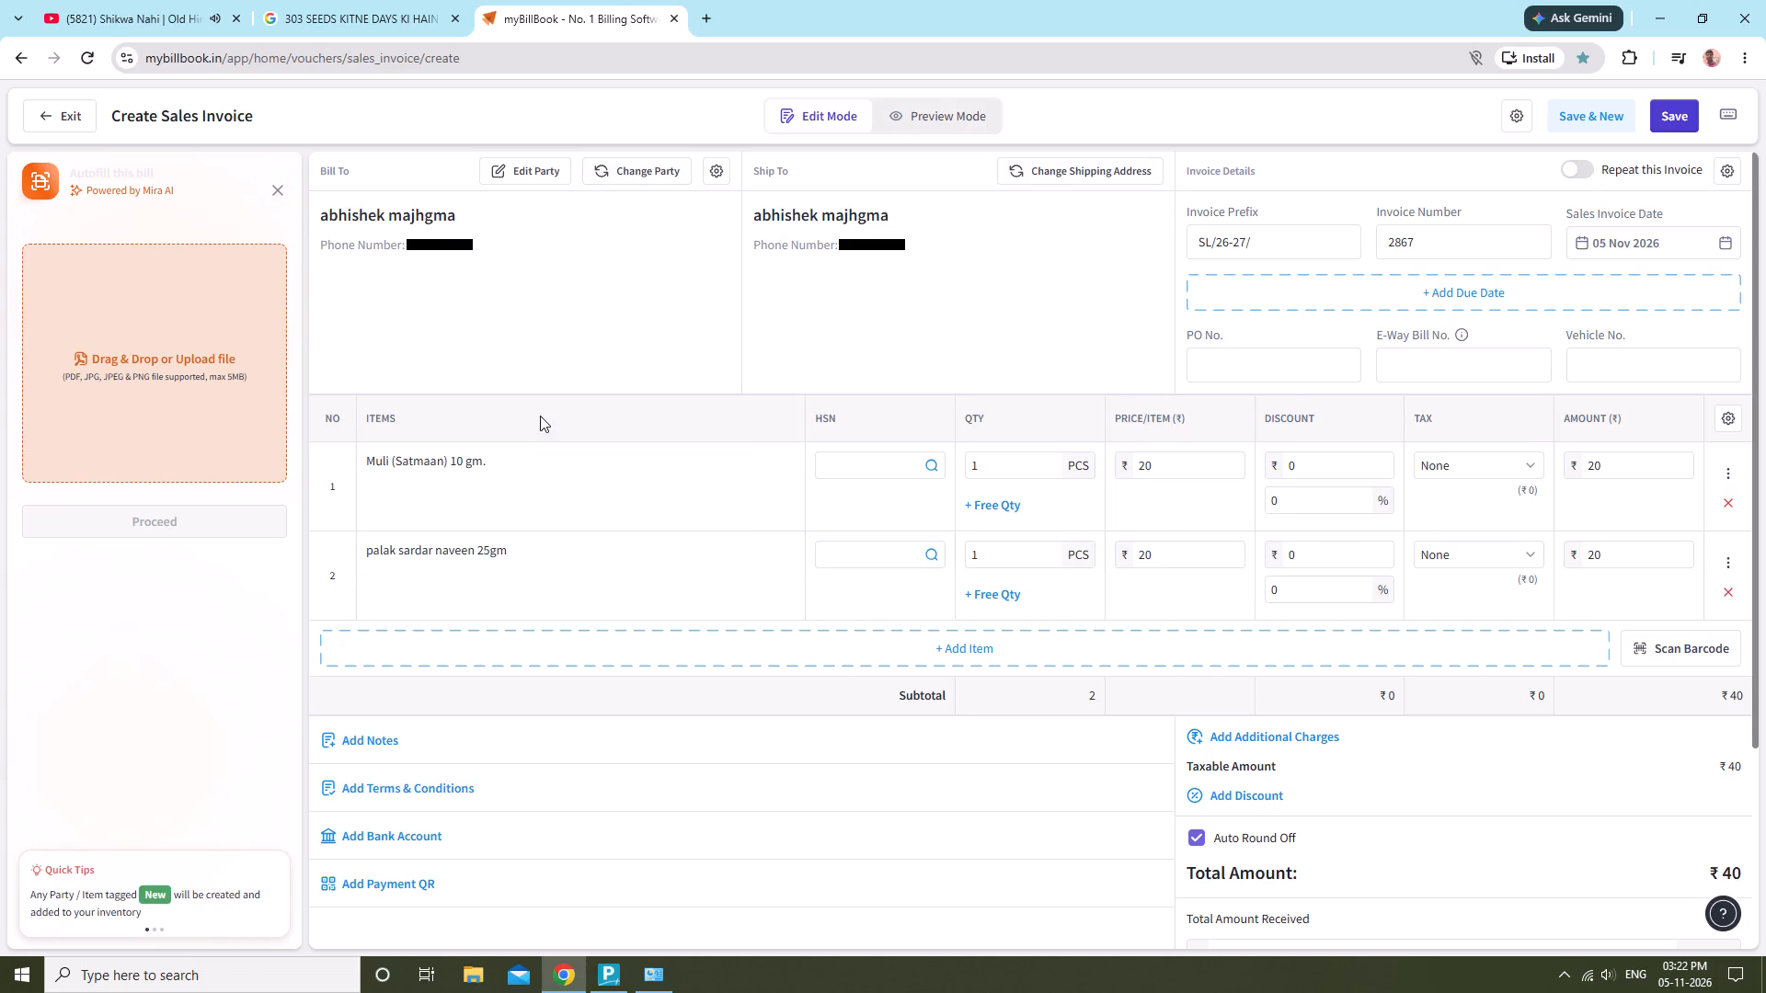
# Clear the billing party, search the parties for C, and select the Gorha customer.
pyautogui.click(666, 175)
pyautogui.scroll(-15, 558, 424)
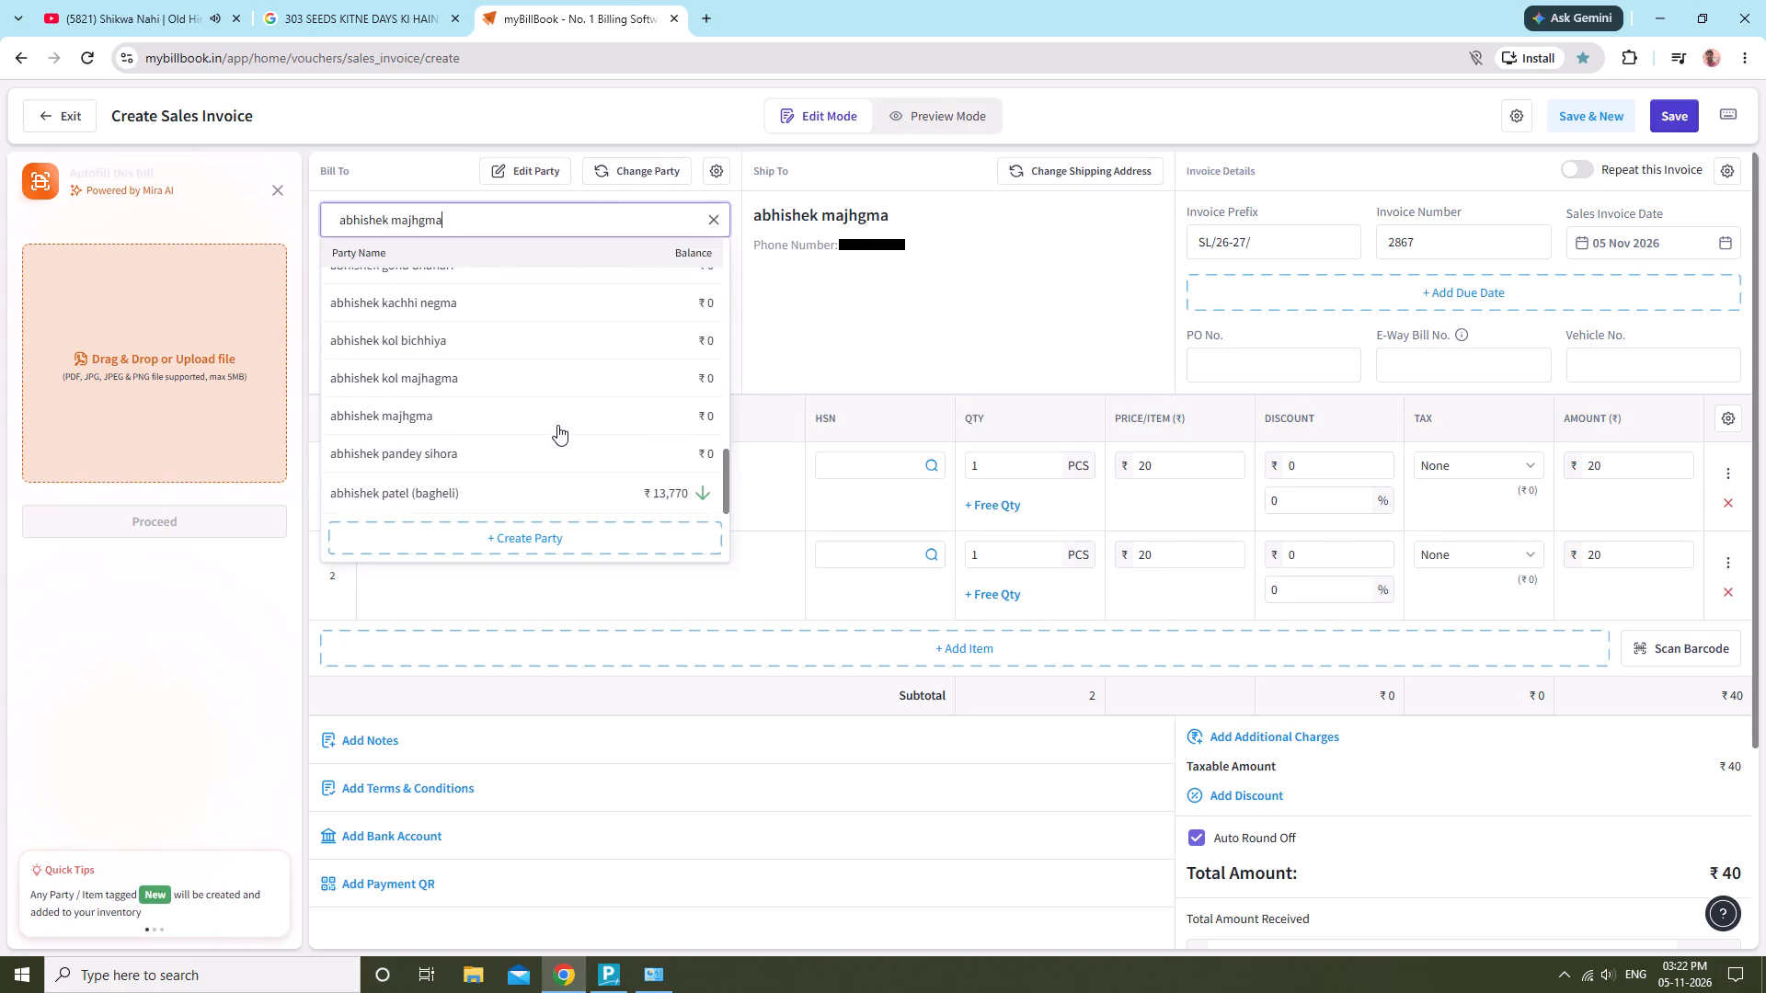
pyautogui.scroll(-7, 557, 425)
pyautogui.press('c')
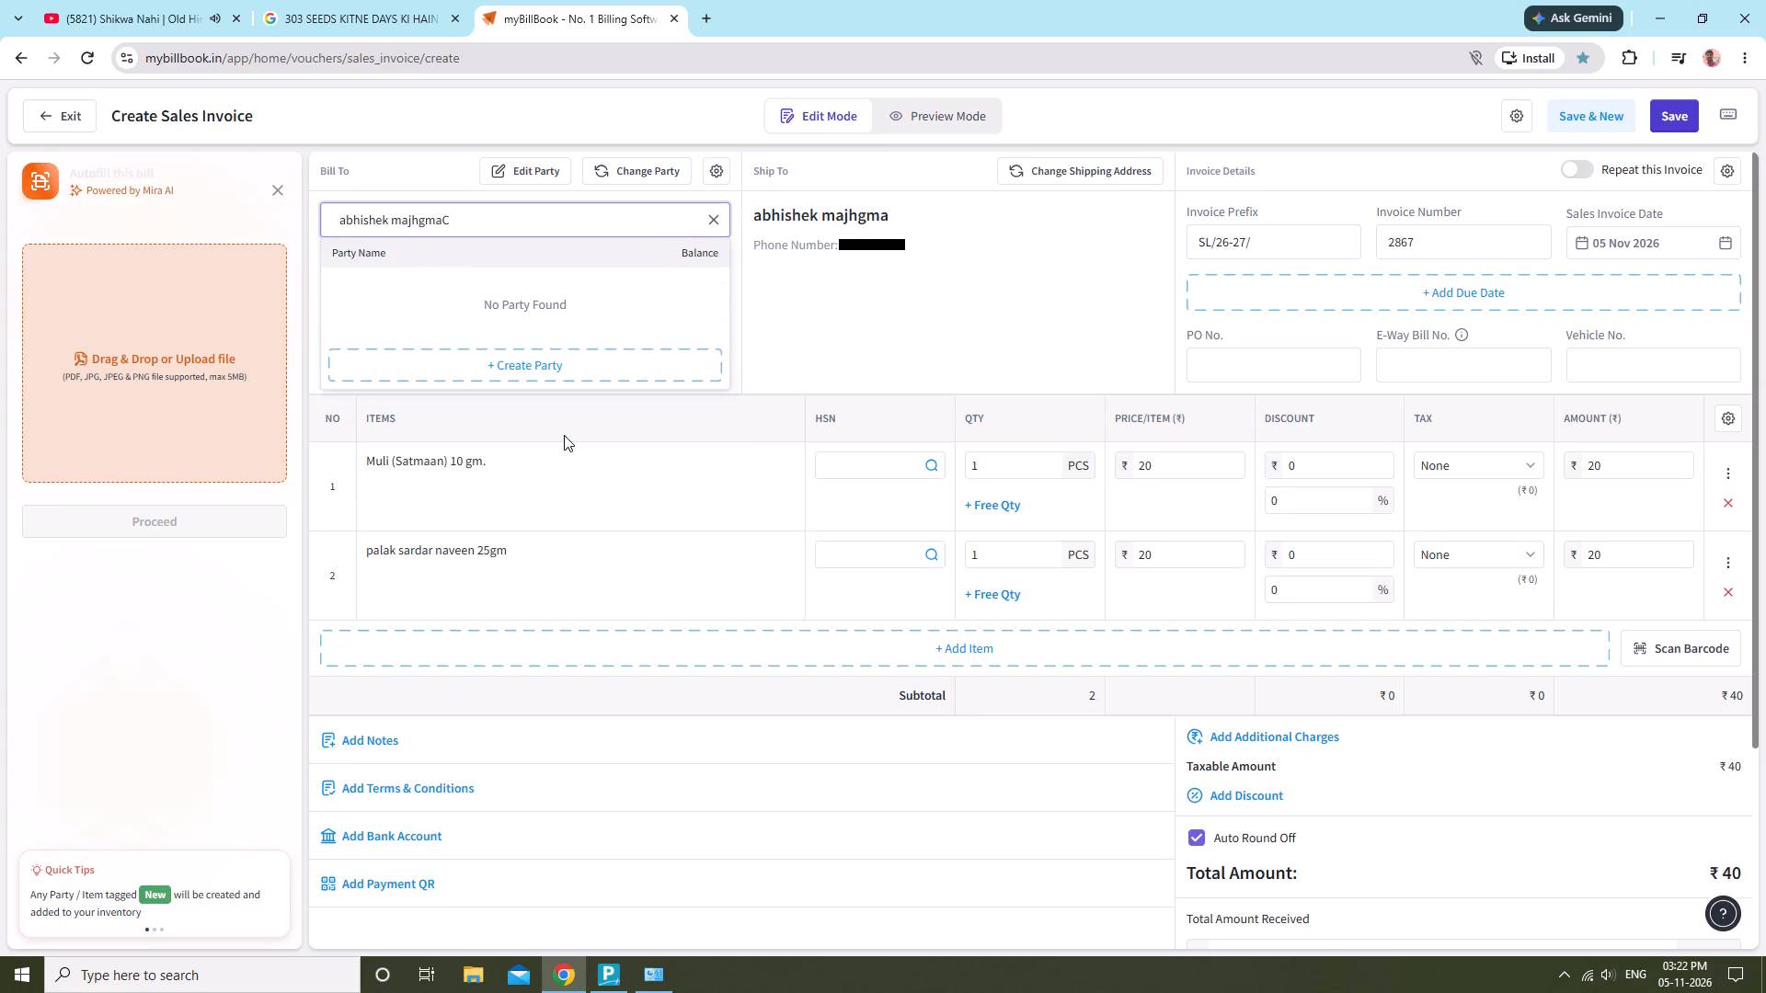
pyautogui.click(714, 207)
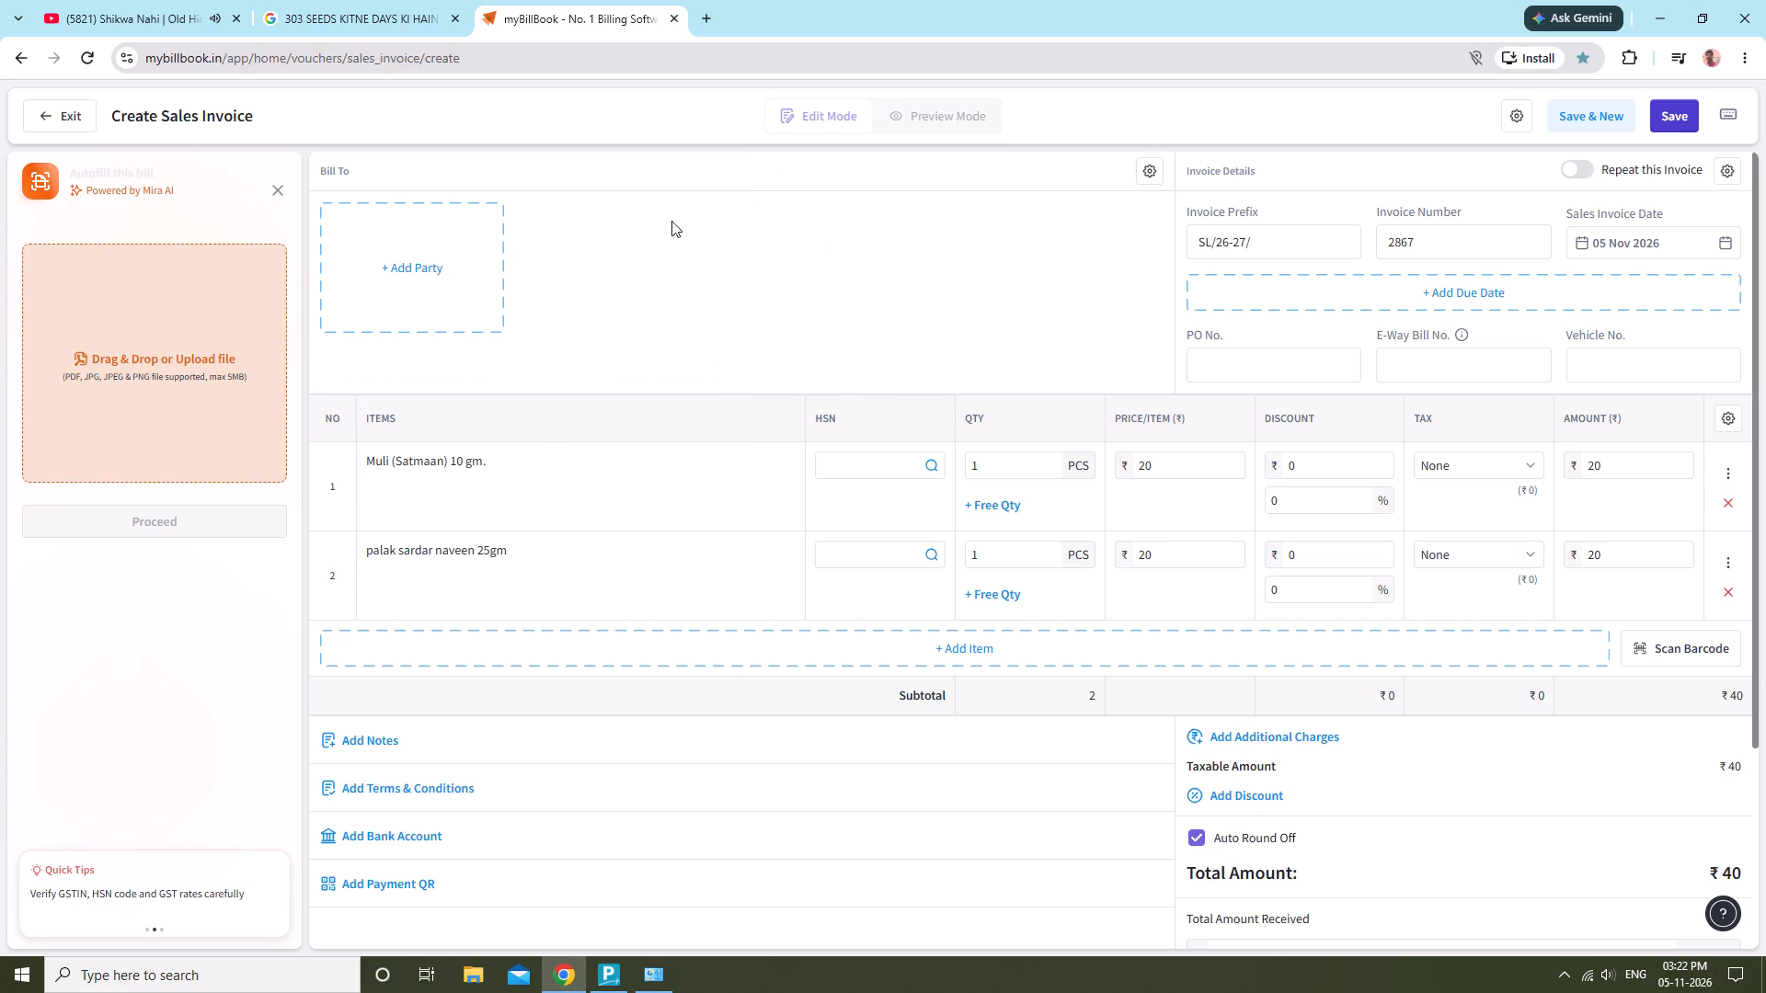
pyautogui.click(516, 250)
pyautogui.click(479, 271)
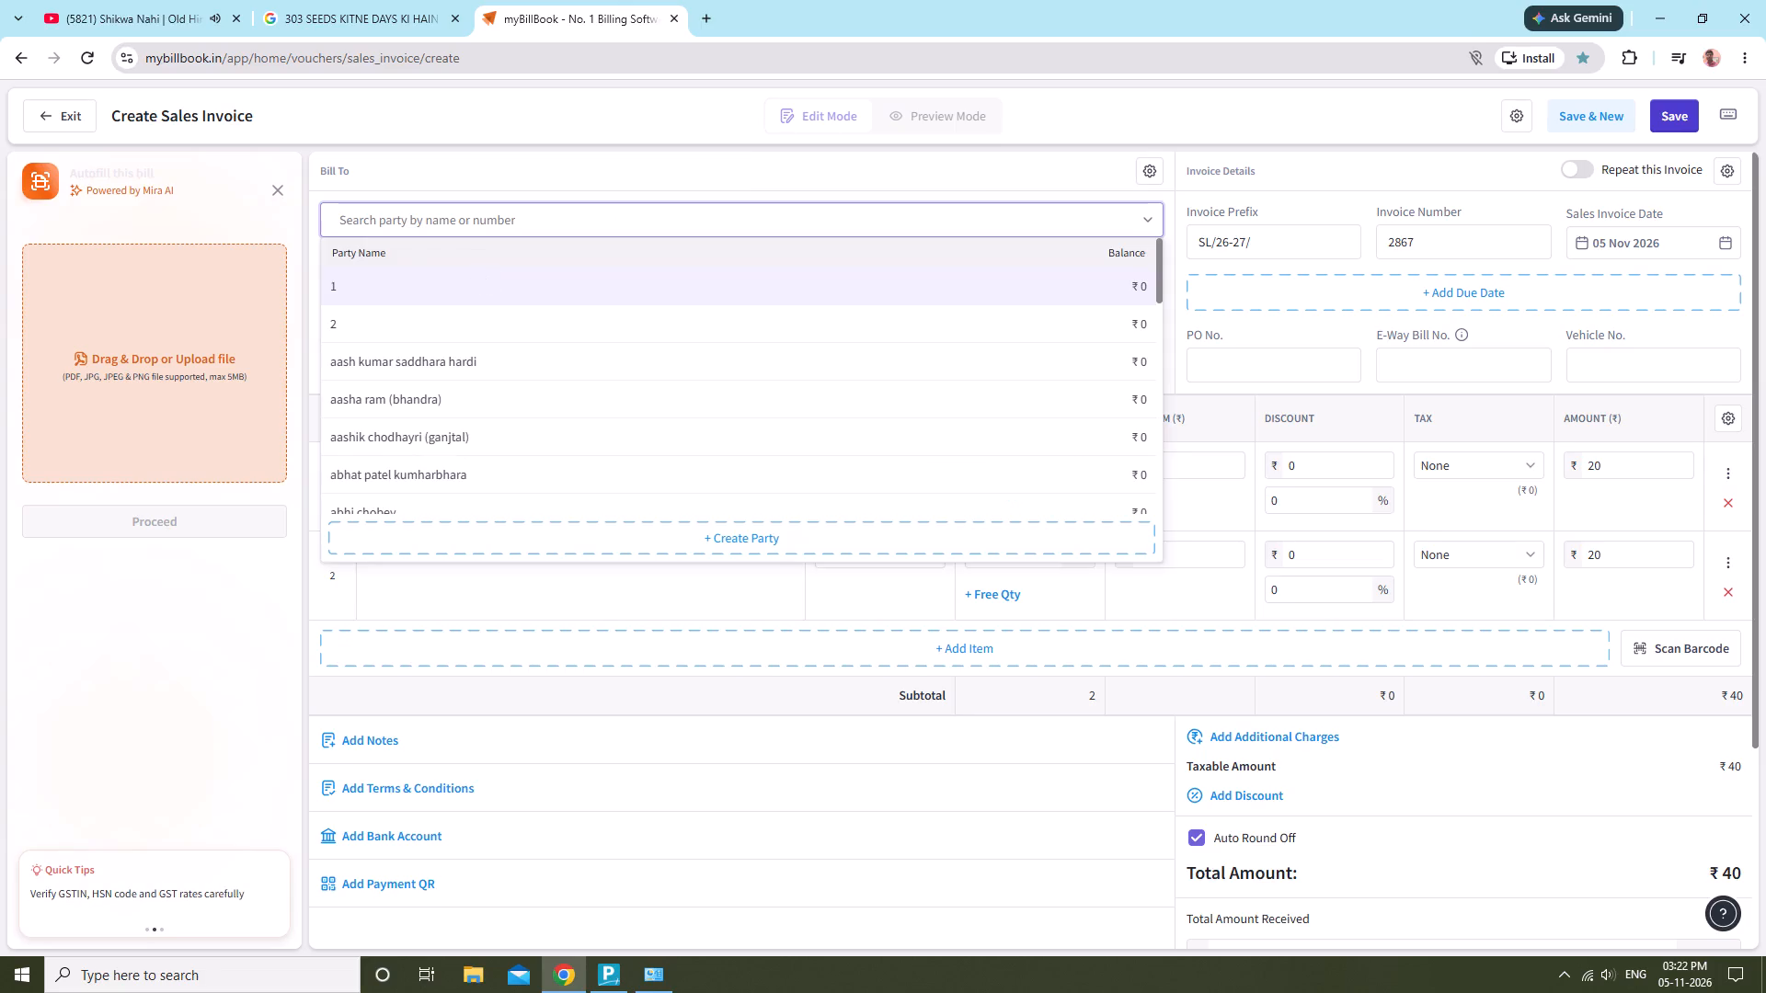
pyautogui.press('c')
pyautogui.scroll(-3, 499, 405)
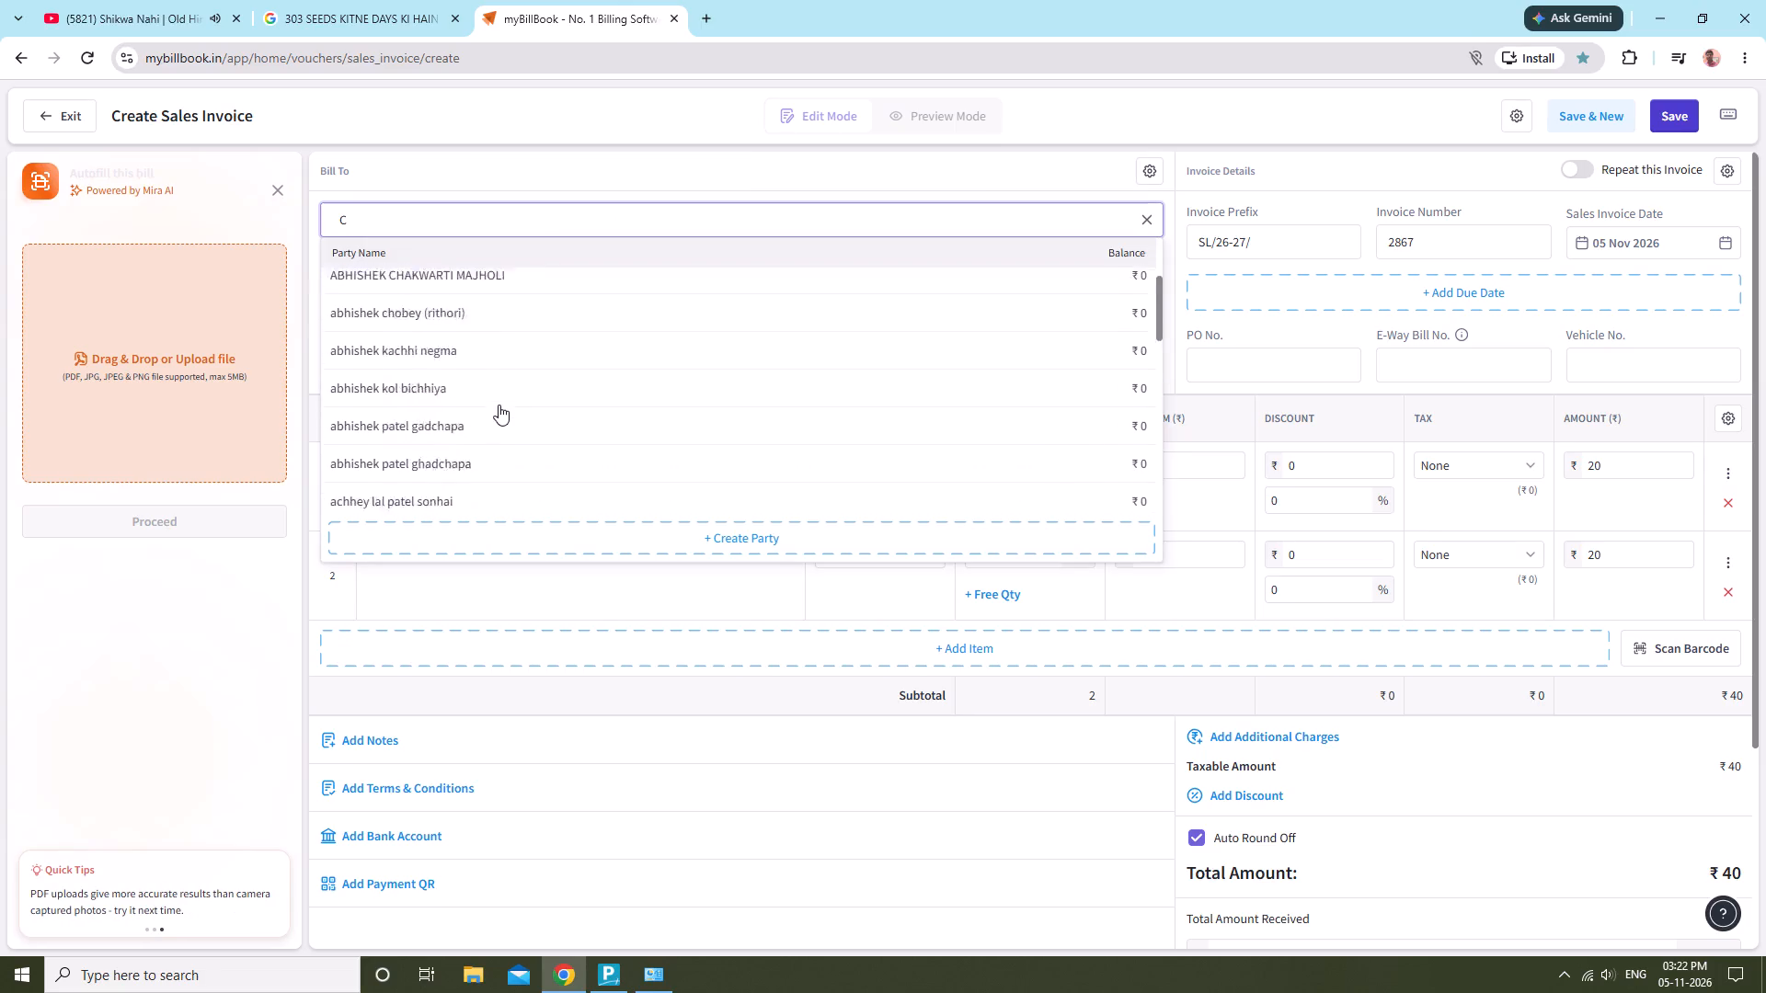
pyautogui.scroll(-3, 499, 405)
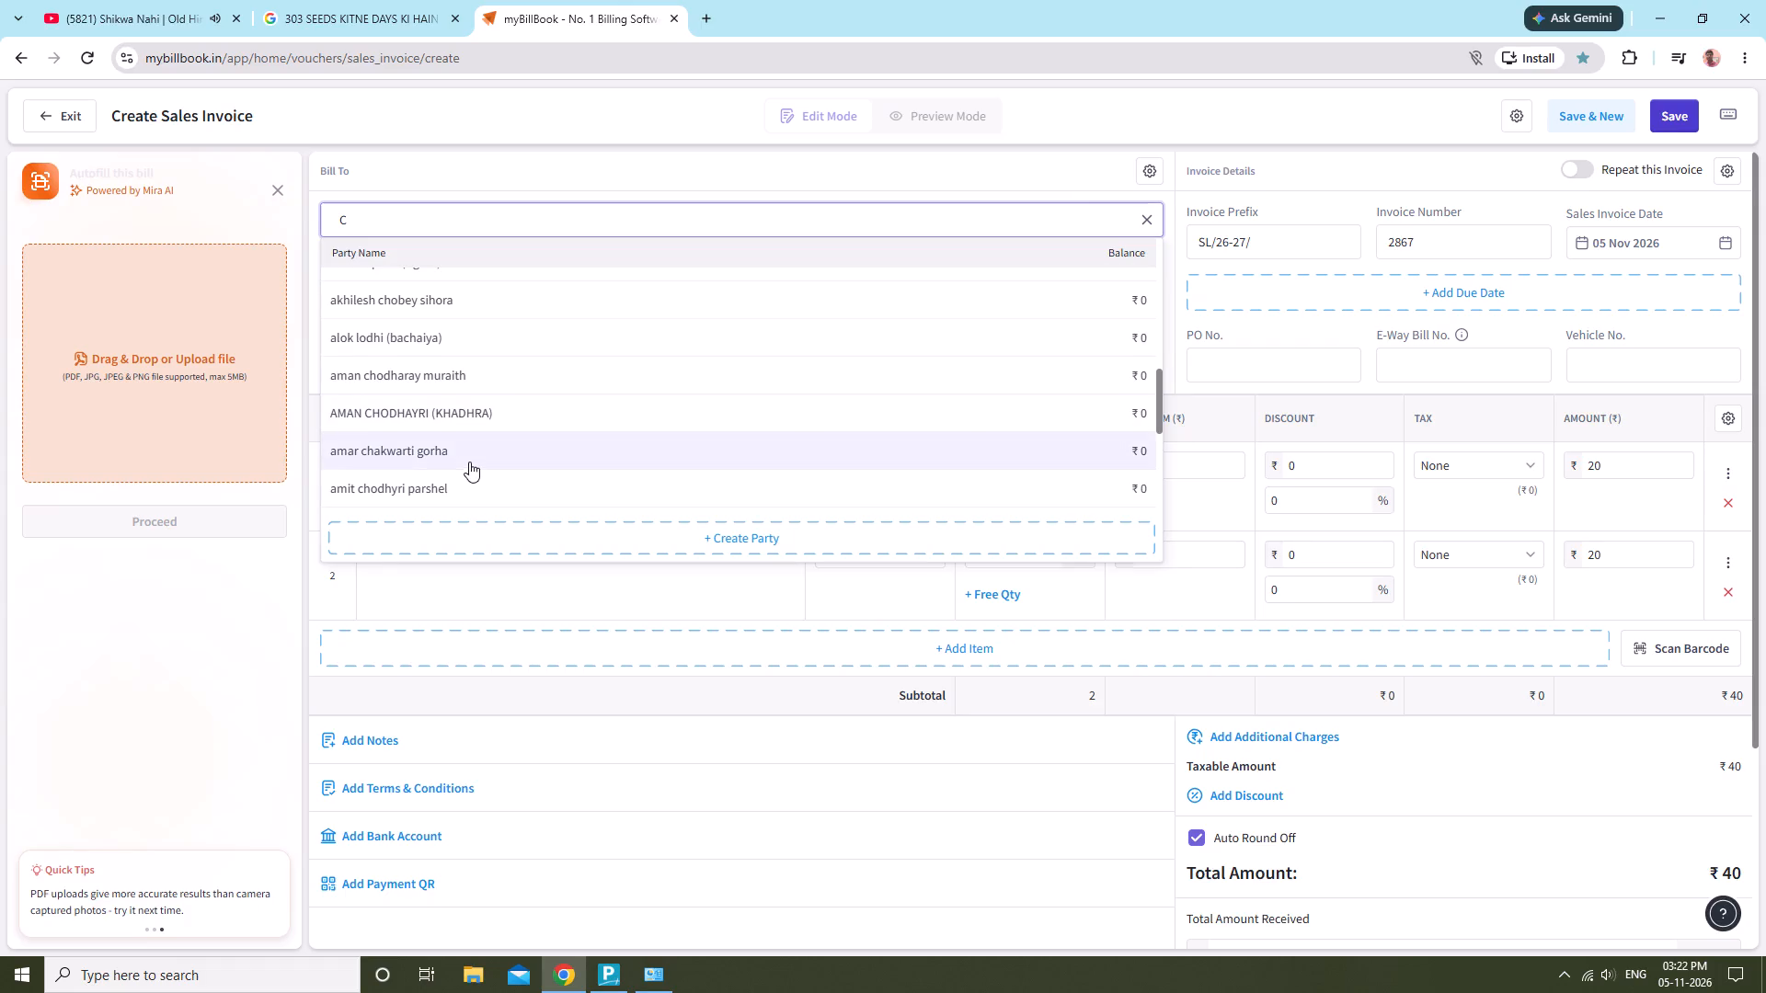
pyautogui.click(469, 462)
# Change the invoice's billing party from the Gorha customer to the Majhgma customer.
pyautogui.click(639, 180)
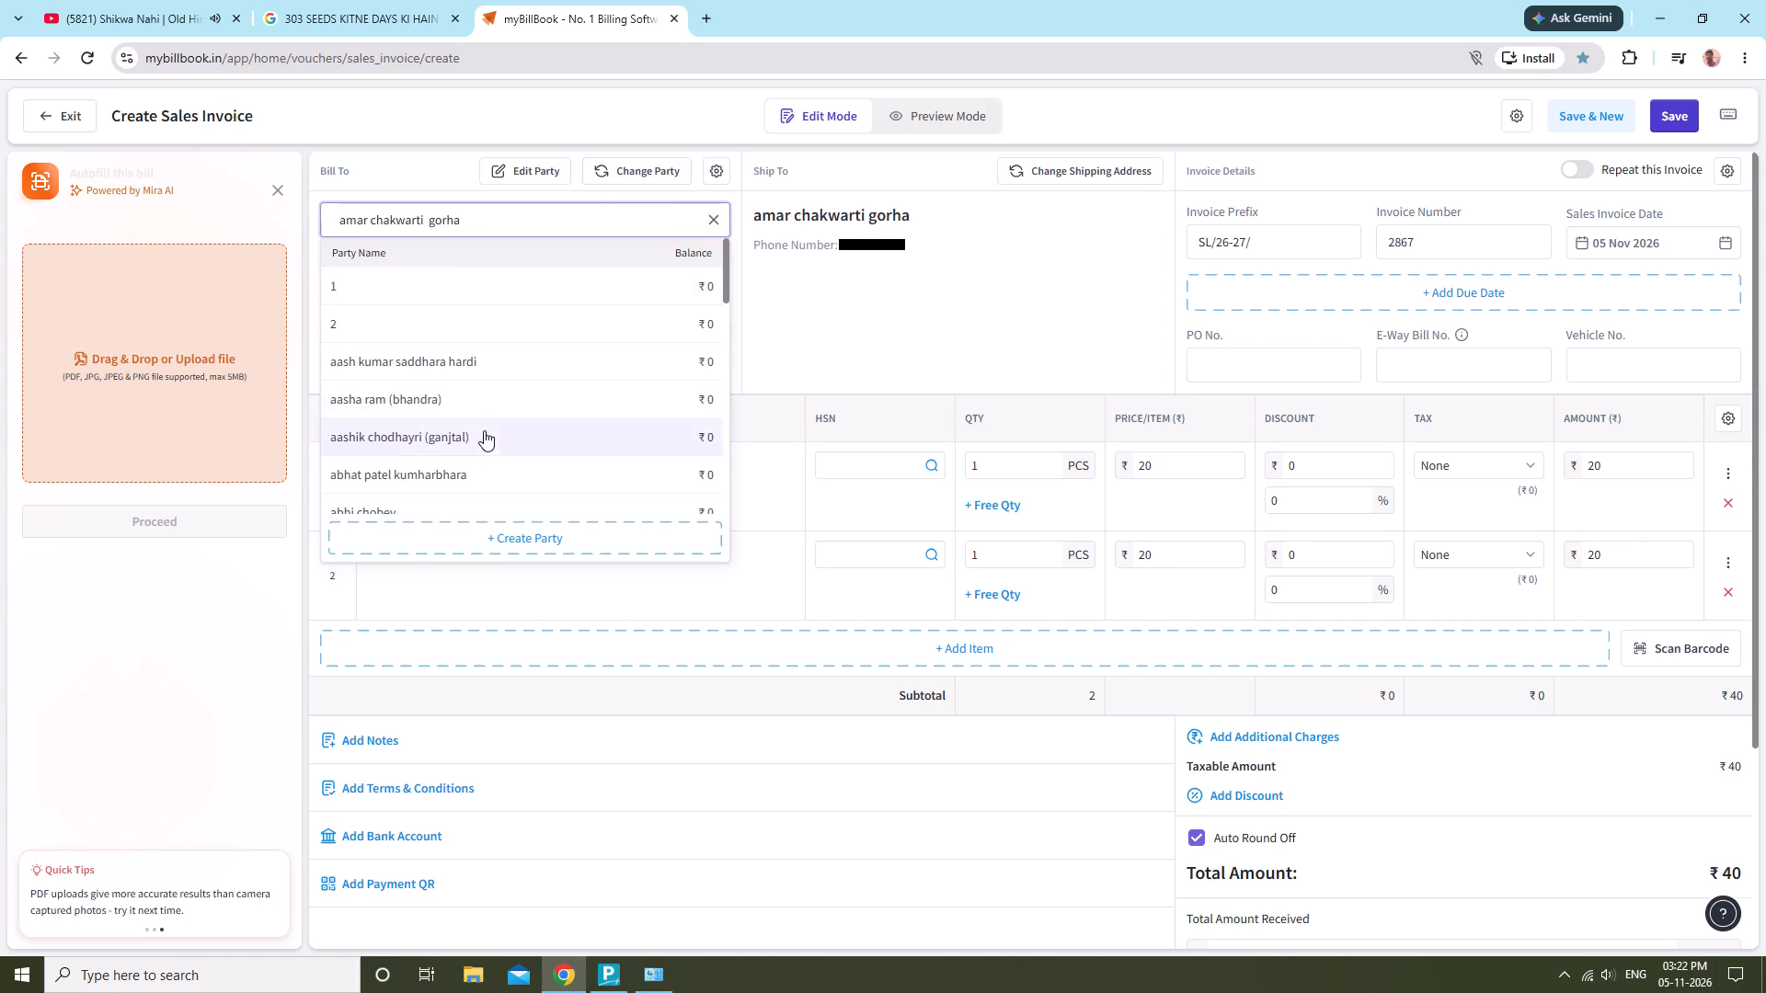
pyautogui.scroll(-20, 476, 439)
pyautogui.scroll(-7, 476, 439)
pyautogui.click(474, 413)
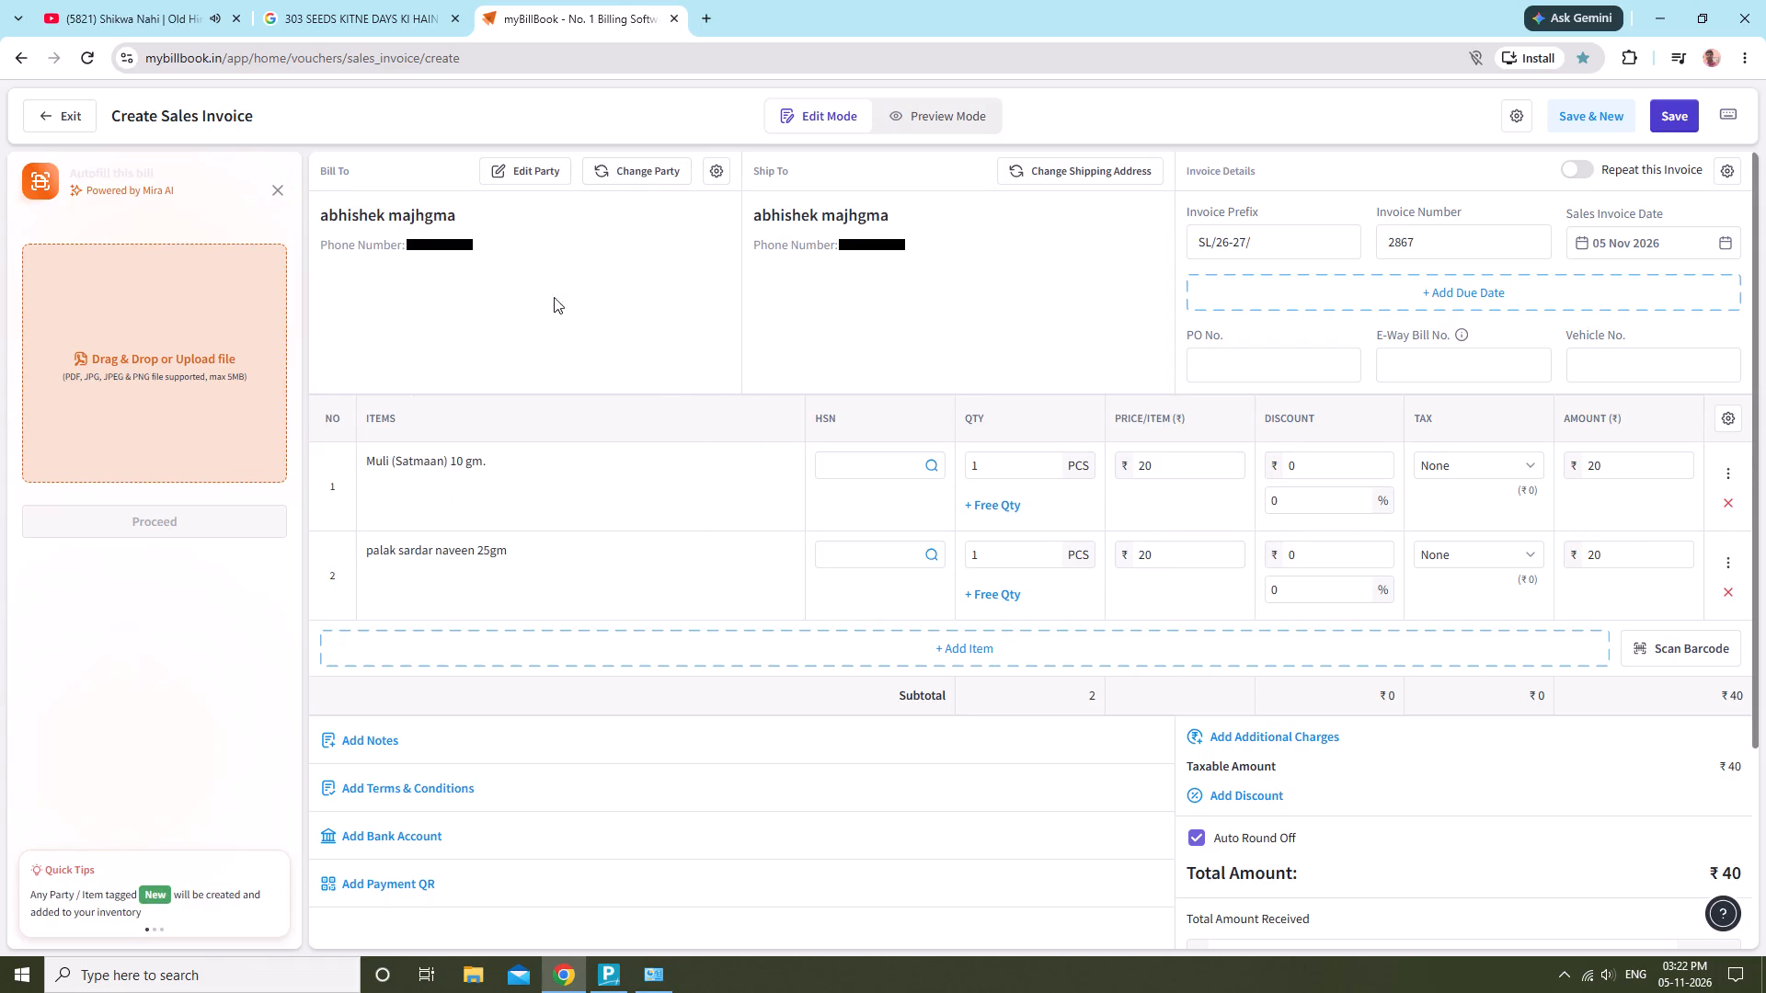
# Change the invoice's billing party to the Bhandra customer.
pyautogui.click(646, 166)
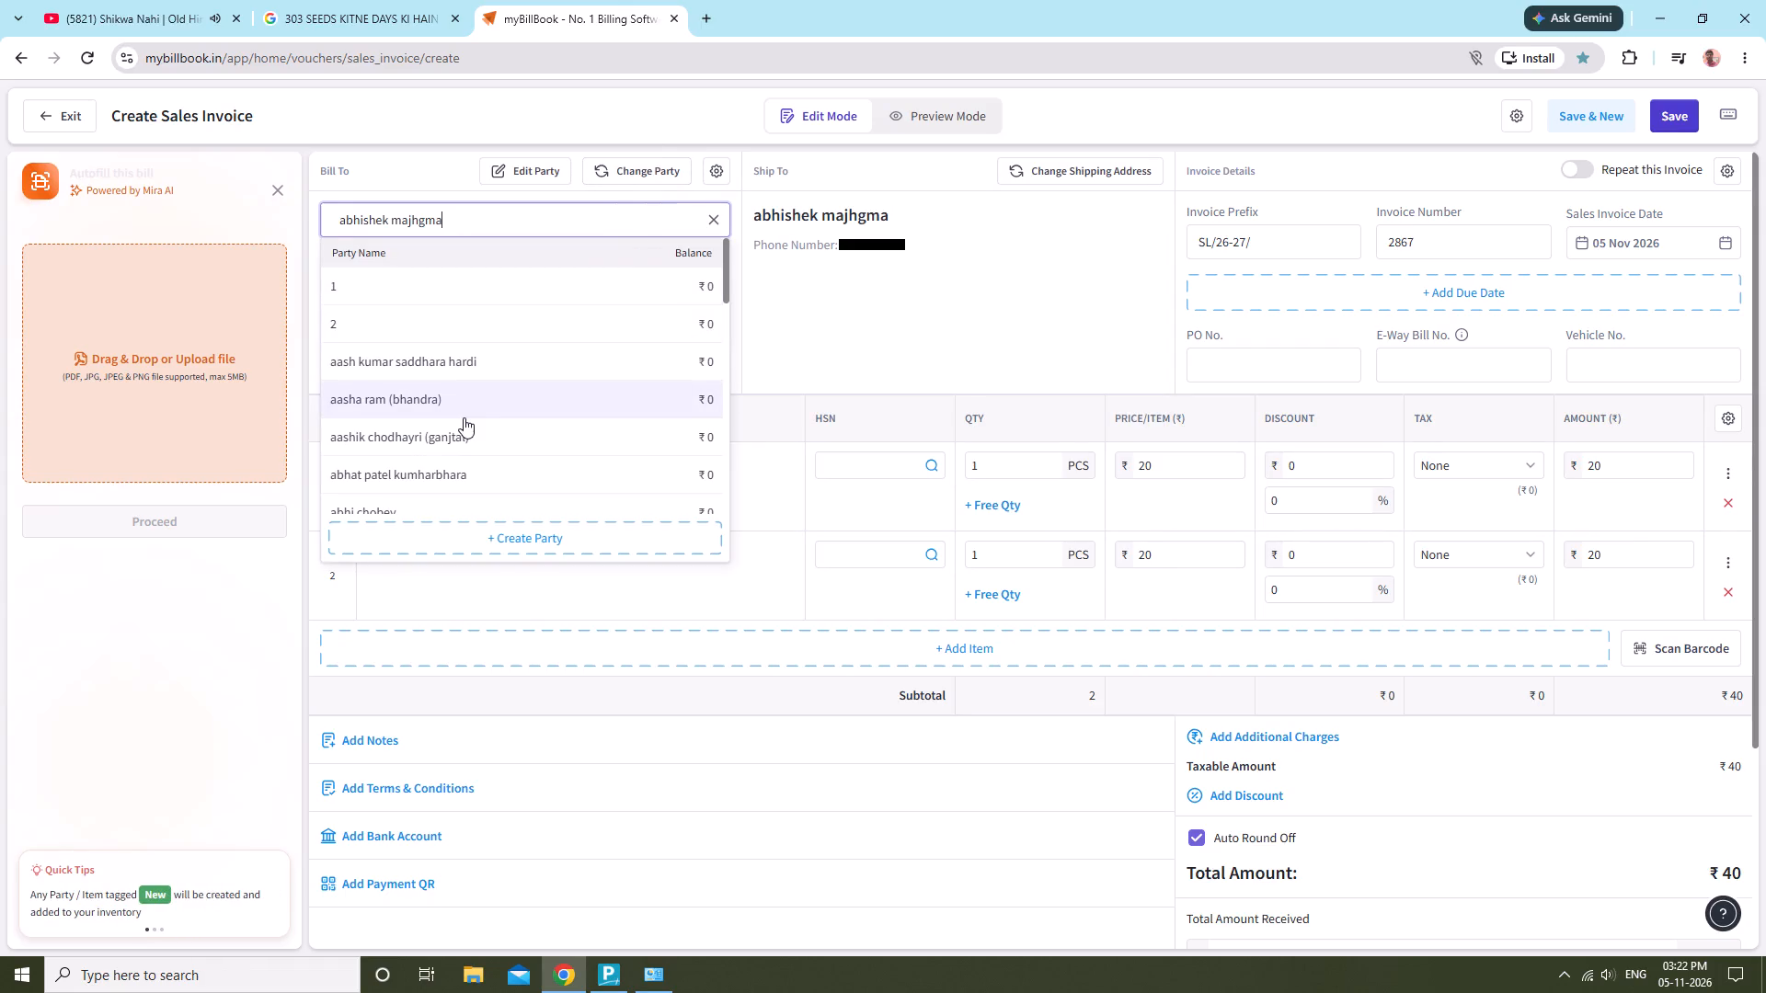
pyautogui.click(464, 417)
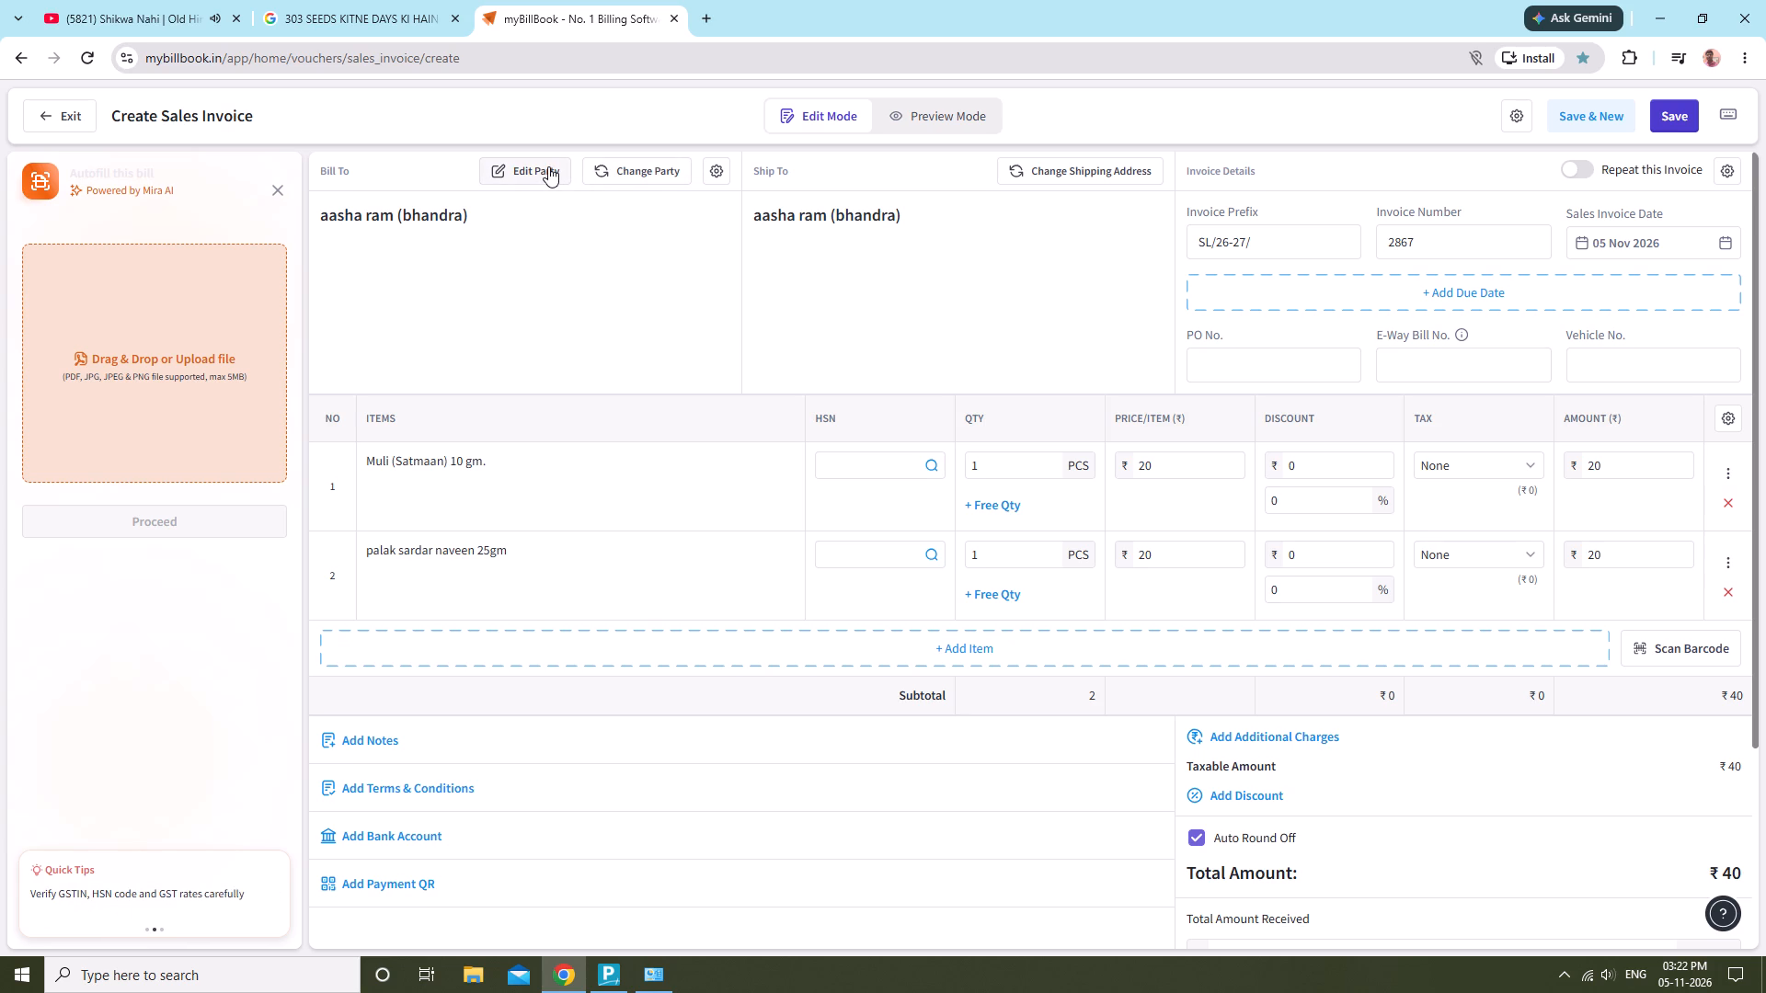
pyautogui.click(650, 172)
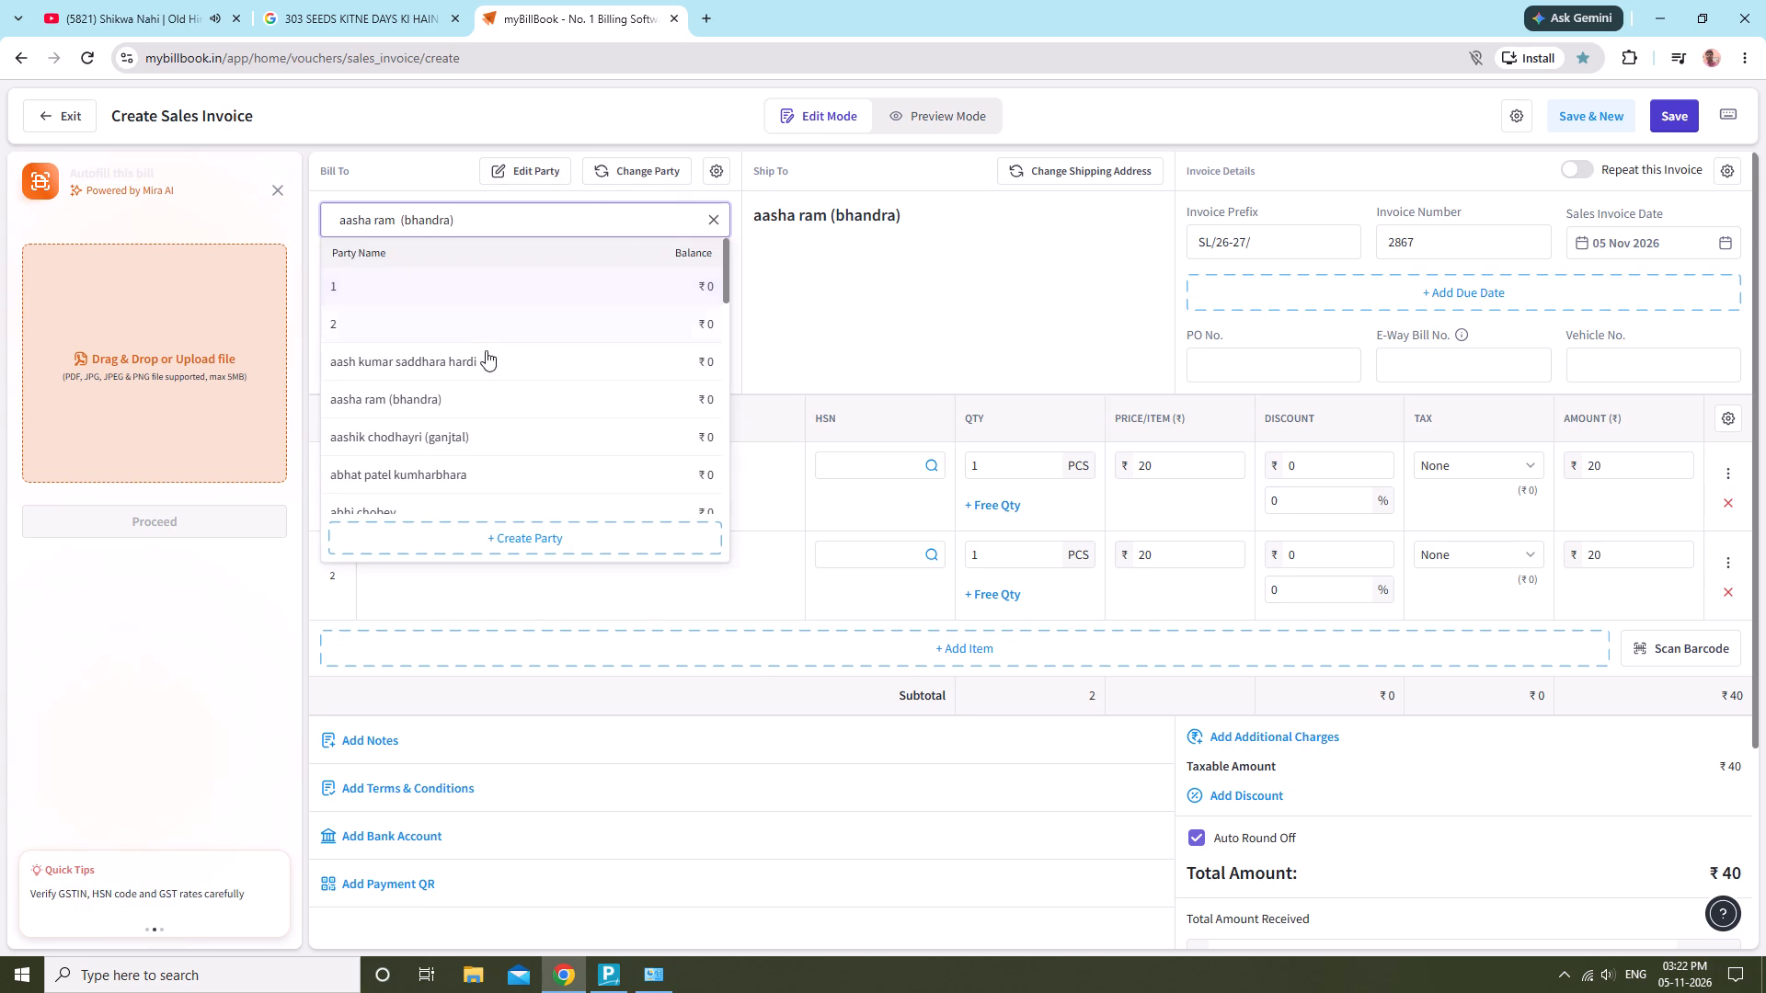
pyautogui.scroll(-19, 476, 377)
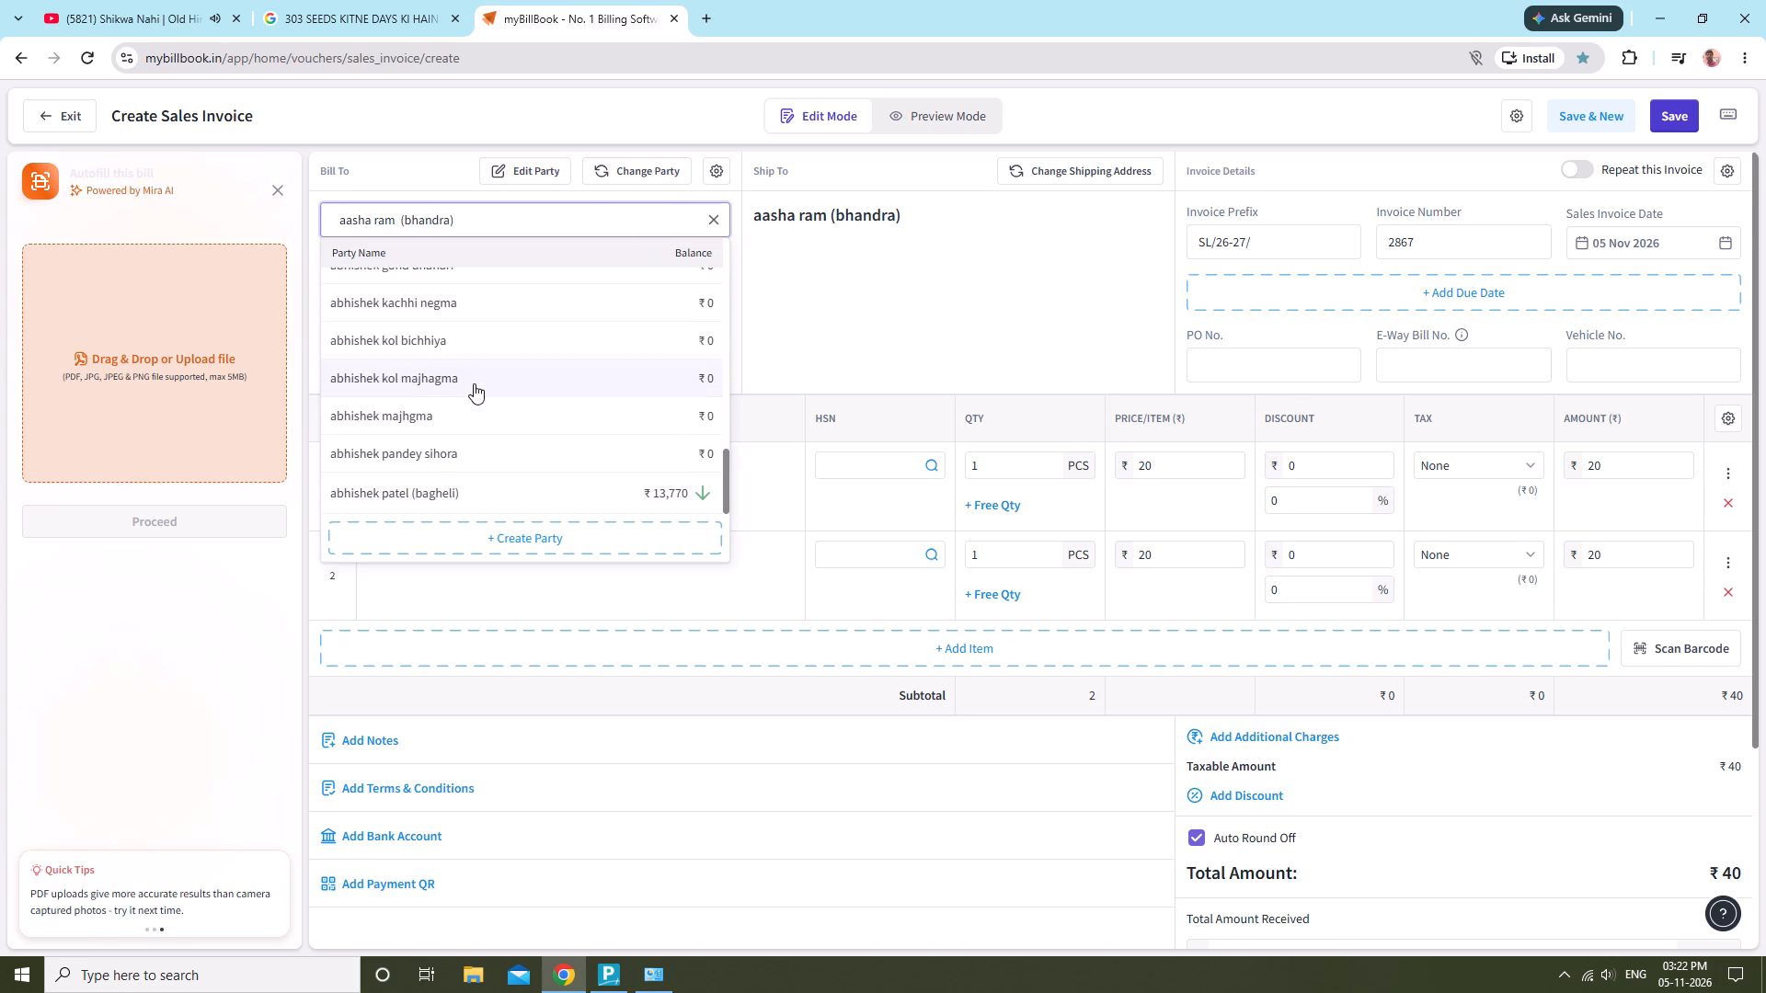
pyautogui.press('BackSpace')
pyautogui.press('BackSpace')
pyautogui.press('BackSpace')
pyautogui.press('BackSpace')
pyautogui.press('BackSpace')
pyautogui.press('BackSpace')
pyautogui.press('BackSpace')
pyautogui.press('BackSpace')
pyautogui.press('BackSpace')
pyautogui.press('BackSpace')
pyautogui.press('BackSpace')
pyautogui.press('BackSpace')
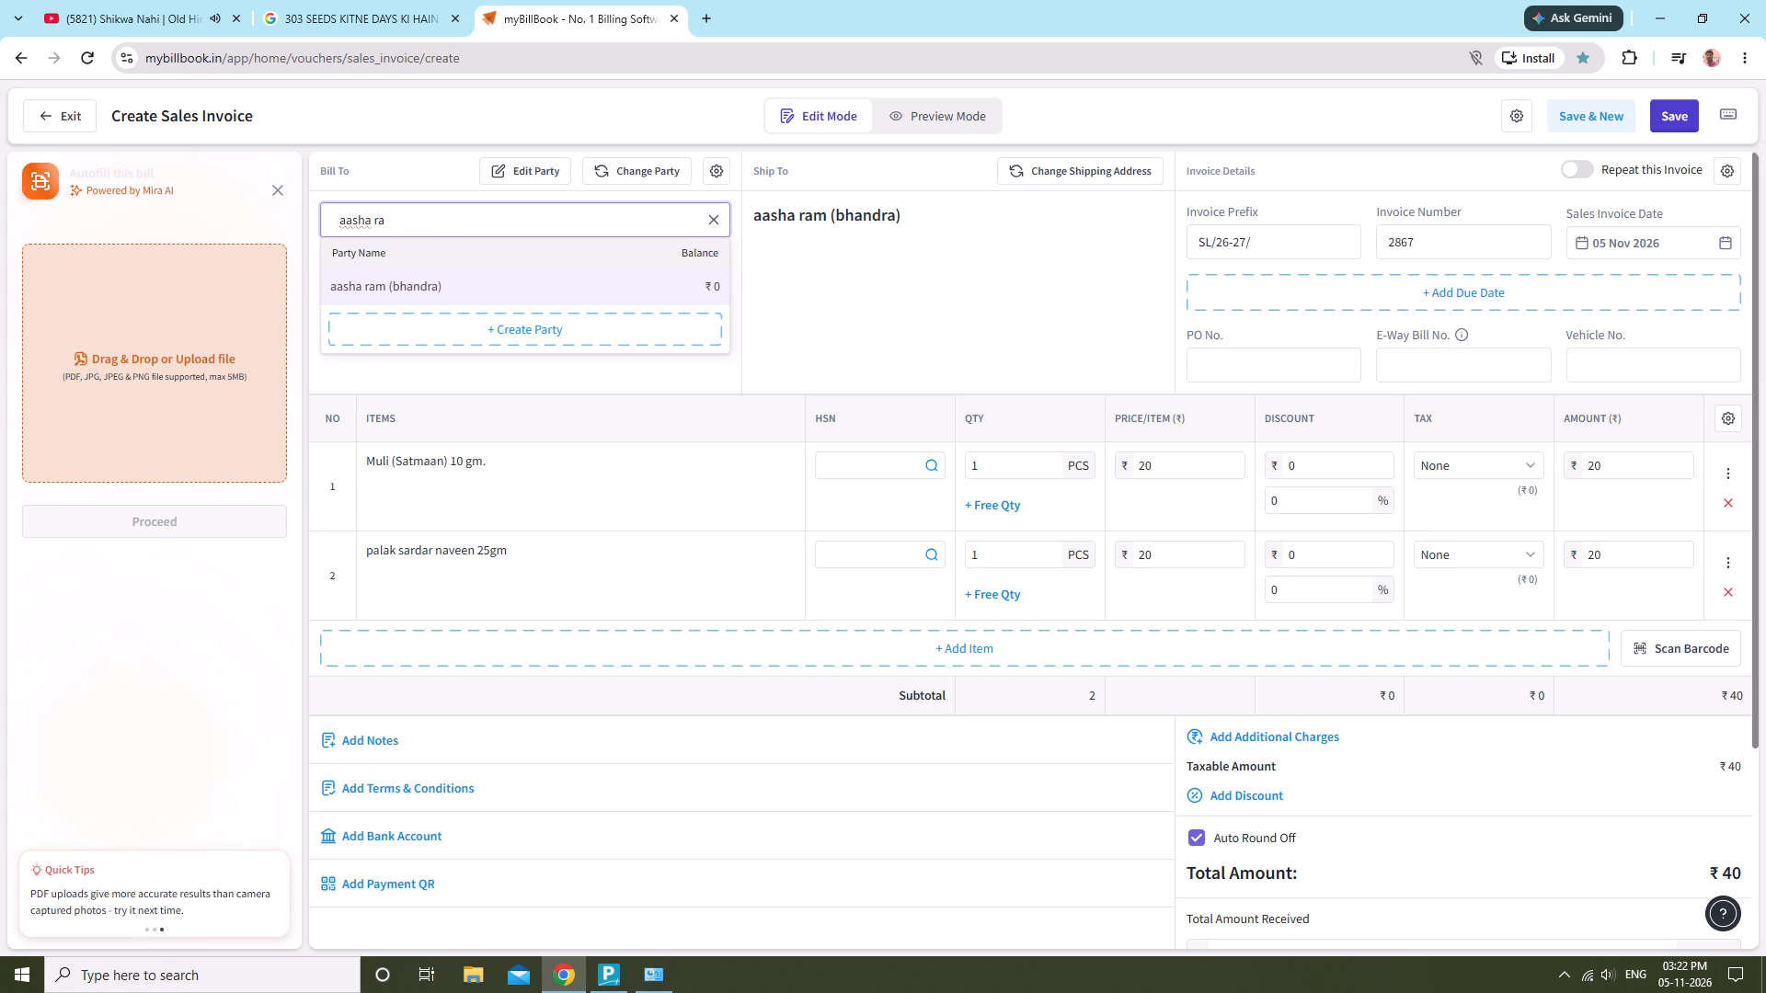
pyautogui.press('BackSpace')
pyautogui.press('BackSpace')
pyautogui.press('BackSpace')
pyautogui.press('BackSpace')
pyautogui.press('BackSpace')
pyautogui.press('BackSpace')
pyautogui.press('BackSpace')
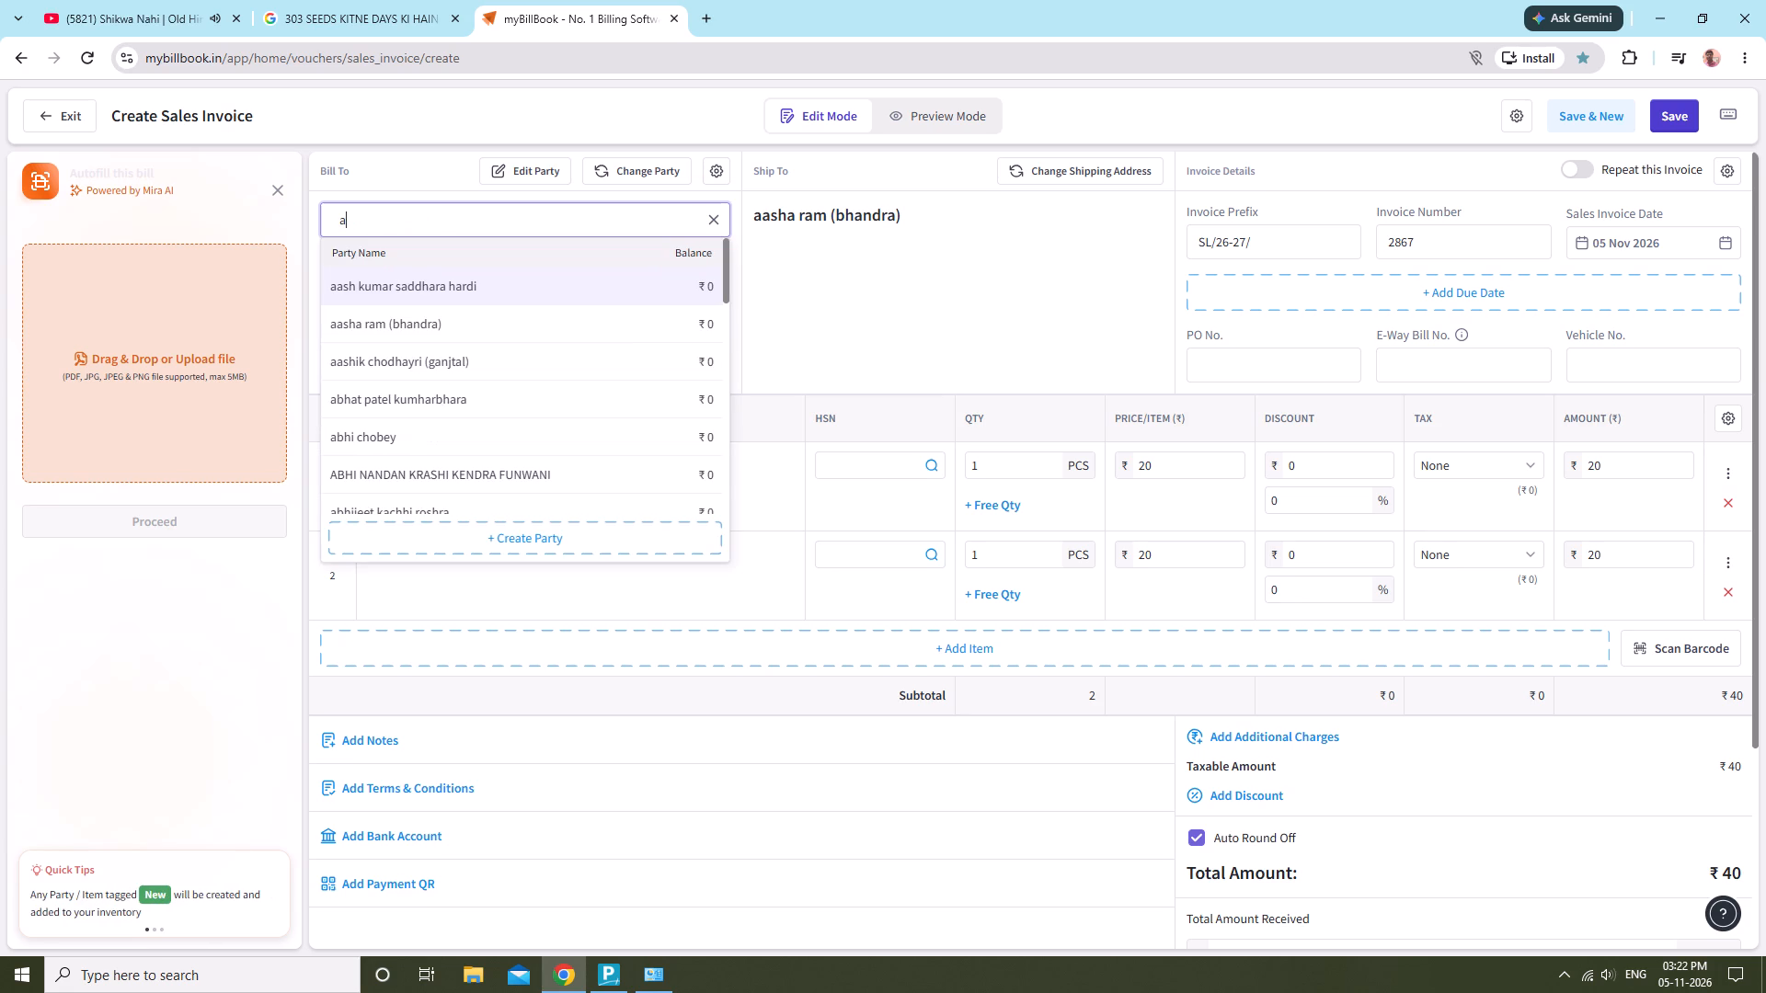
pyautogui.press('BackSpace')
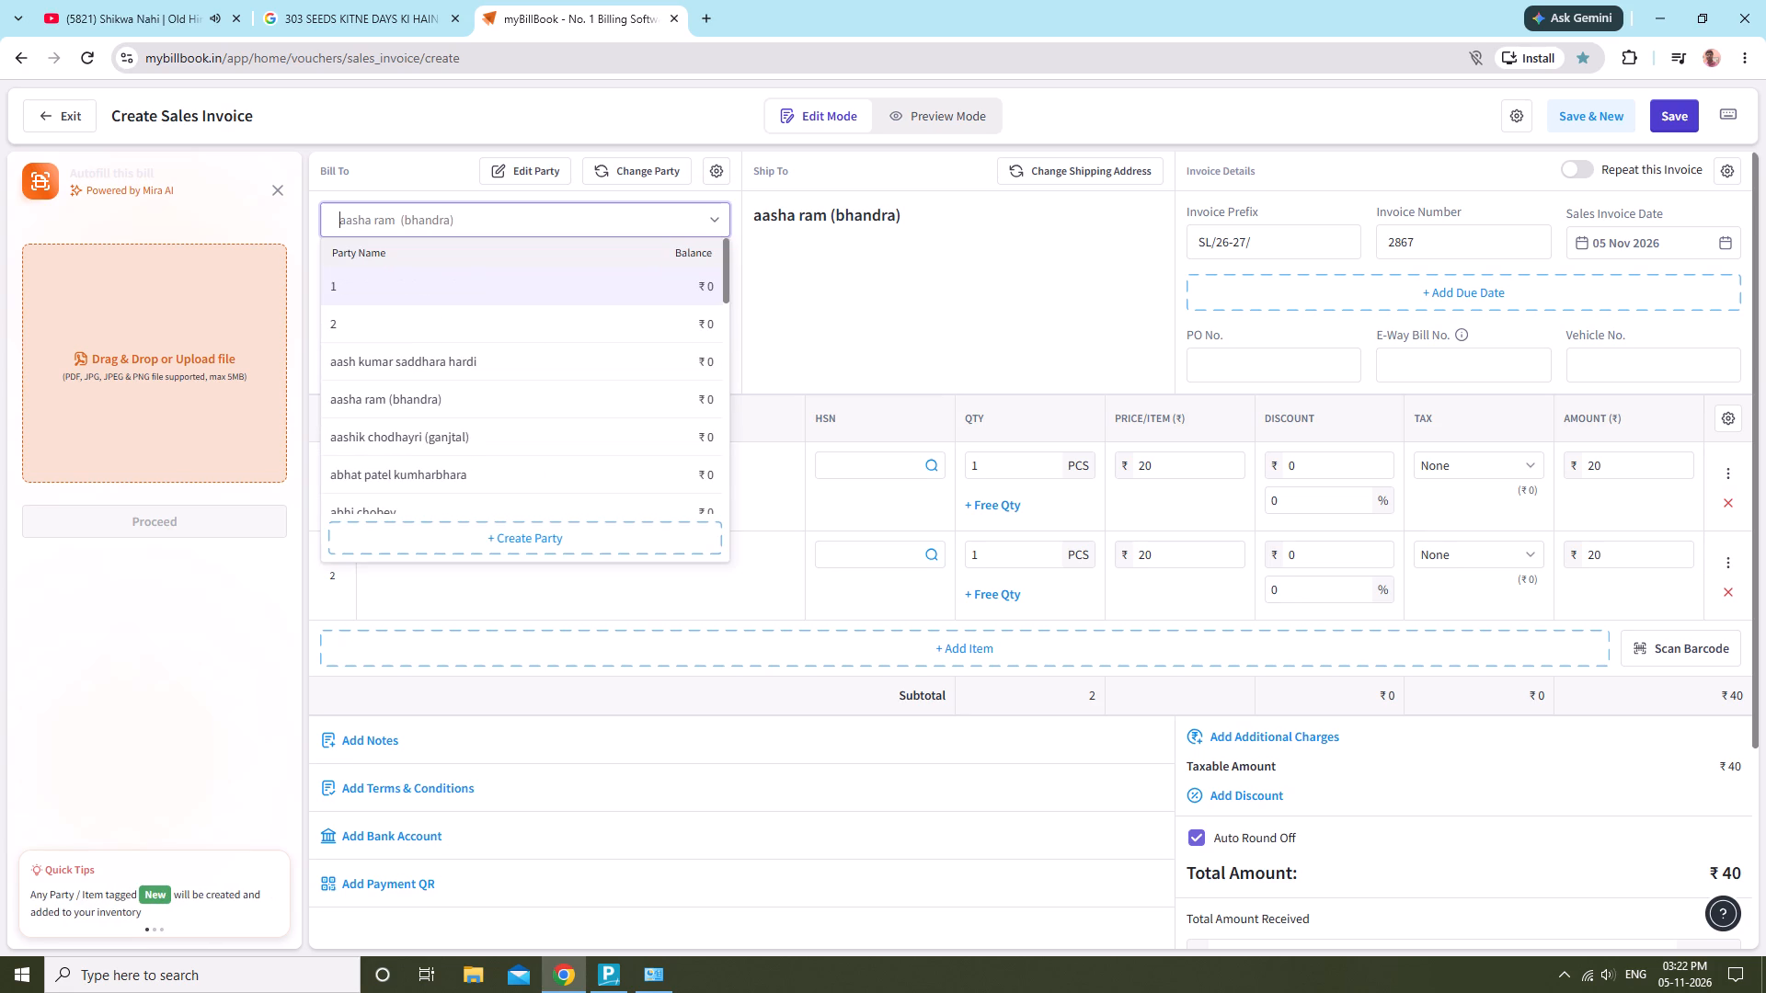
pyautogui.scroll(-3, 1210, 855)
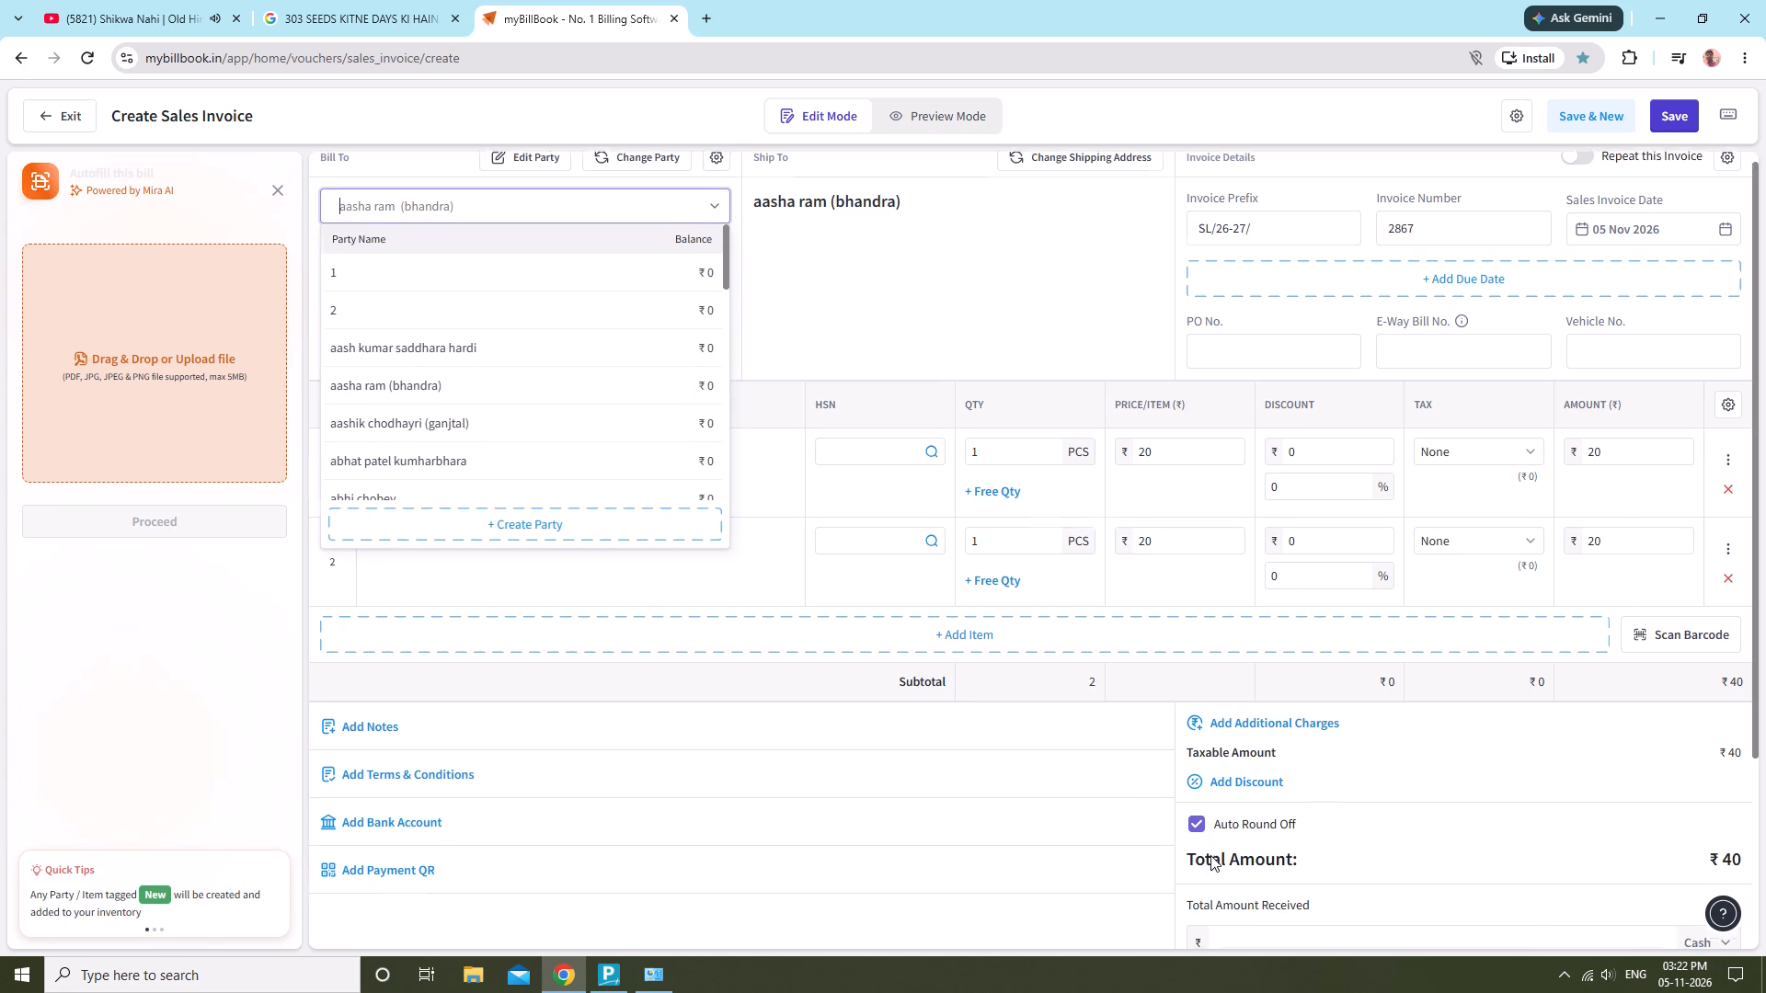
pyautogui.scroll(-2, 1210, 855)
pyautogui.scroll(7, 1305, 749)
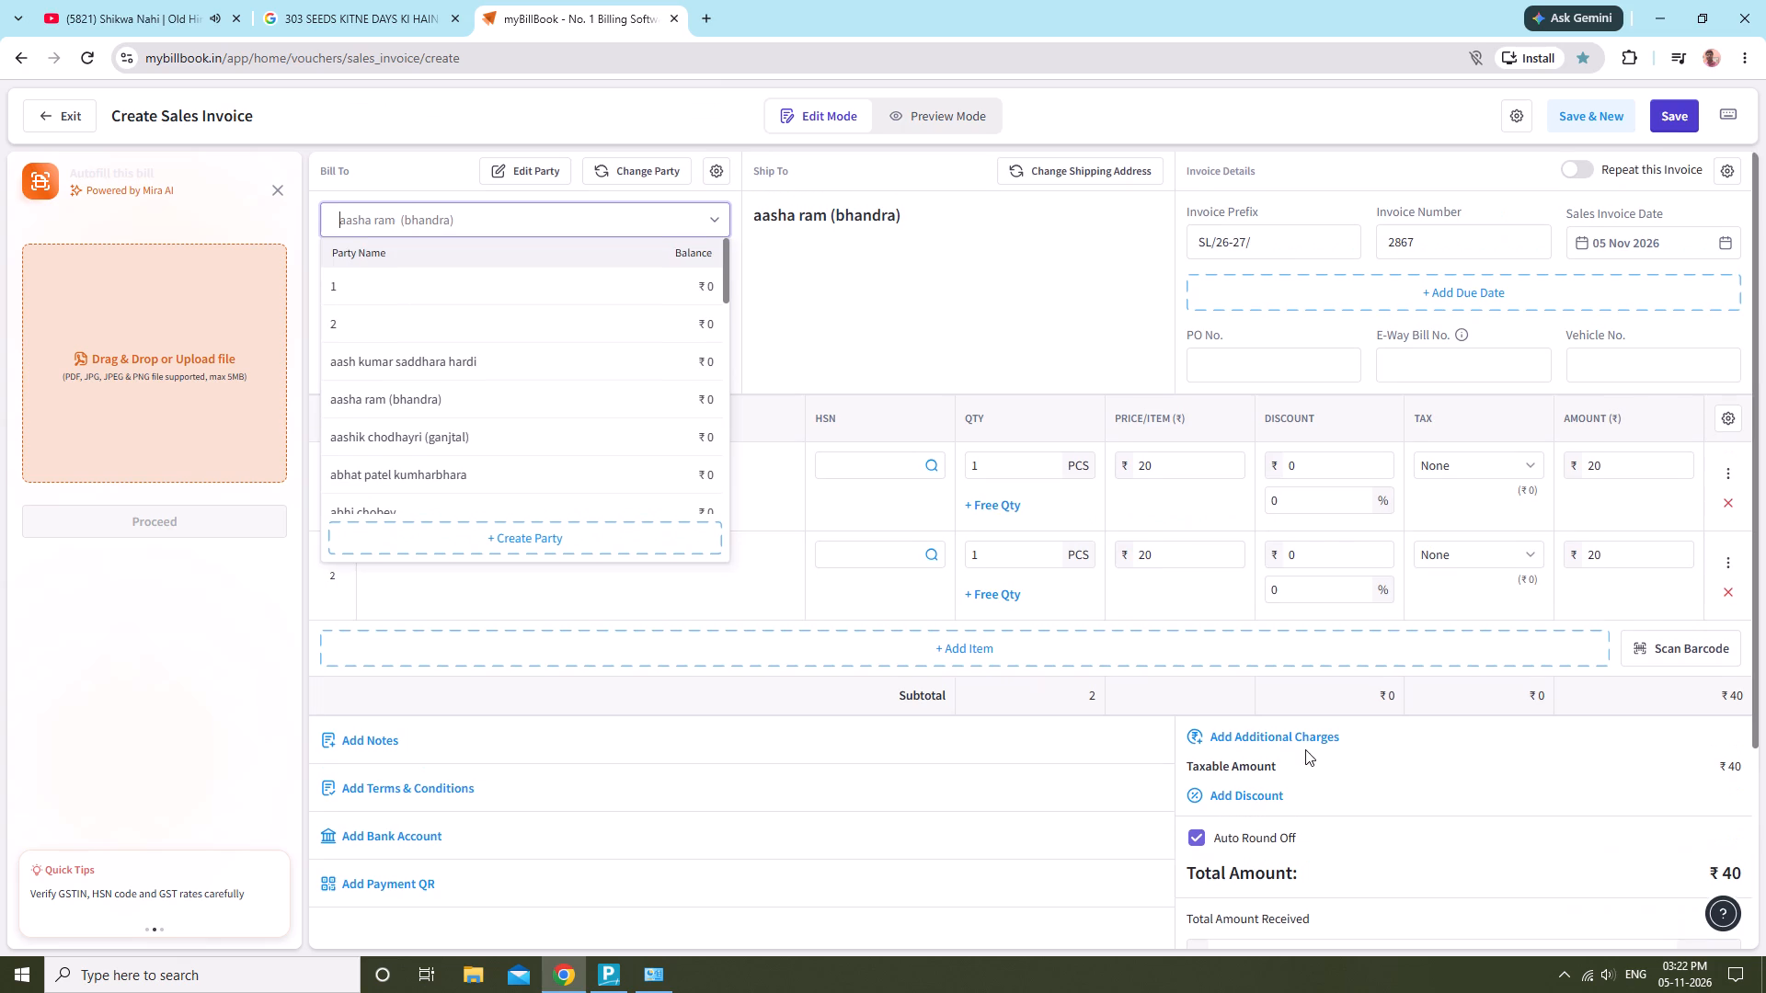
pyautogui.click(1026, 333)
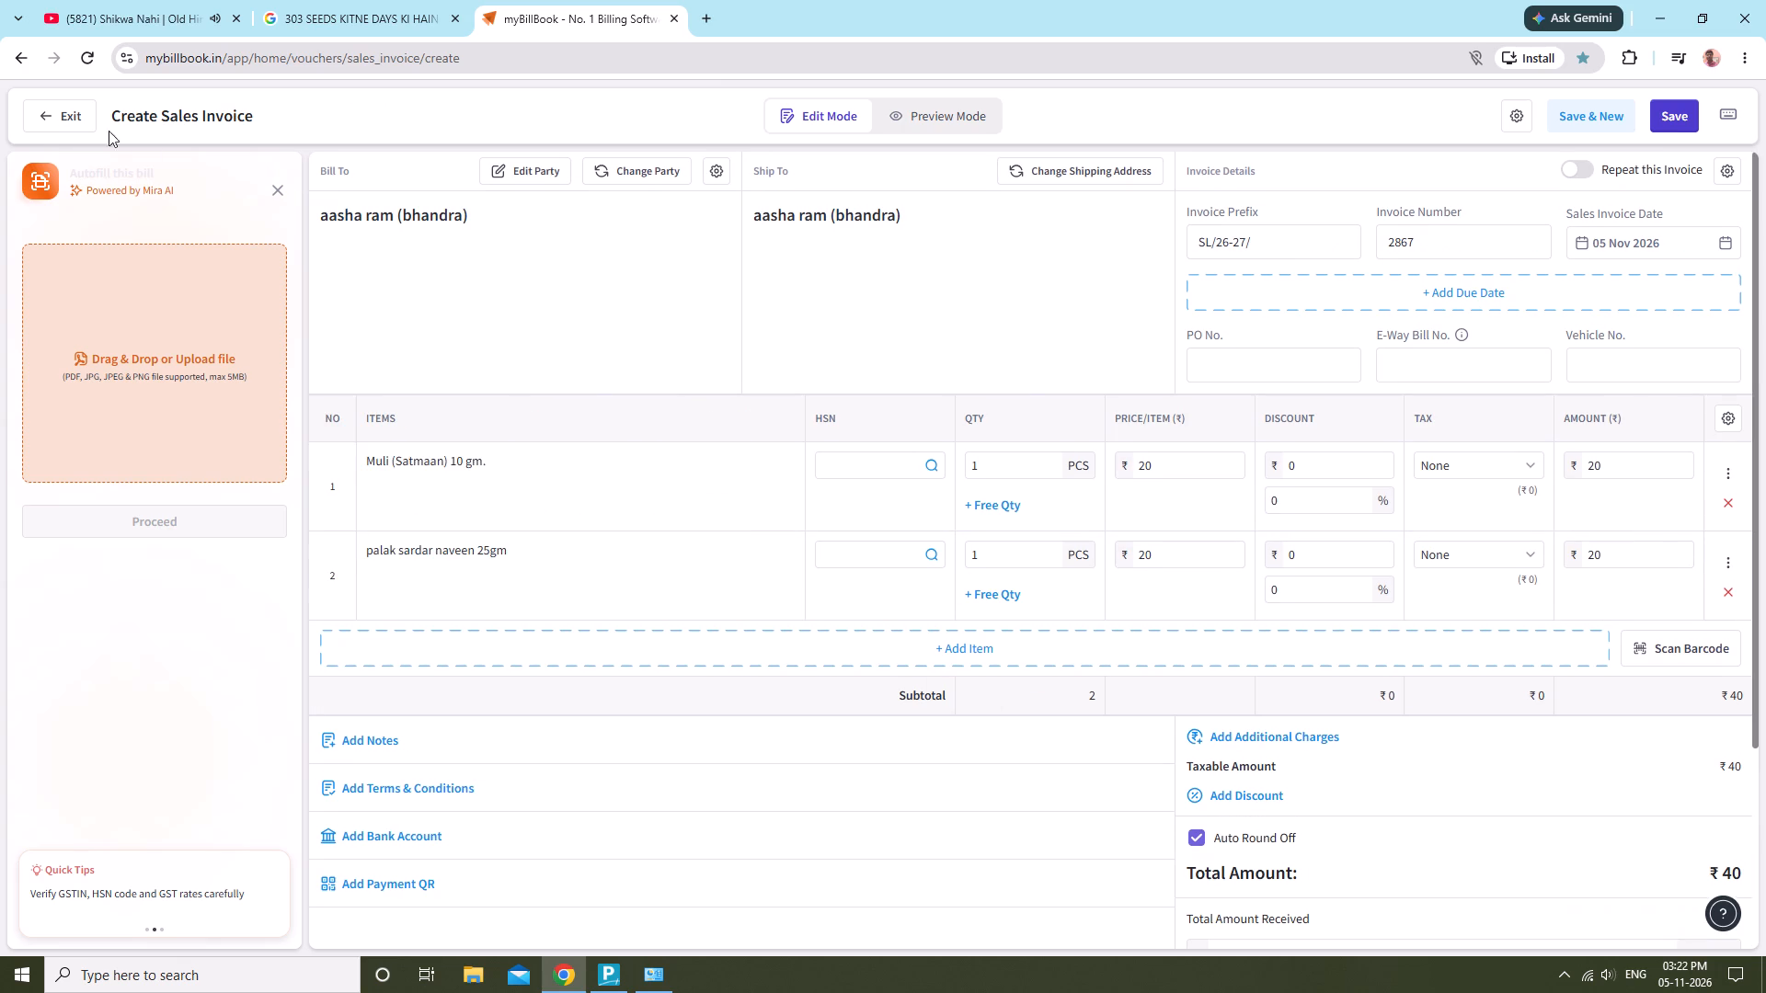
# Exit the new sales invoice billed to the Bhandra customer without saving it.
pyautogui.click(58, 114)
pyautogui.click(861, 544)
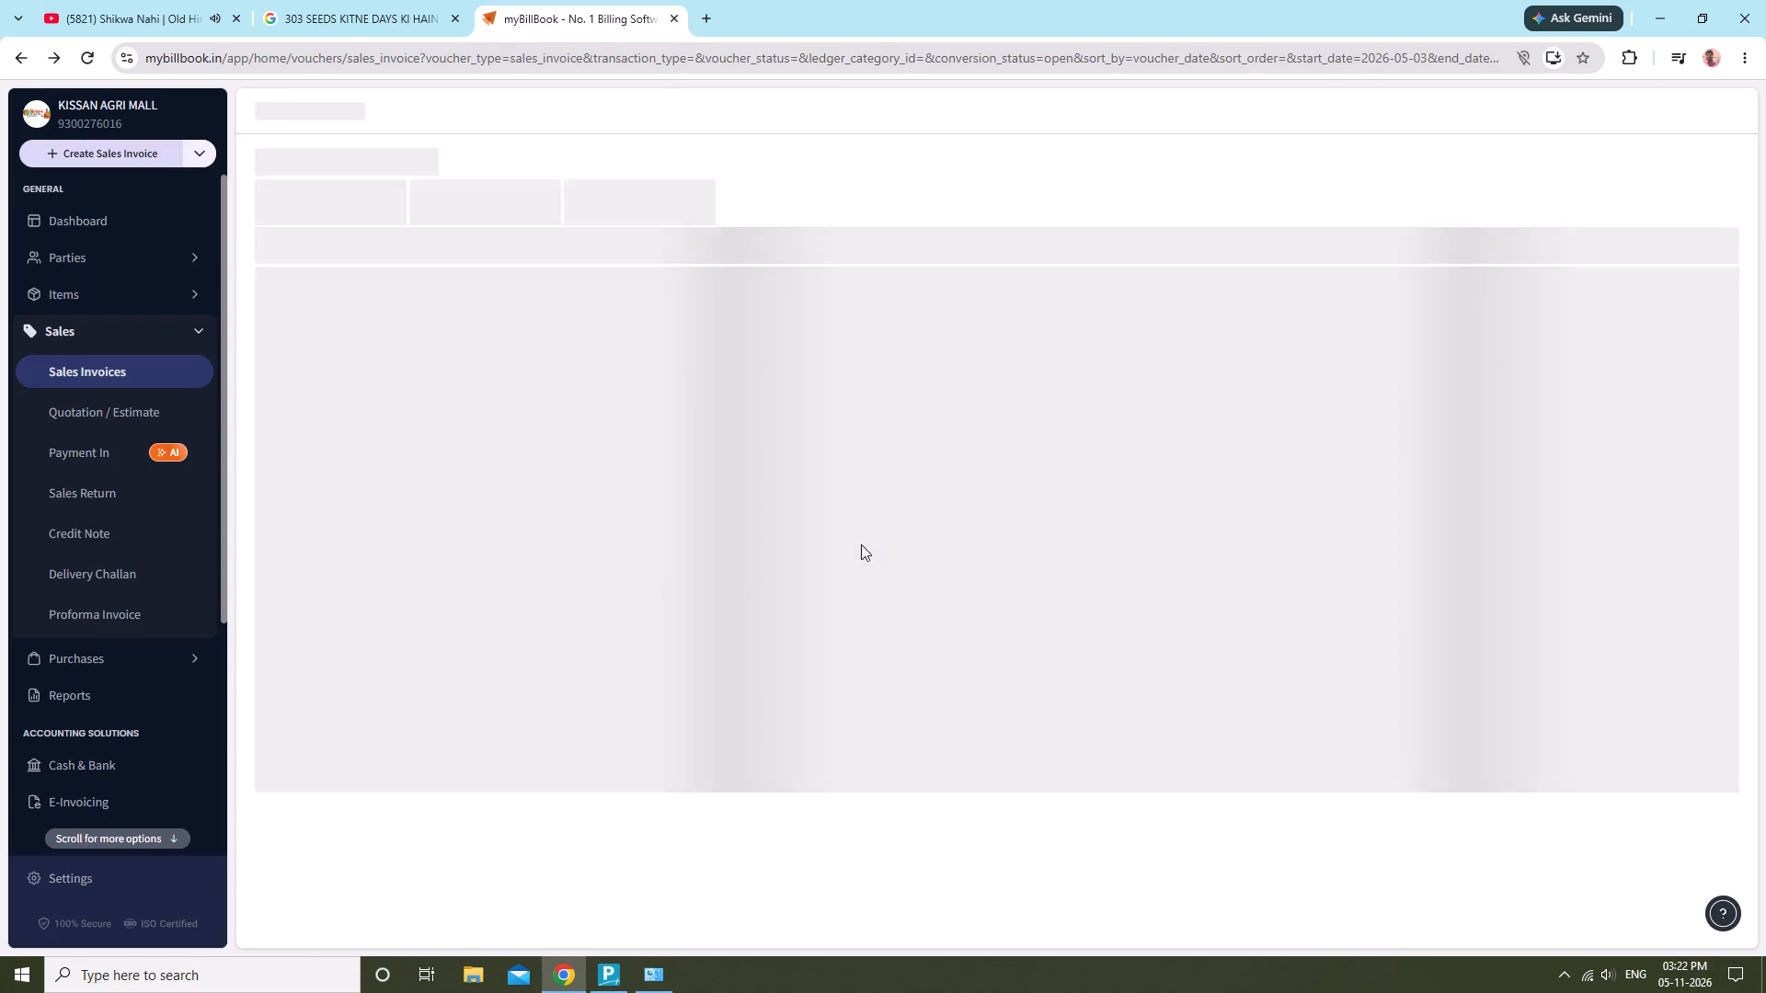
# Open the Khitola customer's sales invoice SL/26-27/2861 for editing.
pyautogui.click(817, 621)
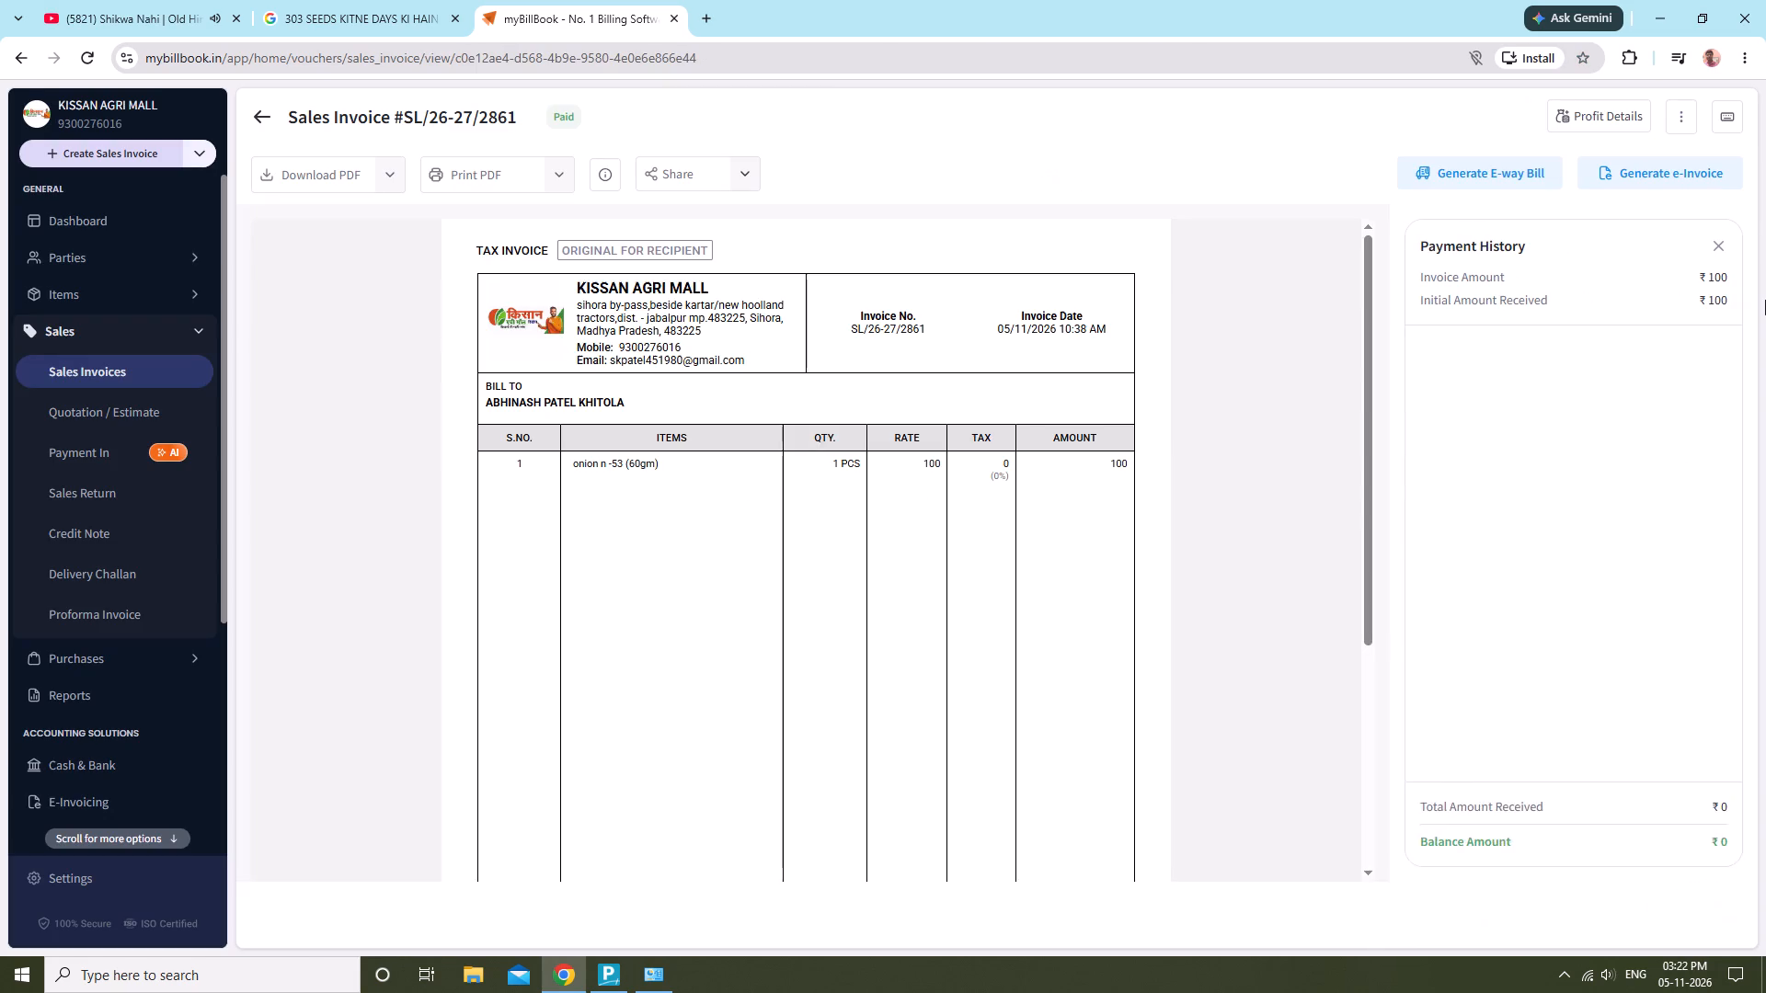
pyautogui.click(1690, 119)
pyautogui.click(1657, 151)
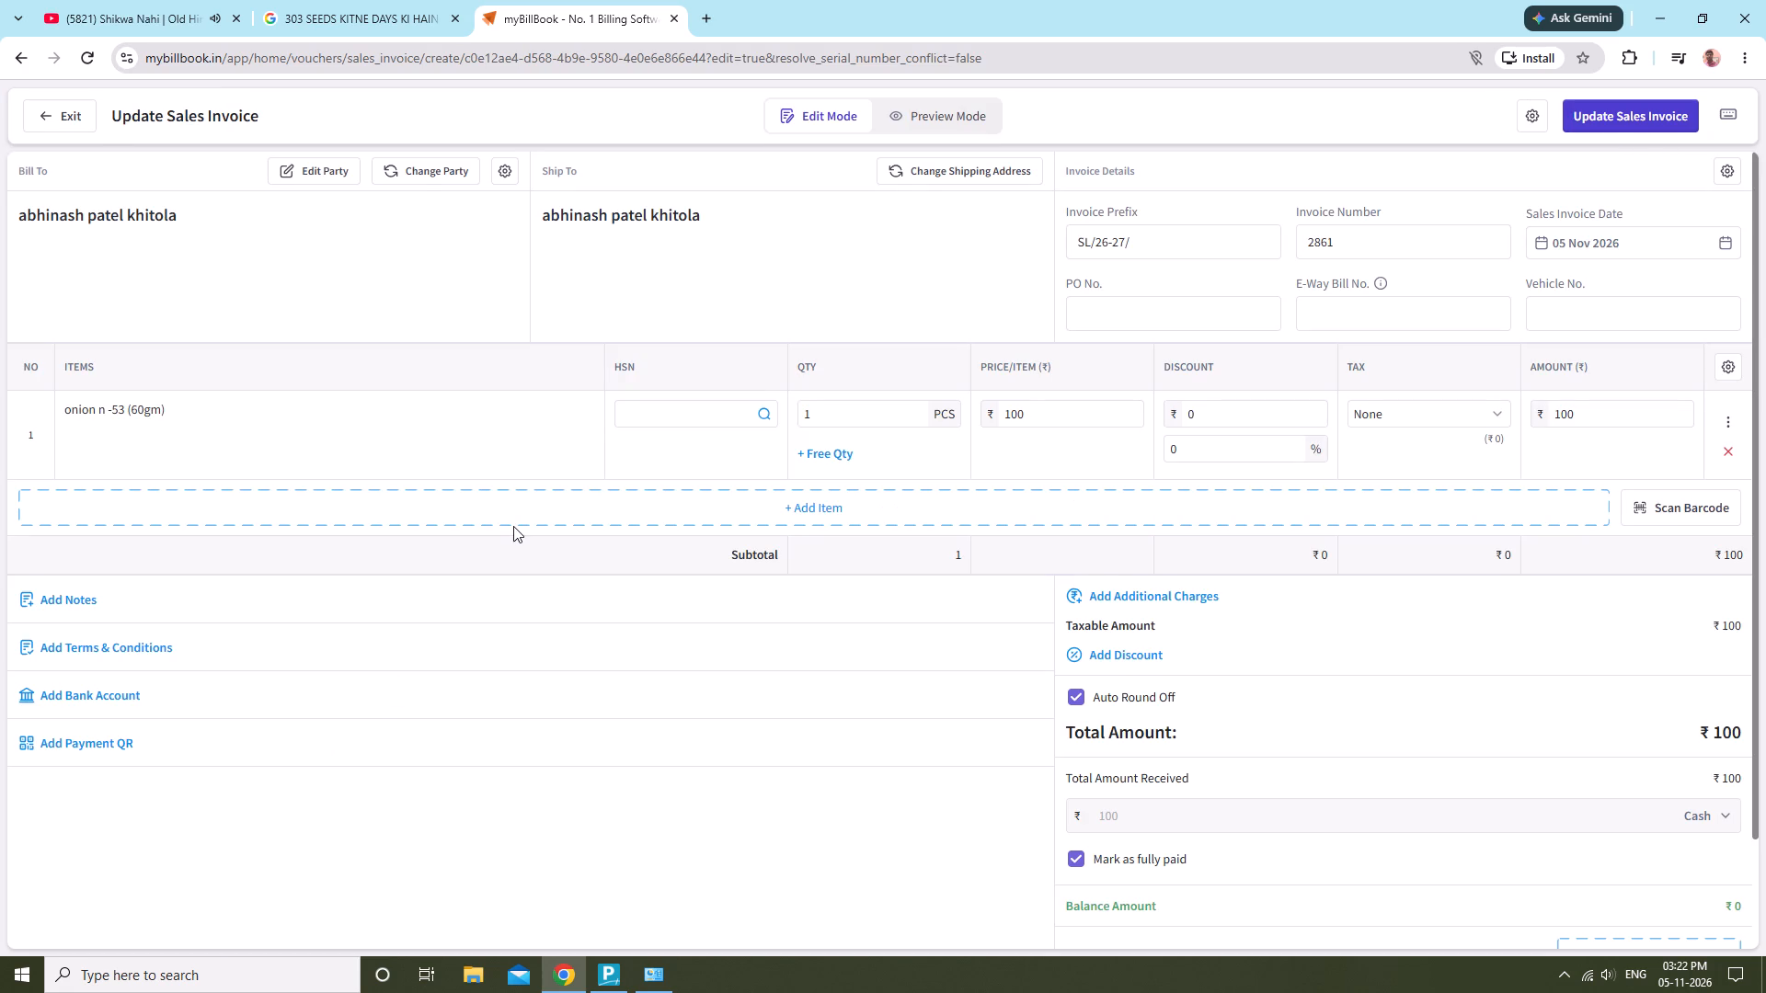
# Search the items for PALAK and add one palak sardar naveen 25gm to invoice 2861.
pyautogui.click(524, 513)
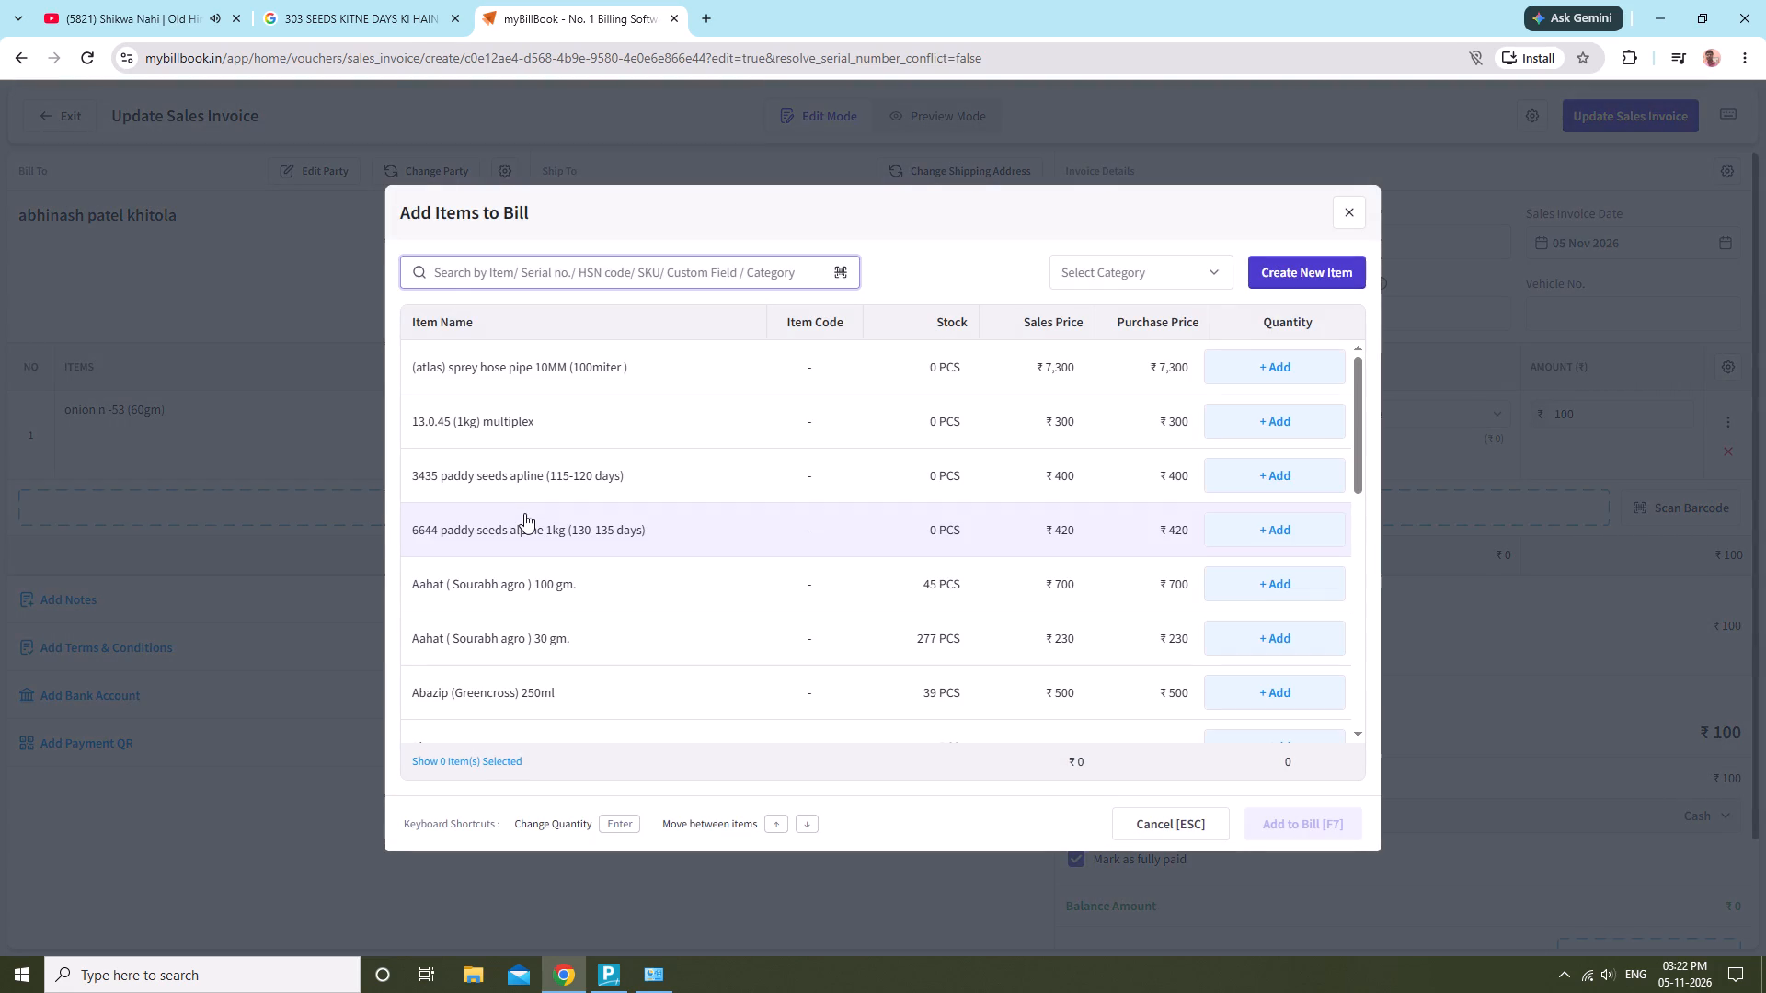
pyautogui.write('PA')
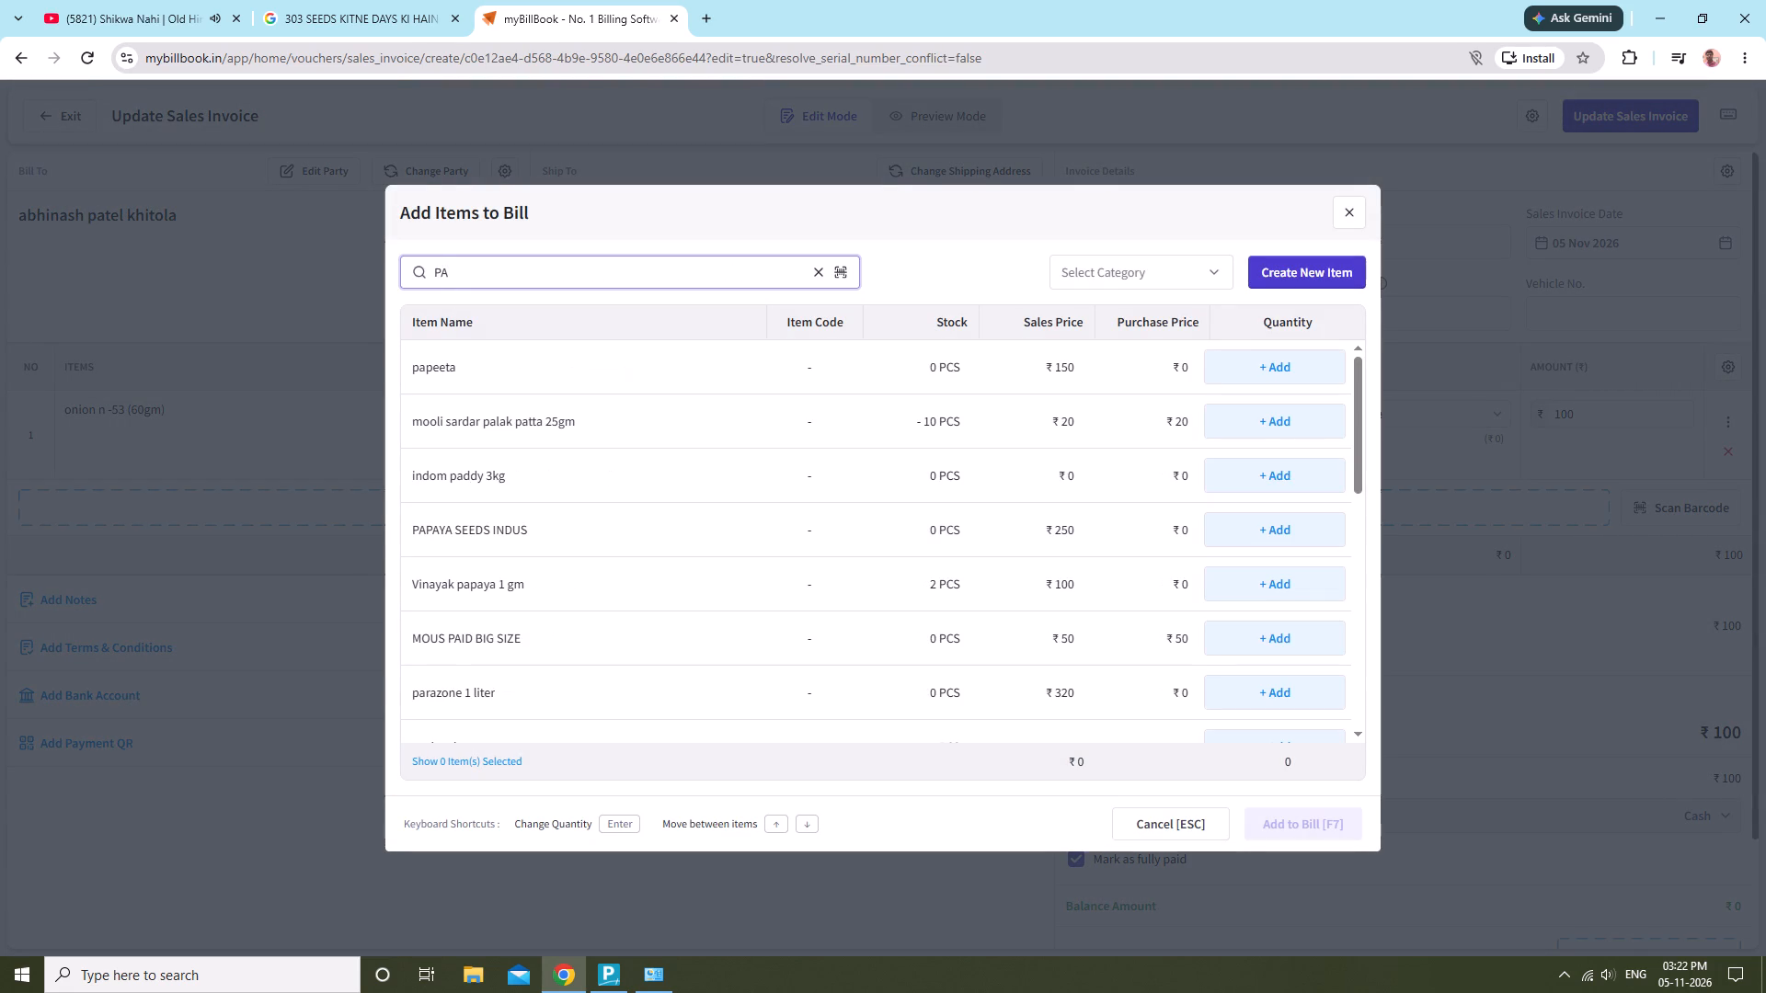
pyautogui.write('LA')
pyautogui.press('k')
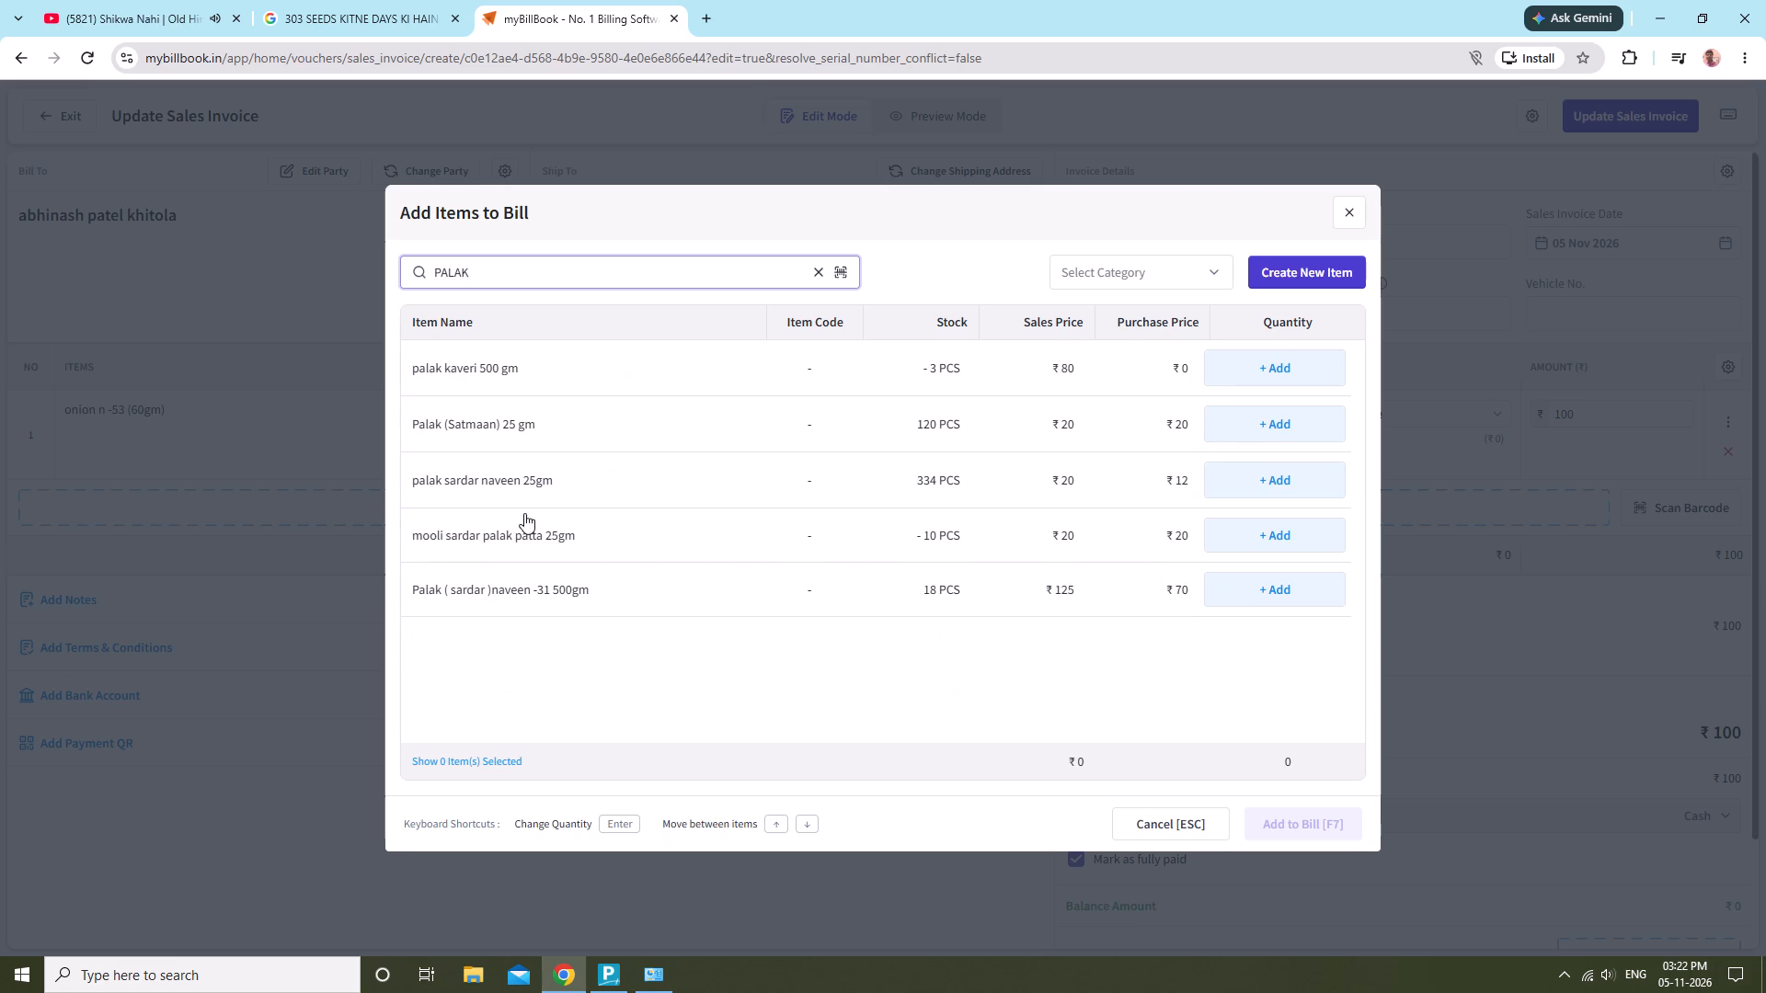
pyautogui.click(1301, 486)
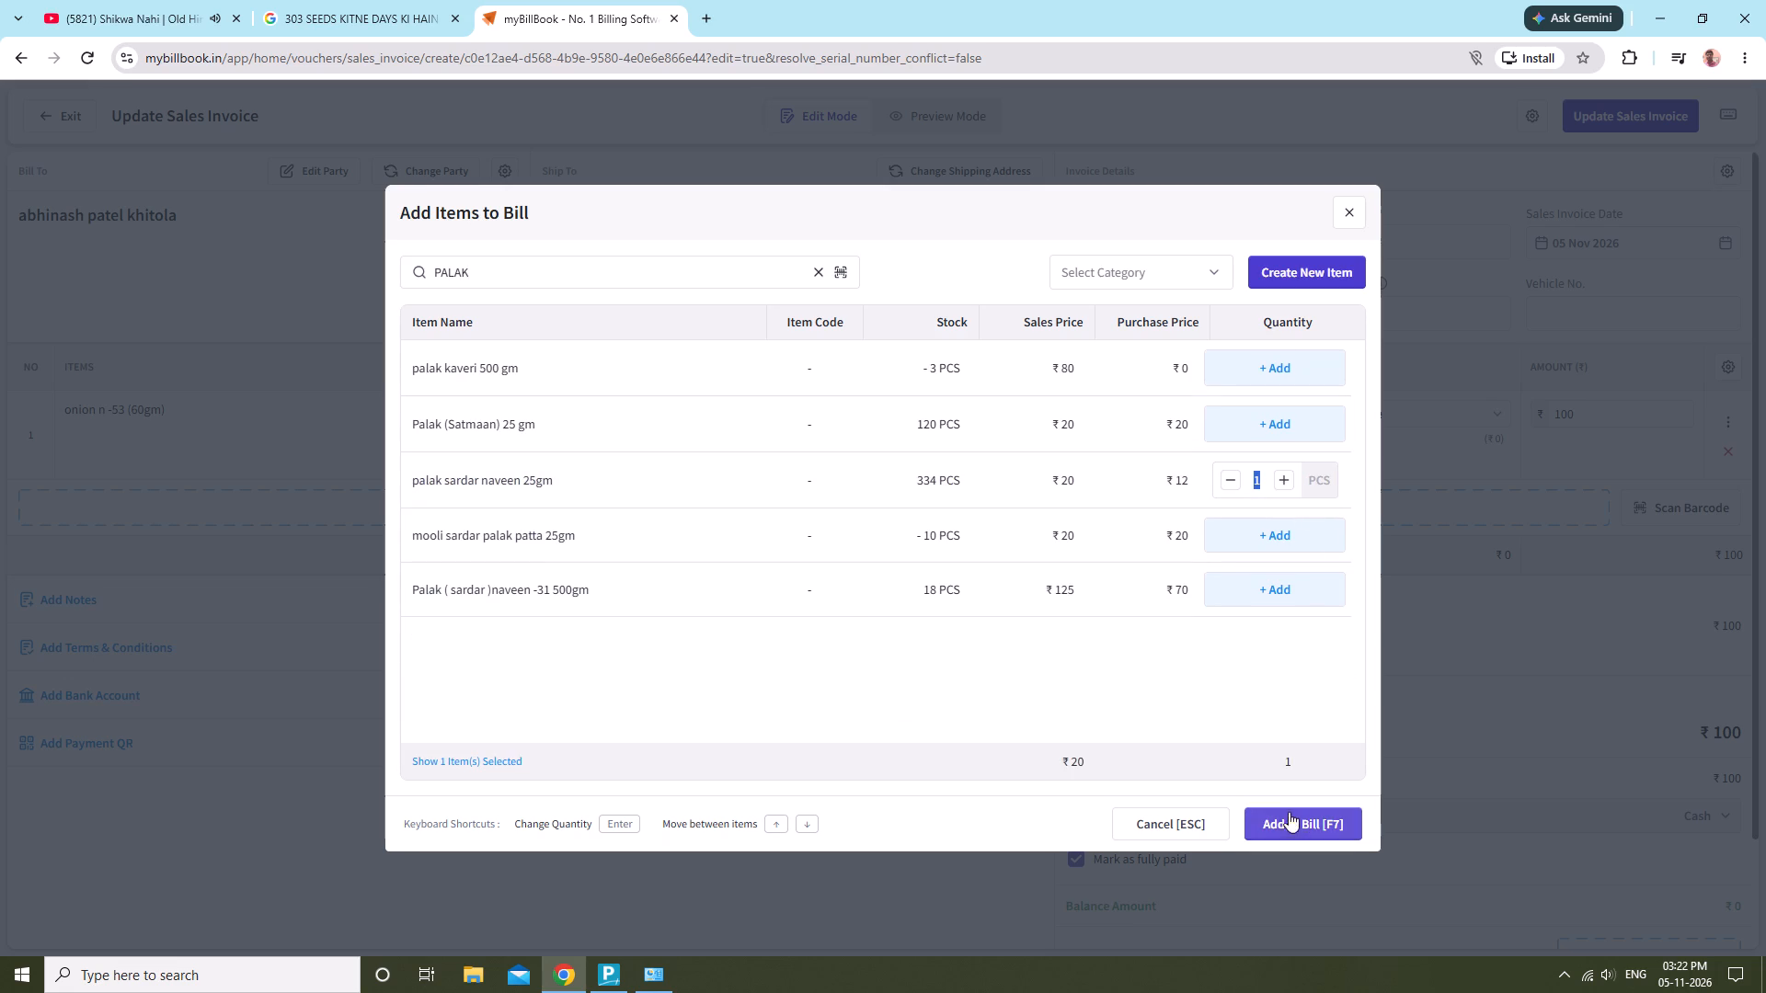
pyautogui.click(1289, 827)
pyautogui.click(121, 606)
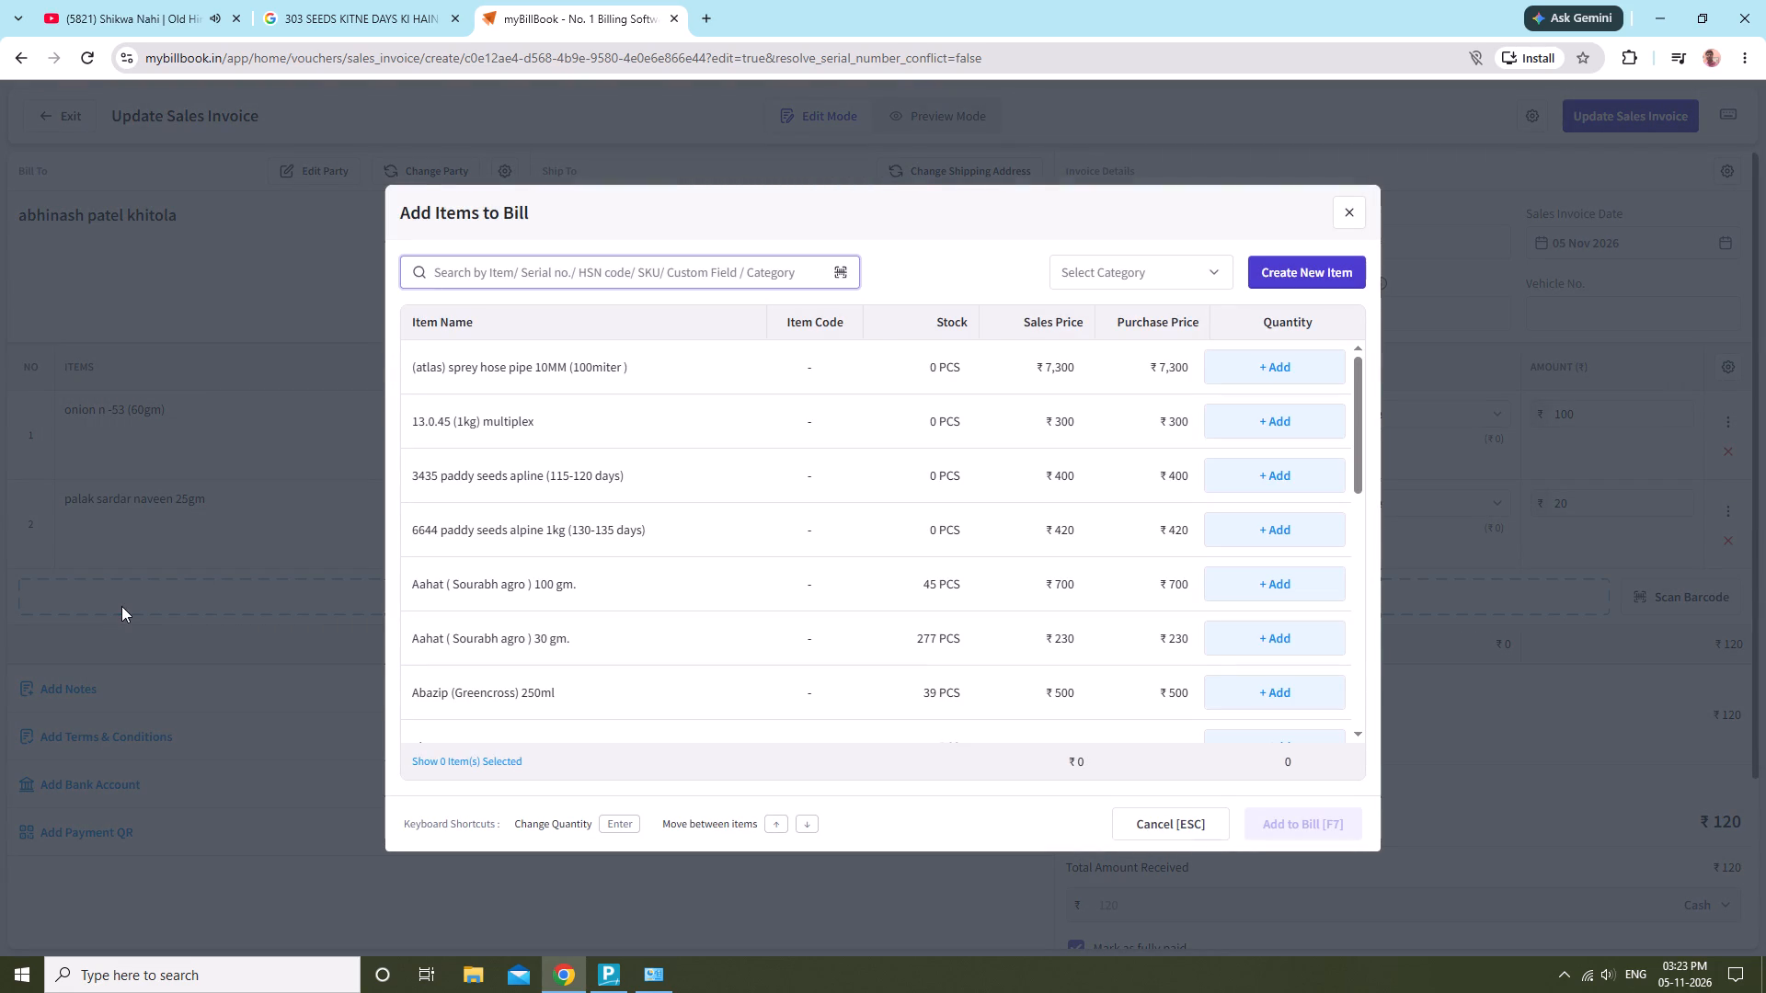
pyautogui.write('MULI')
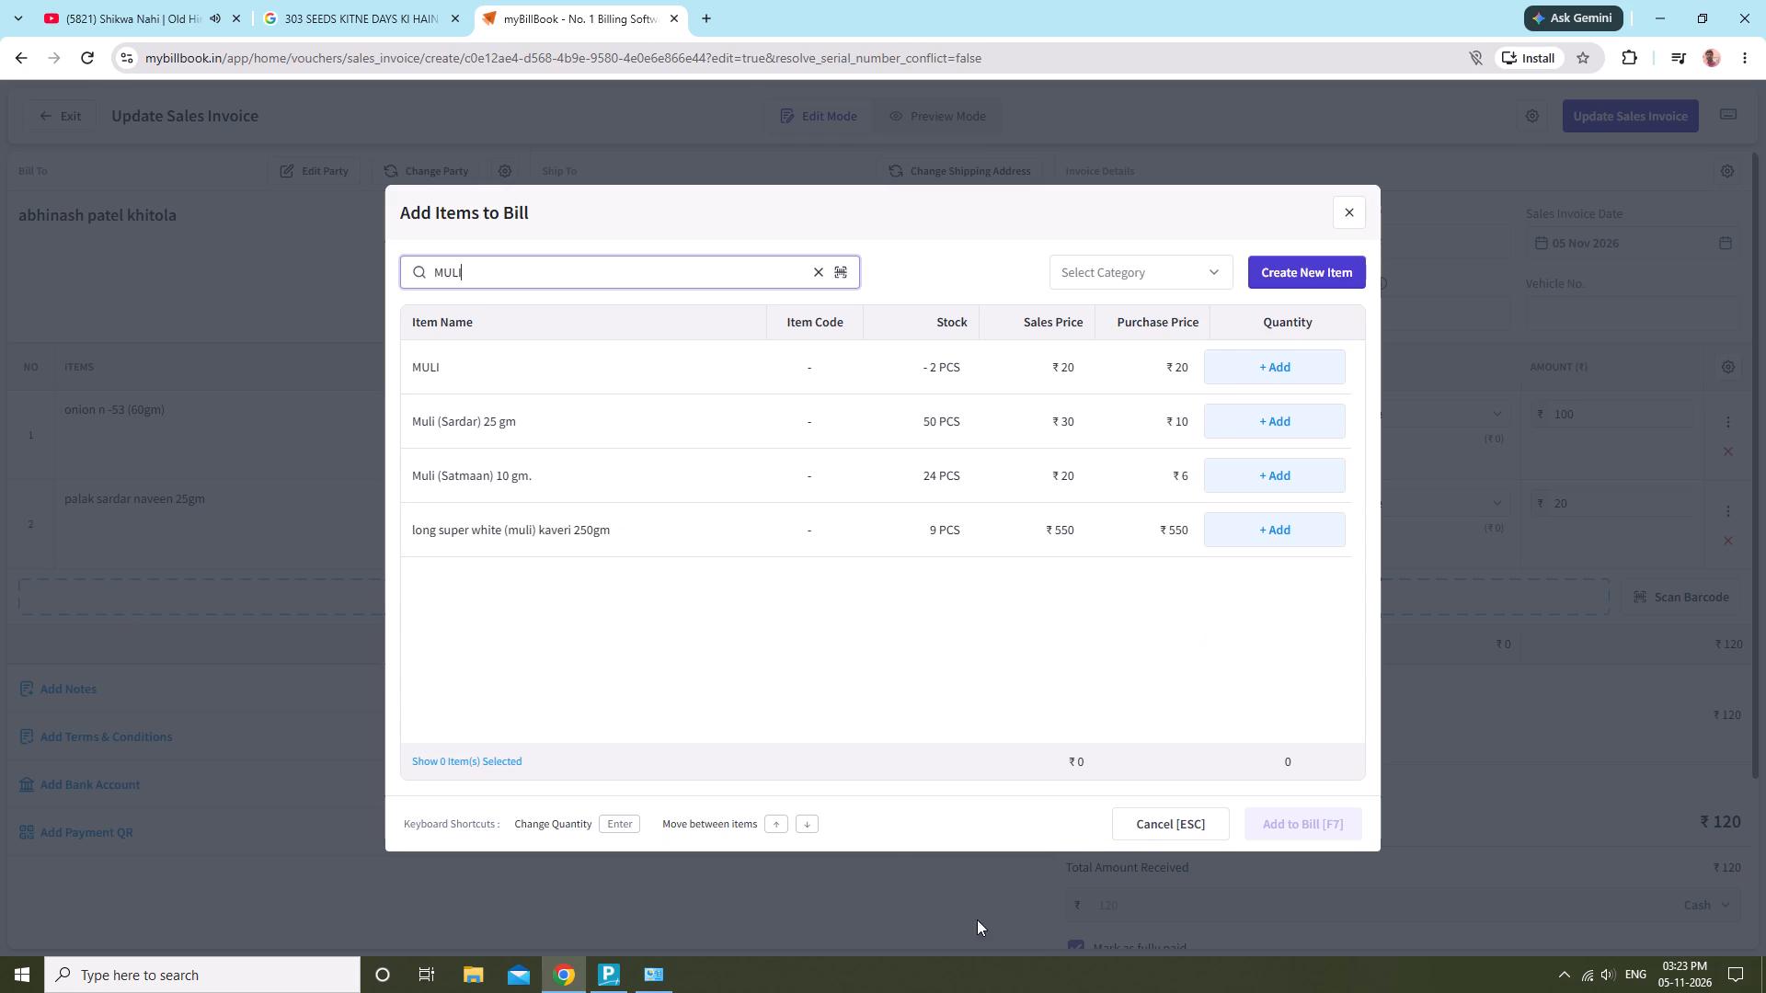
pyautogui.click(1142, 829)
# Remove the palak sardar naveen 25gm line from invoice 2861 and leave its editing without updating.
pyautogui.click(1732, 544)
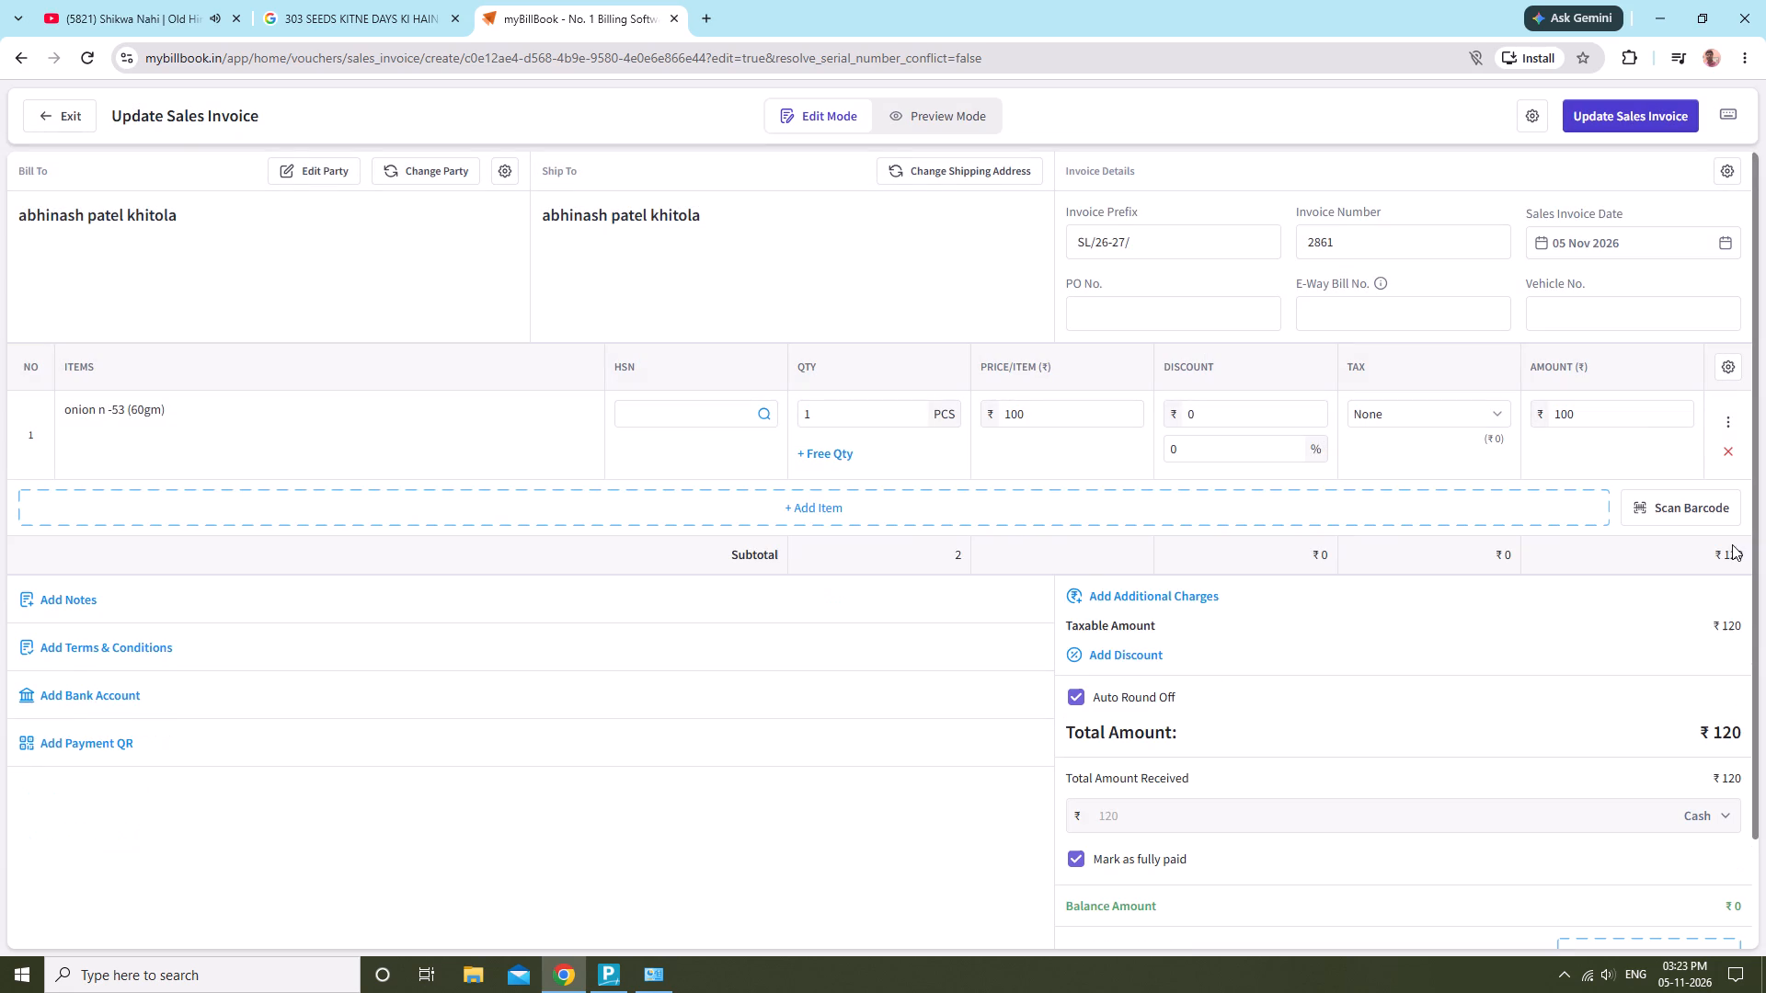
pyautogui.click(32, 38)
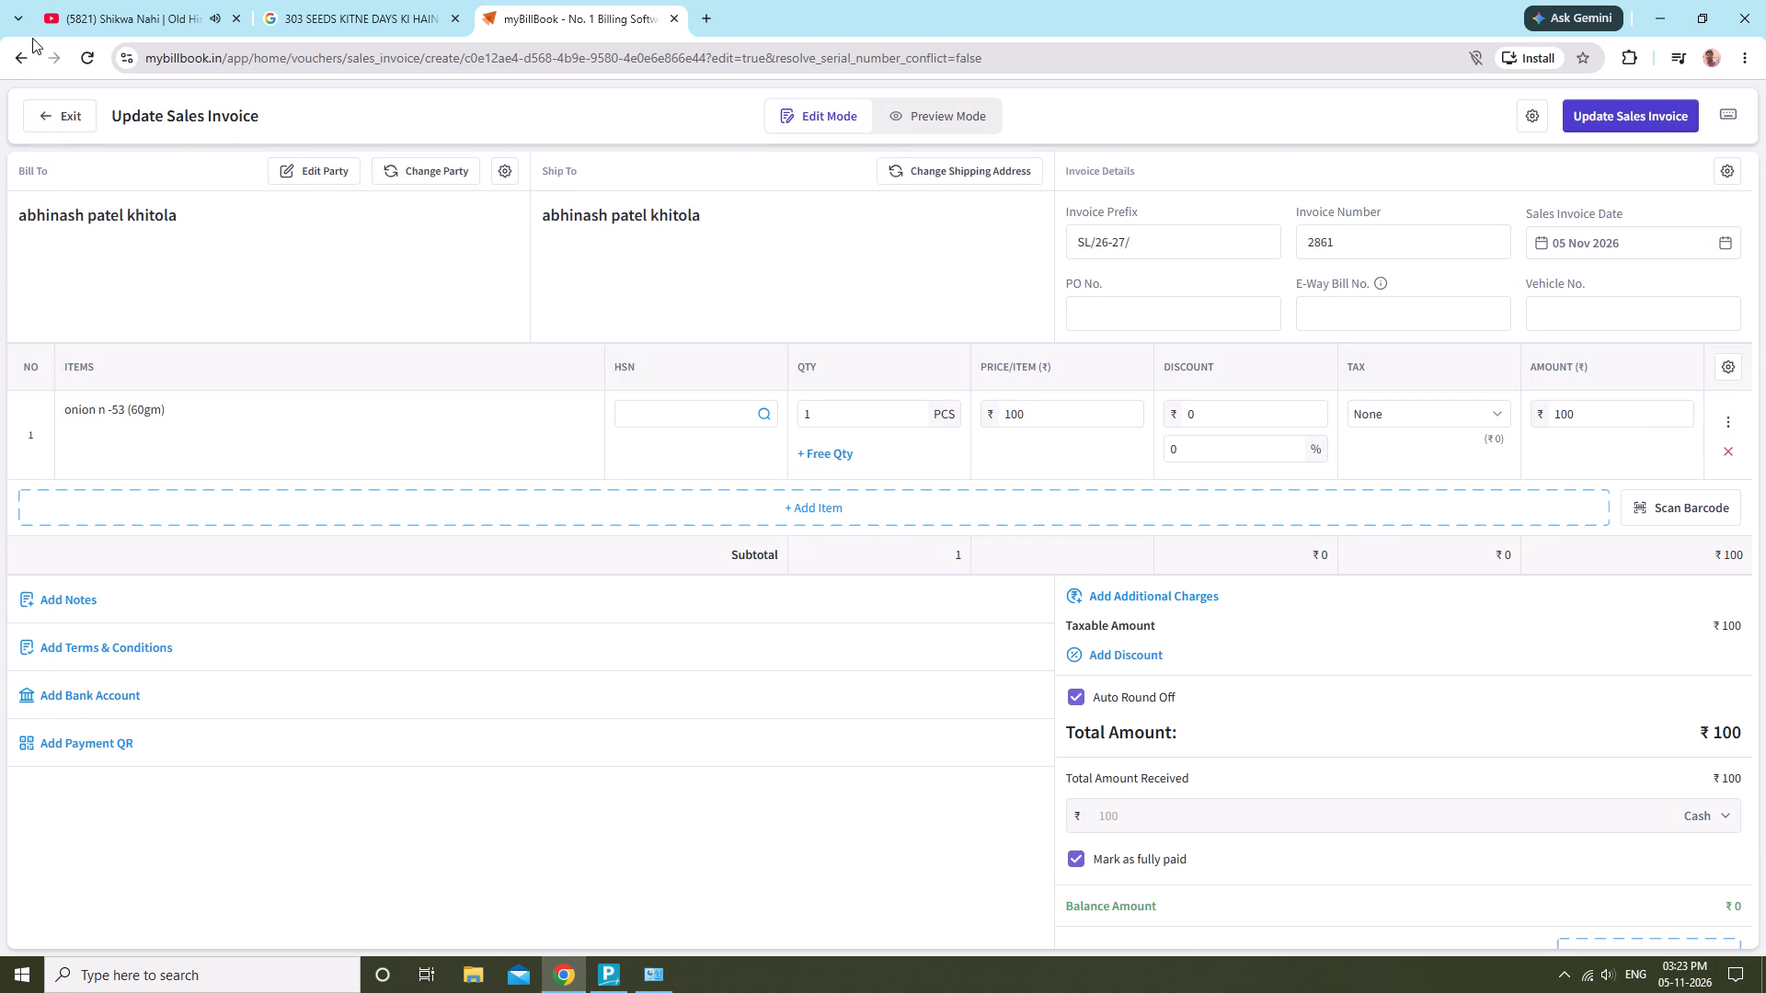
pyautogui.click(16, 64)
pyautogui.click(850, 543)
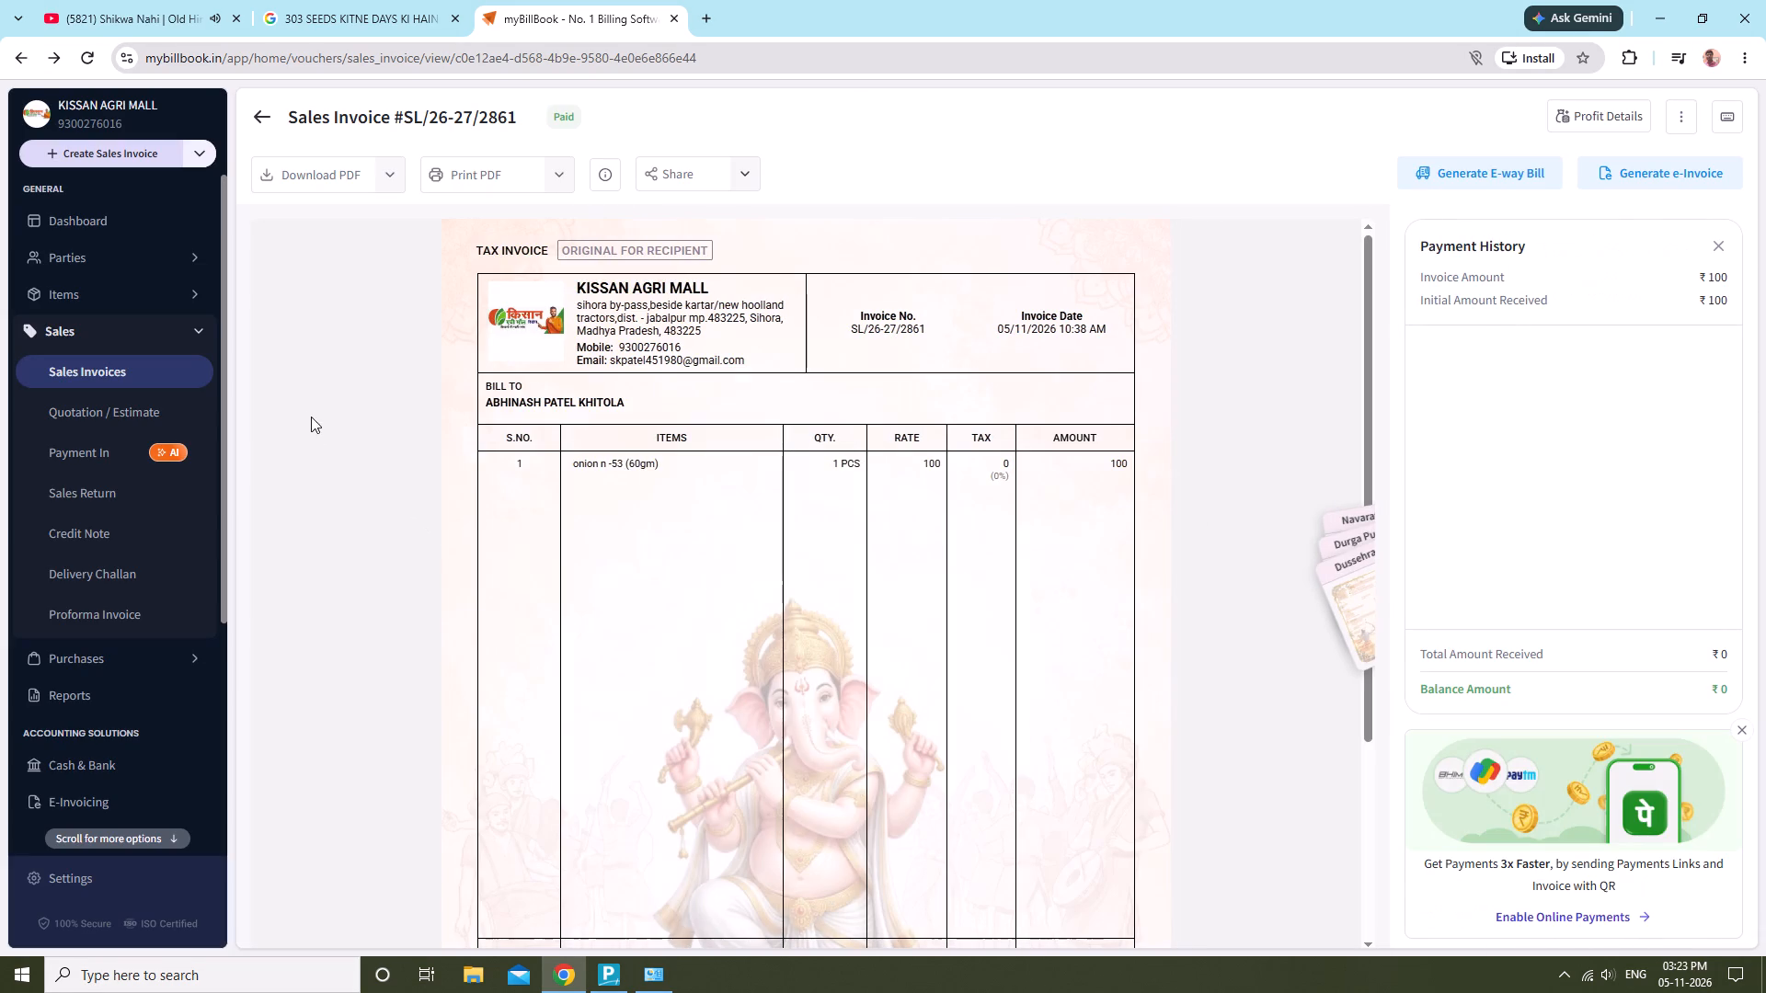
# Start a new sales invoice.
pyautogui.click(119, 159)
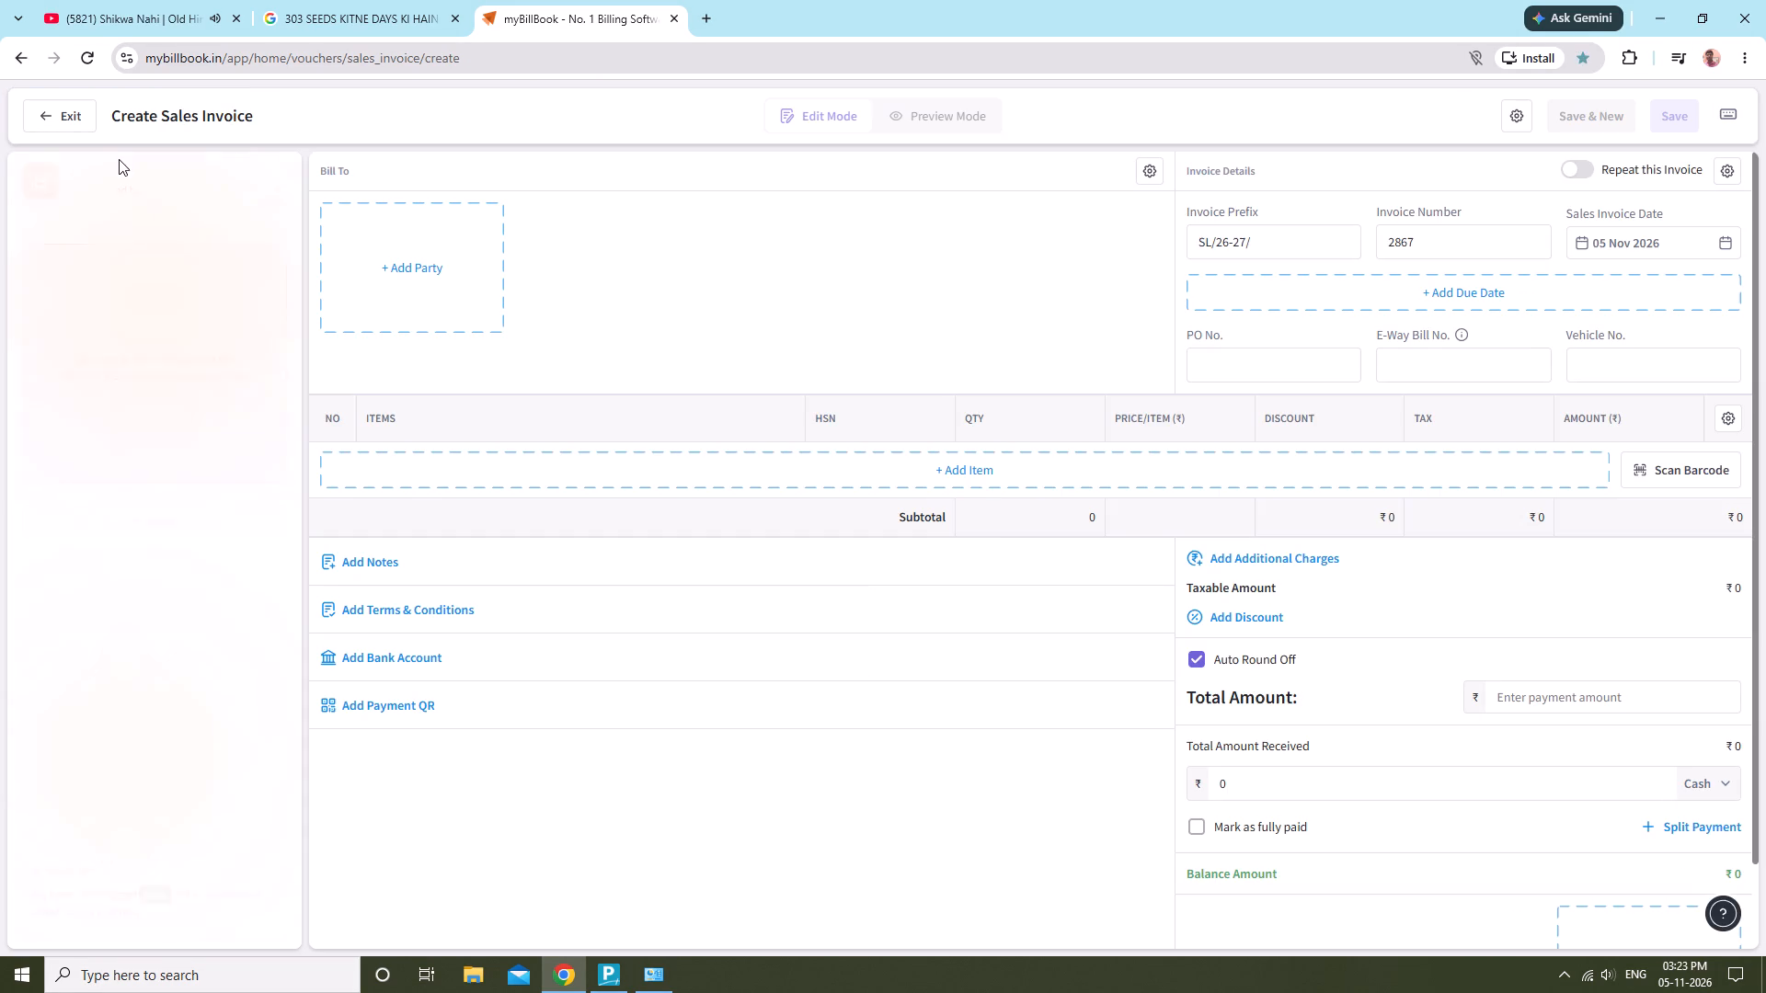
pyautogui.click(488, 471)
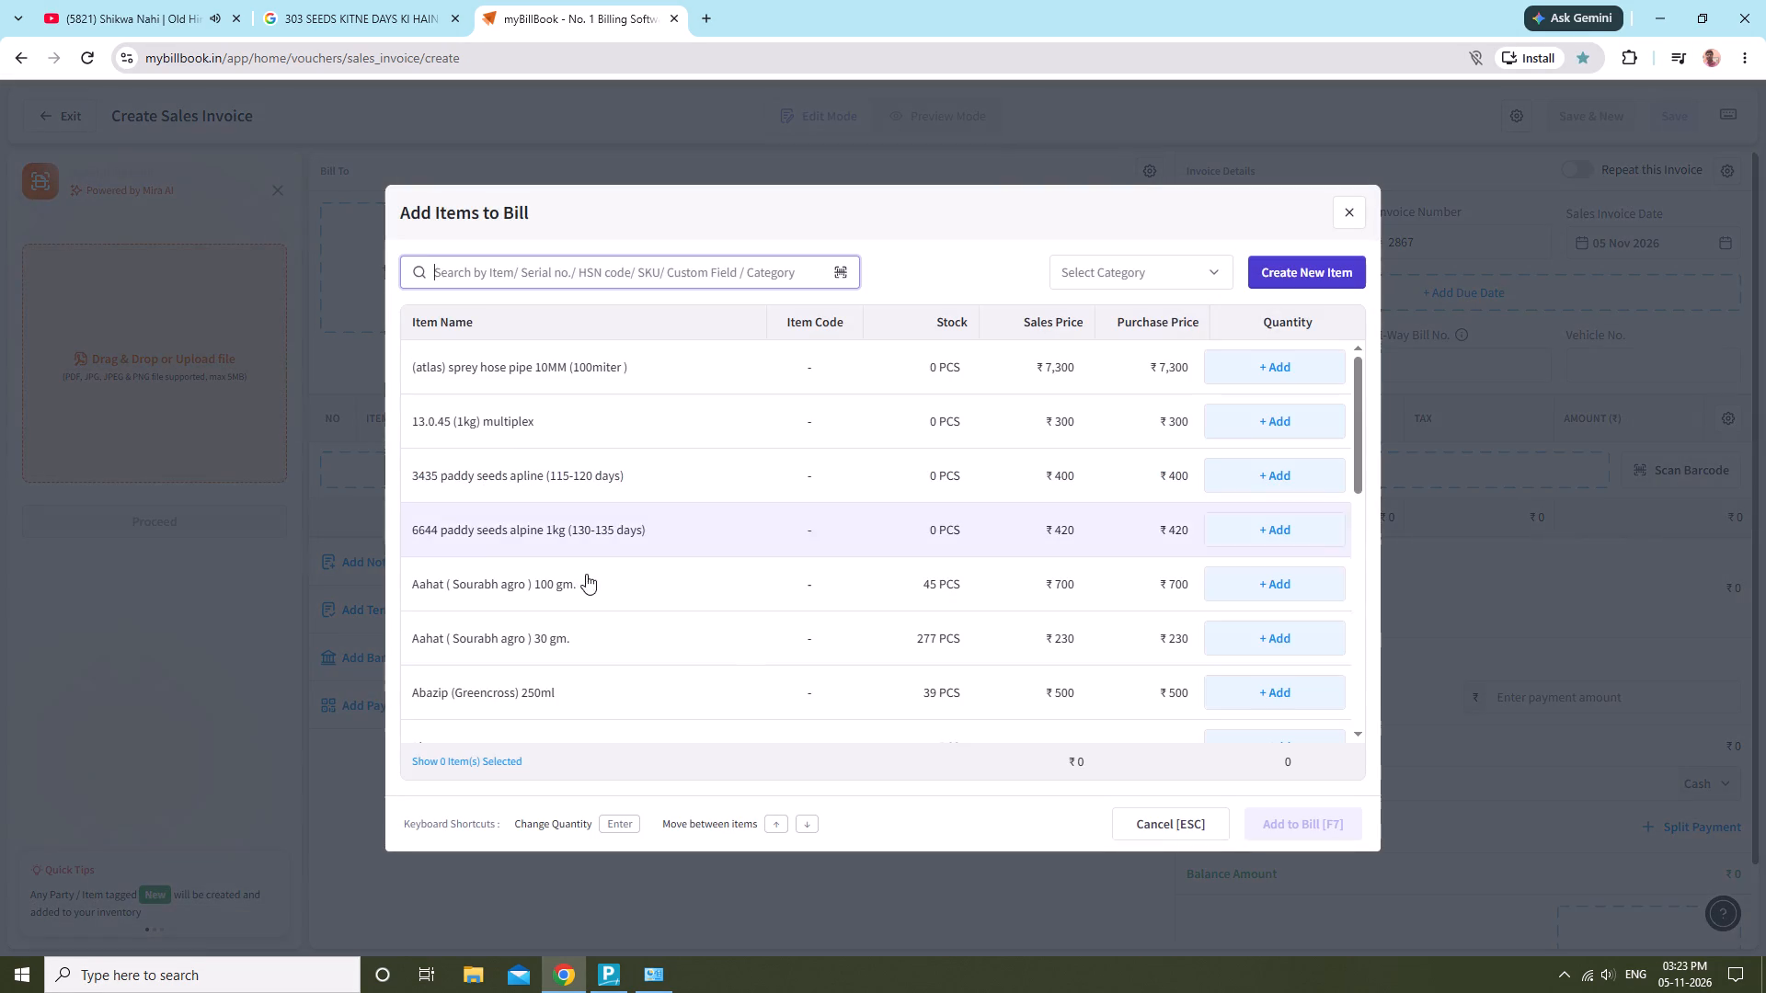
pyautogui.click(1368, 216)
pyautogui.click(1356, 220)
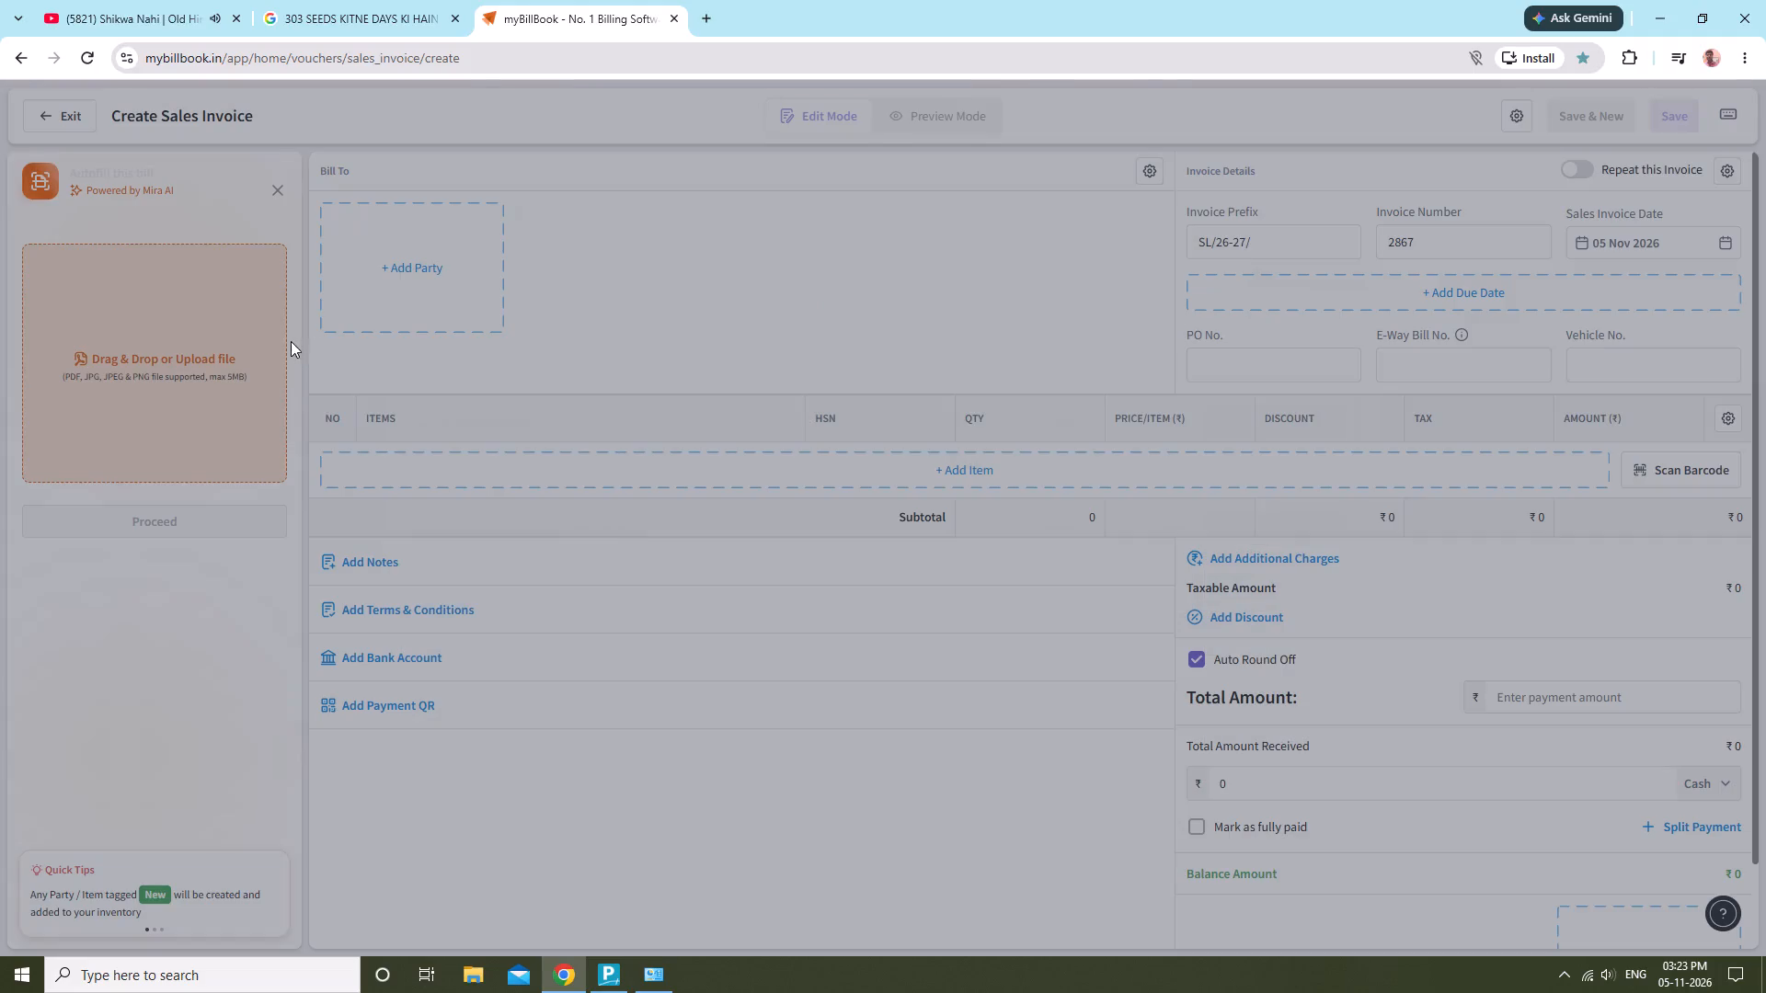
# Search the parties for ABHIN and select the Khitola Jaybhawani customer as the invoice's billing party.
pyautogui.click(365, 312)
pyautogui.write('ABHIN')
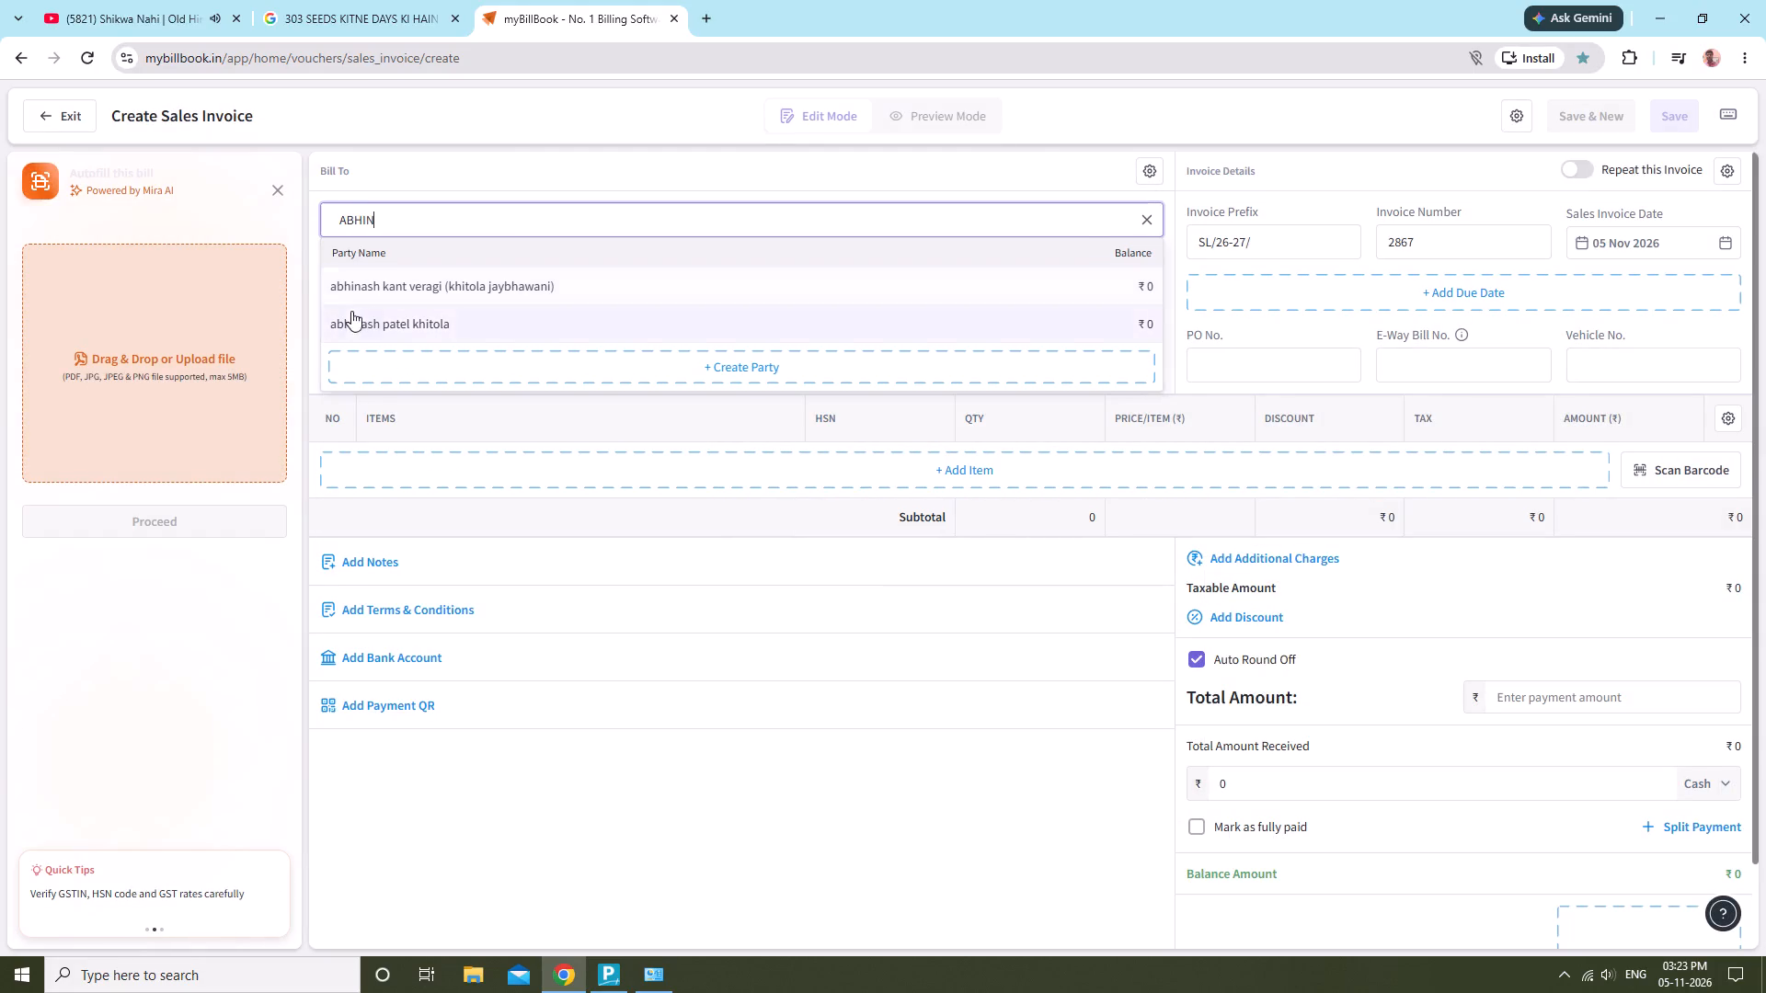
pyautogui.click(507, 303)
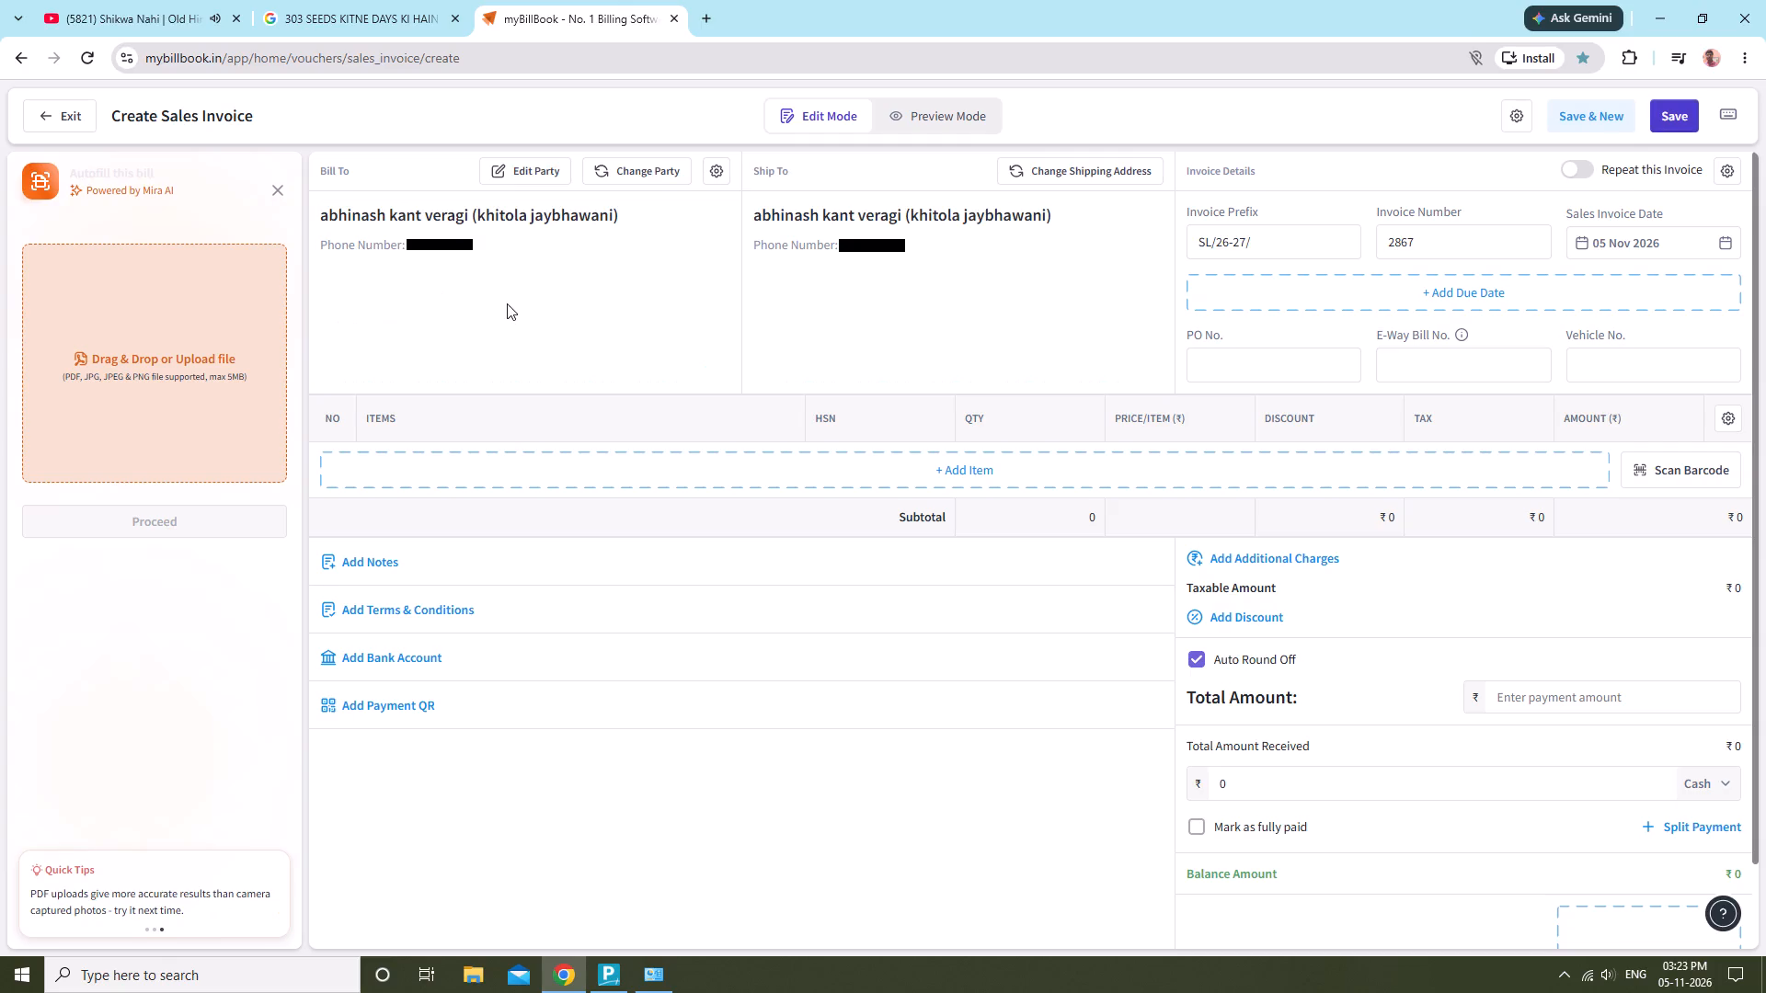
# Change the billing party by searching ABHIN and selecting the Khitola customer without the Jaybhawani label.
pyautogui.click(643, 163)
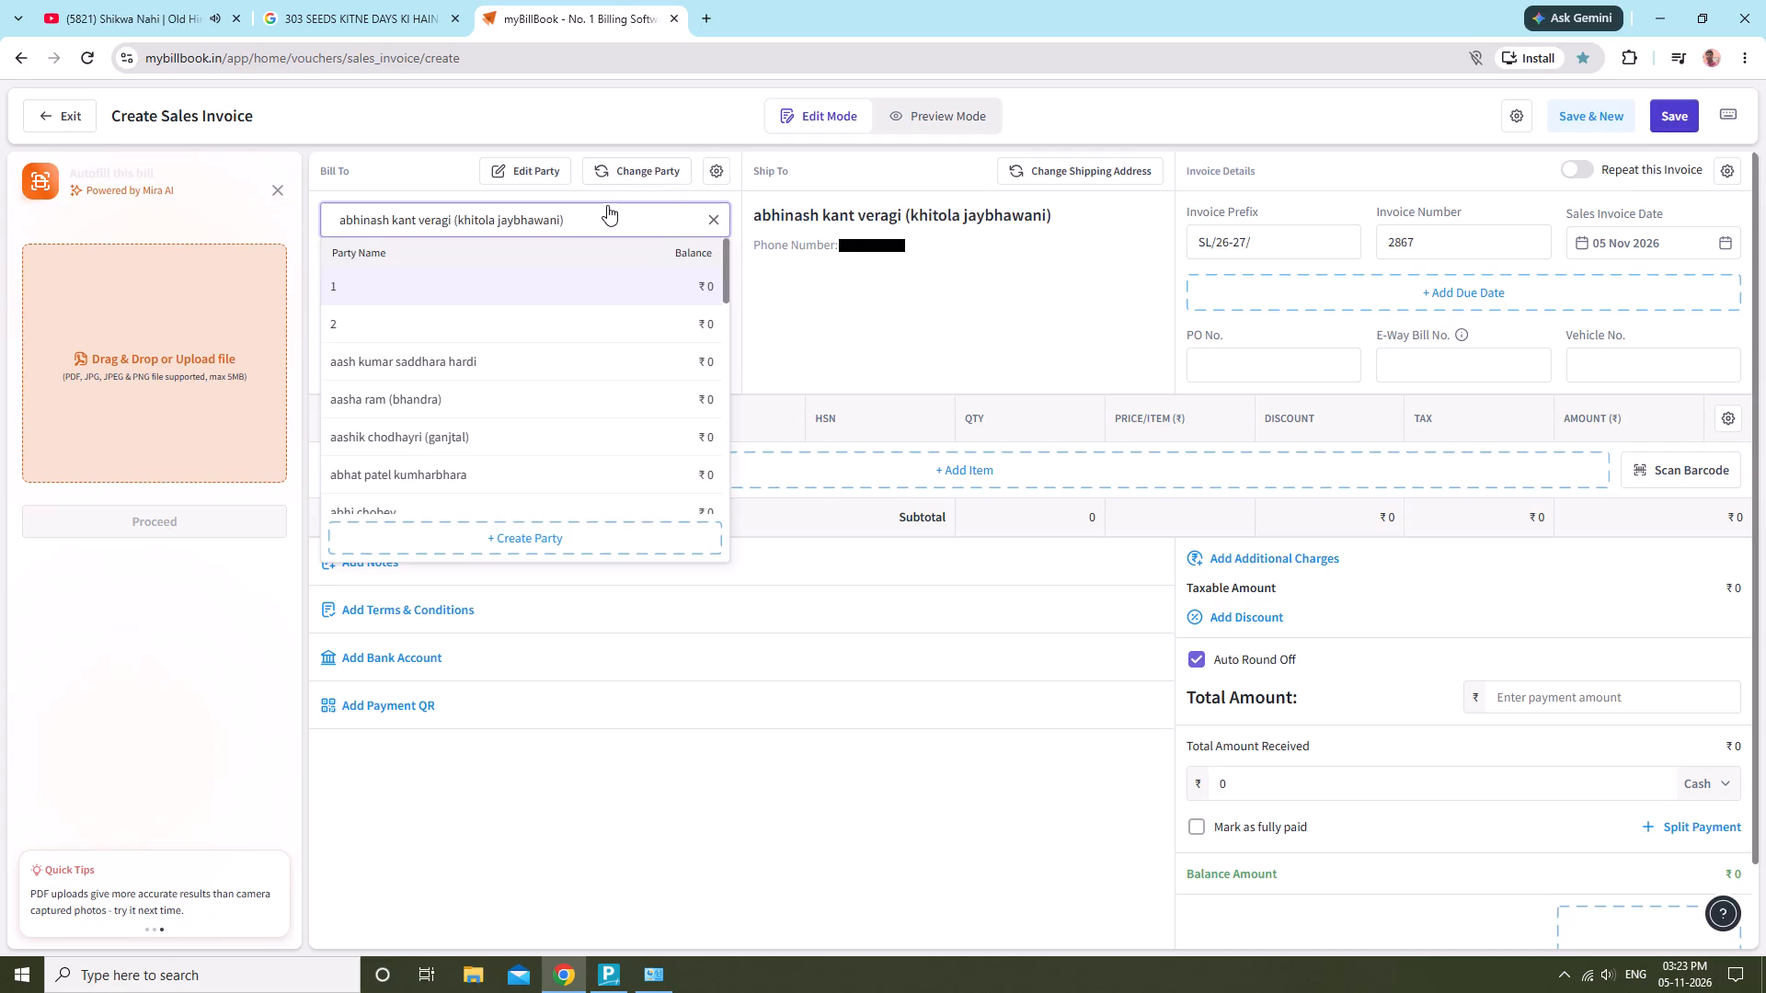
pyautogui.press('BackSpace')
pyautogui.press('BackSpace')
pyautogui.press('BackSpace')
pyautogui.press('BackSpace')
pyautogui.press('BackSpace')
pyautogui.press('BackSpace')
pyautogui.press('BackSpace')
pyautogui.press('BackSpace')
pyautogui.press('BackSpace')
pyautogui.press('BackSpace')
pyautogui.press('BackSpace')
pyautogui.press('BackSpace')
pyautogui.press('BackSpace')
pyautogui.press('BackSpace')
pyautogui.press('BackSpace')
pyautogui.press('BackSpace')
pyautogui.press('BackSpace')
pyautogui.press('BackSpace')
pyautogui.press('BackSpace')
pyautogui.press('BackSpace')
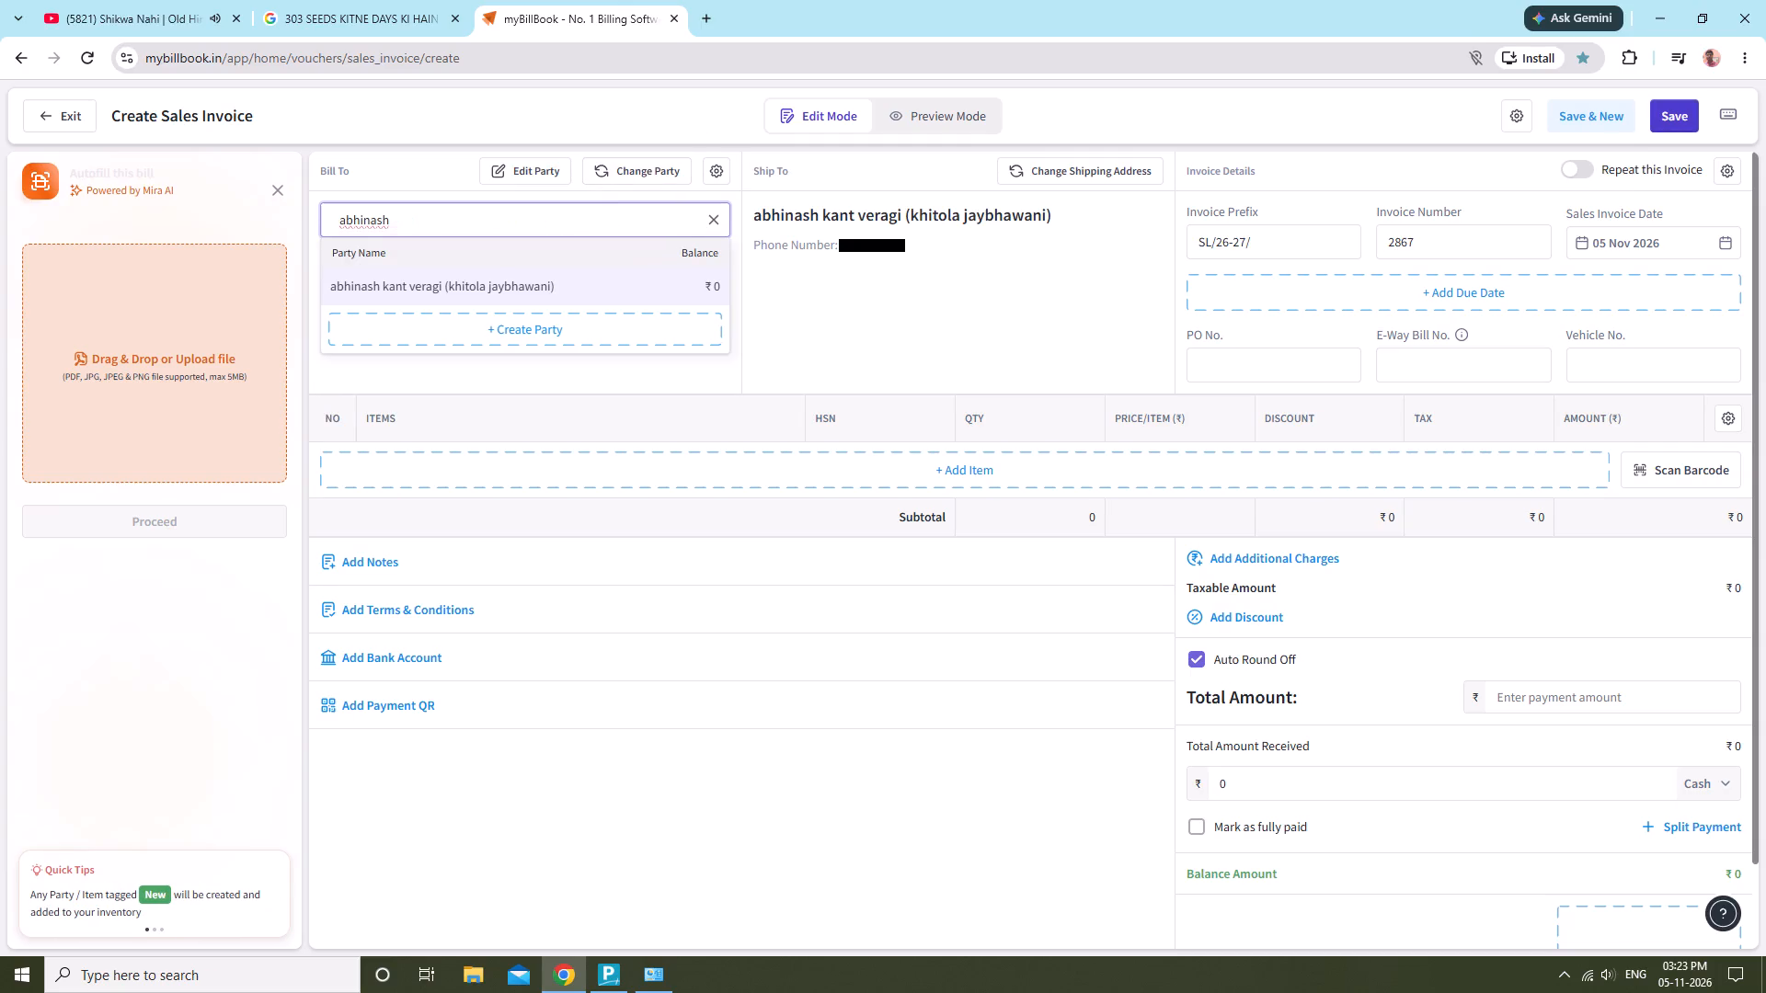
pyautogui.press('BackSpace')
pyautogui.press('BackSpace')
pyautogui.write('ABHI')
pyautogui.press('n')
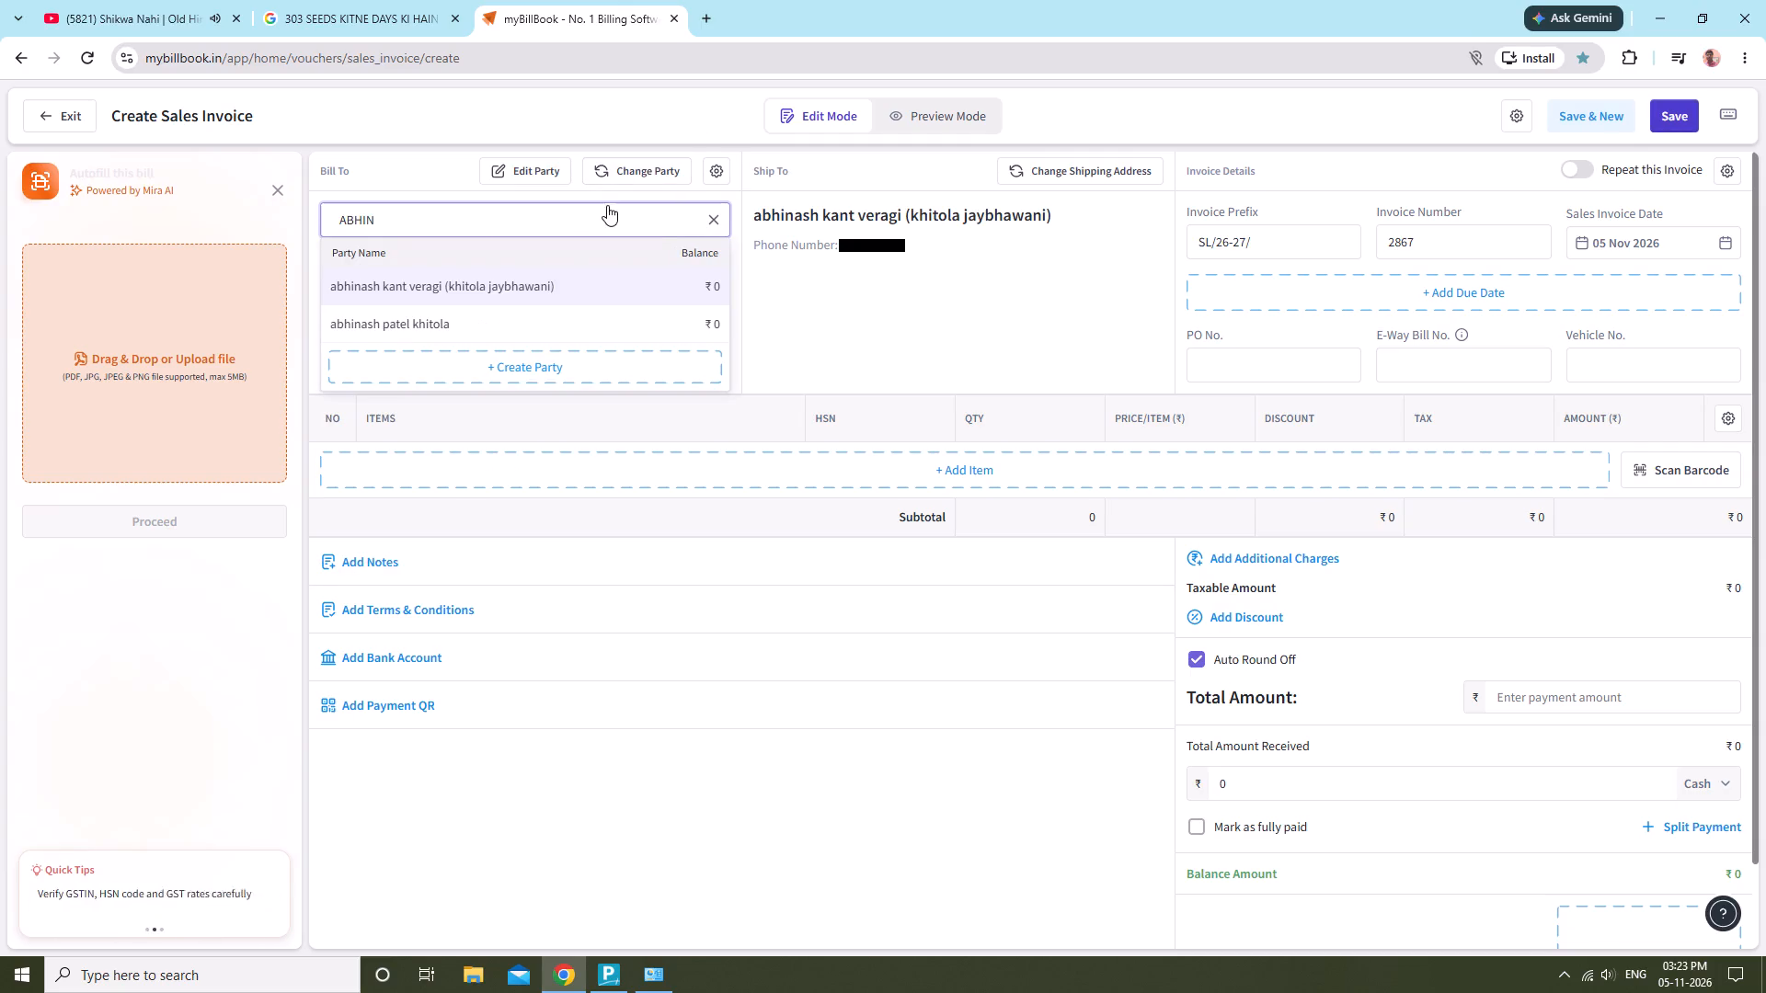
pyautogui.click(612, 314)
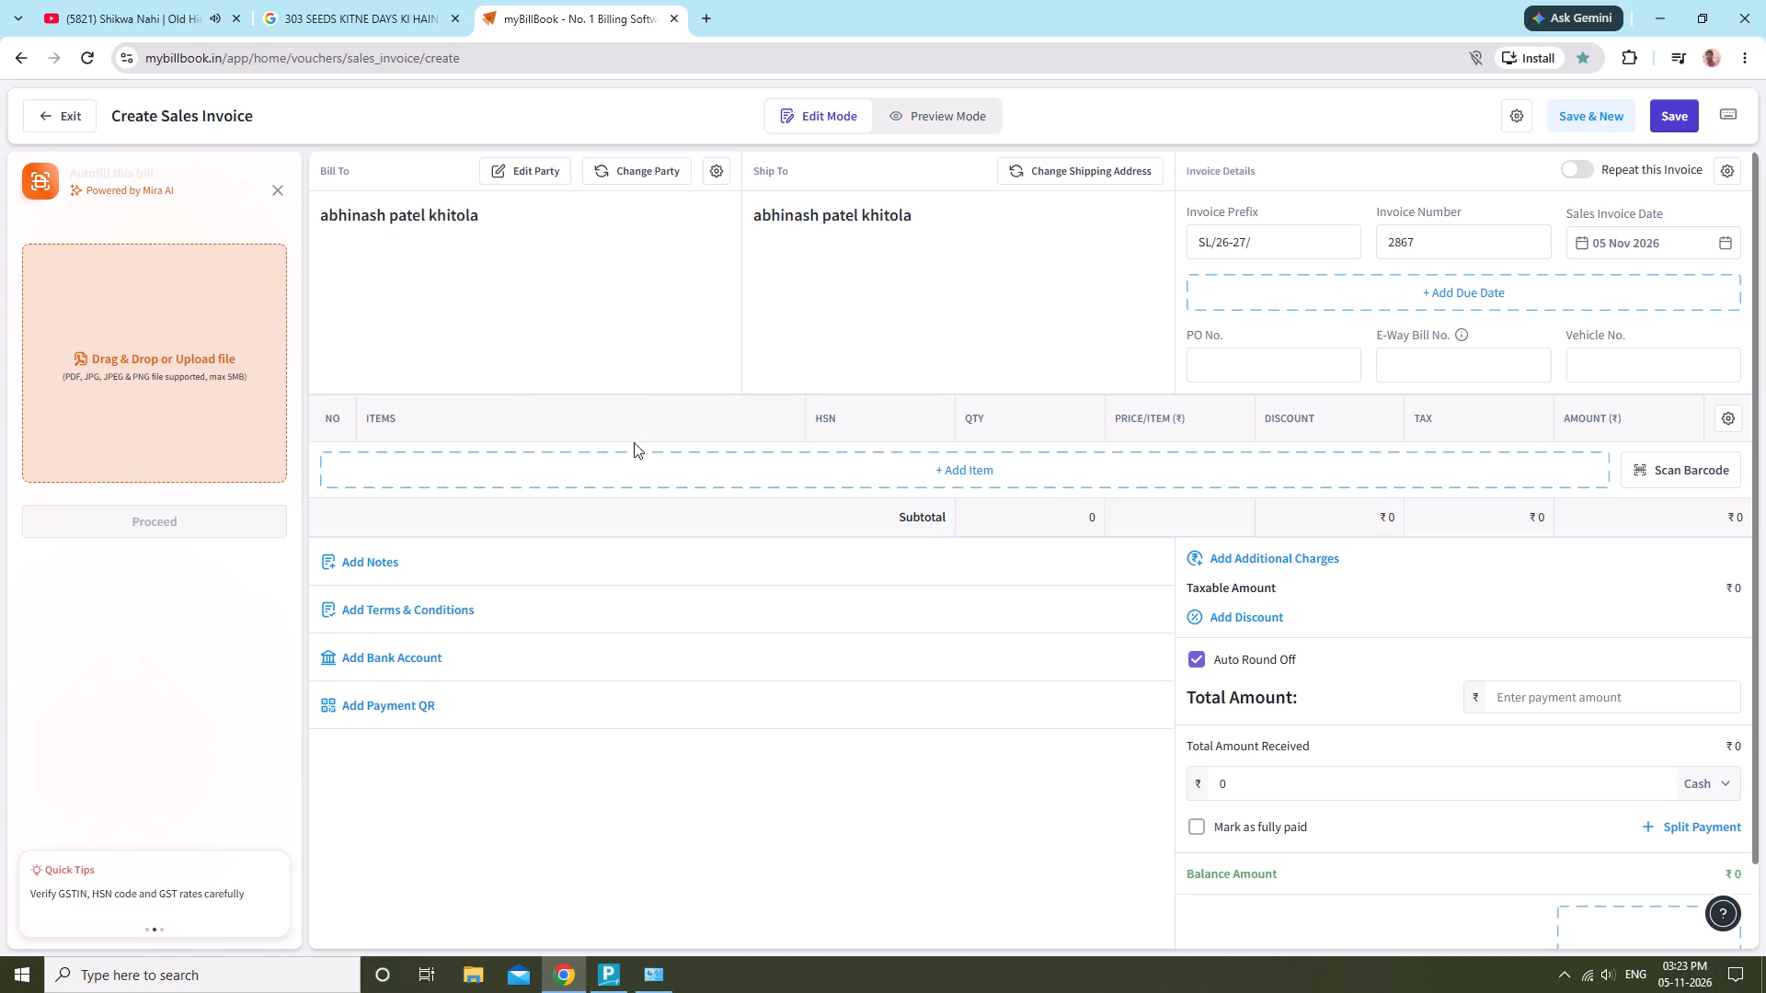
# Search the items for MULI and add one Muli (Satmaan) 10 gm. to the invoice.
pyautogui.click(632, 454)
pyautogui.write('MULI')
pyautogui.click(1278, 450)
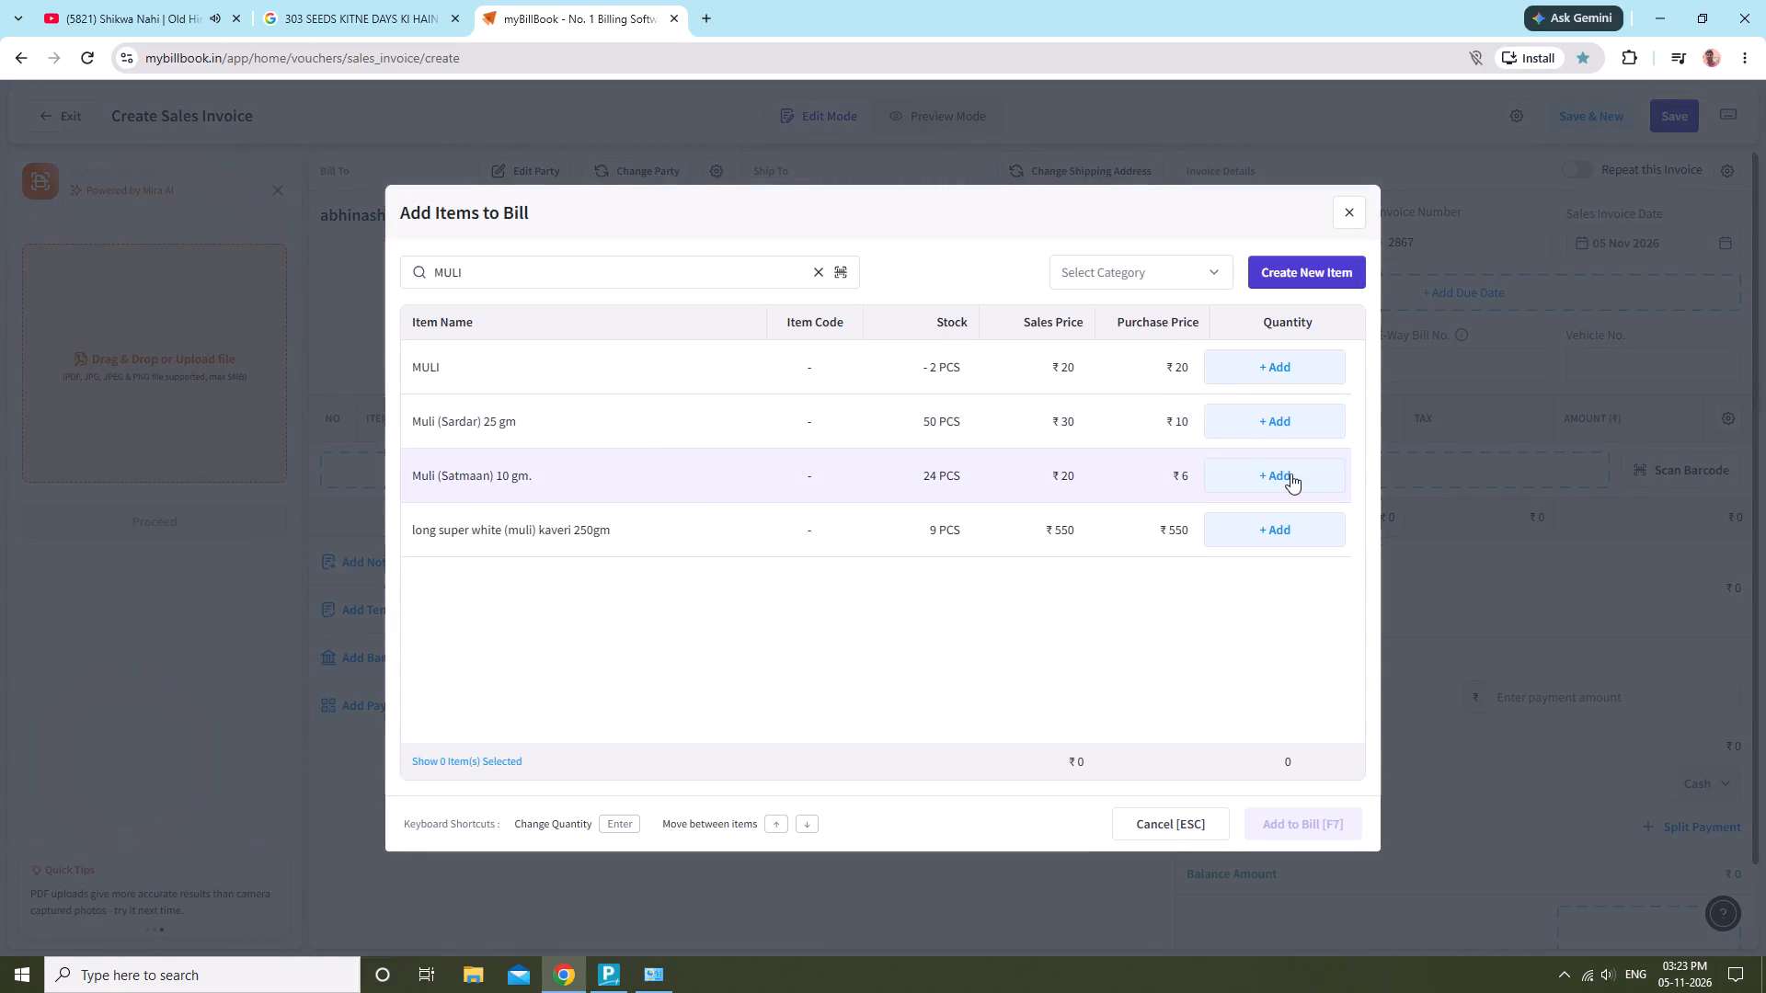
pyautogui.click(1291, 474)
pyautogui.click(1288, 819)
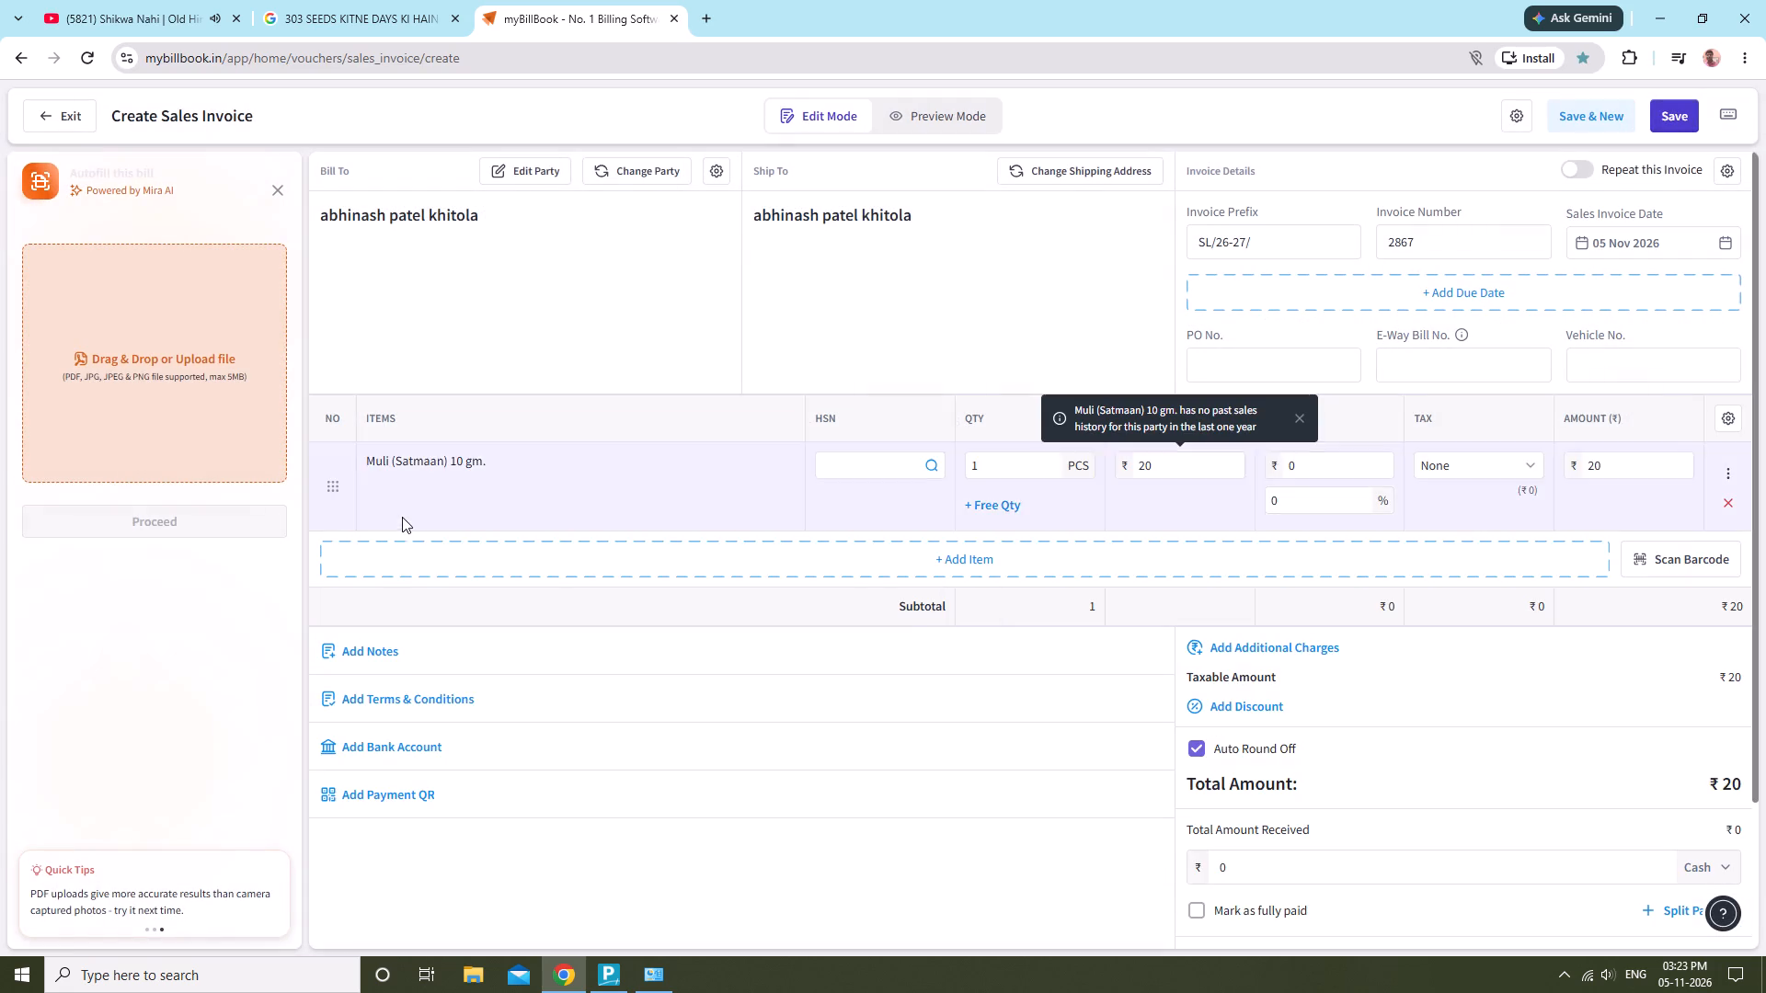
# Search the items for PALAK and add one palak sardar naveen 25gm to the invoice.
pyautogui.click(416, 551)
pyautogui.write('PAA')
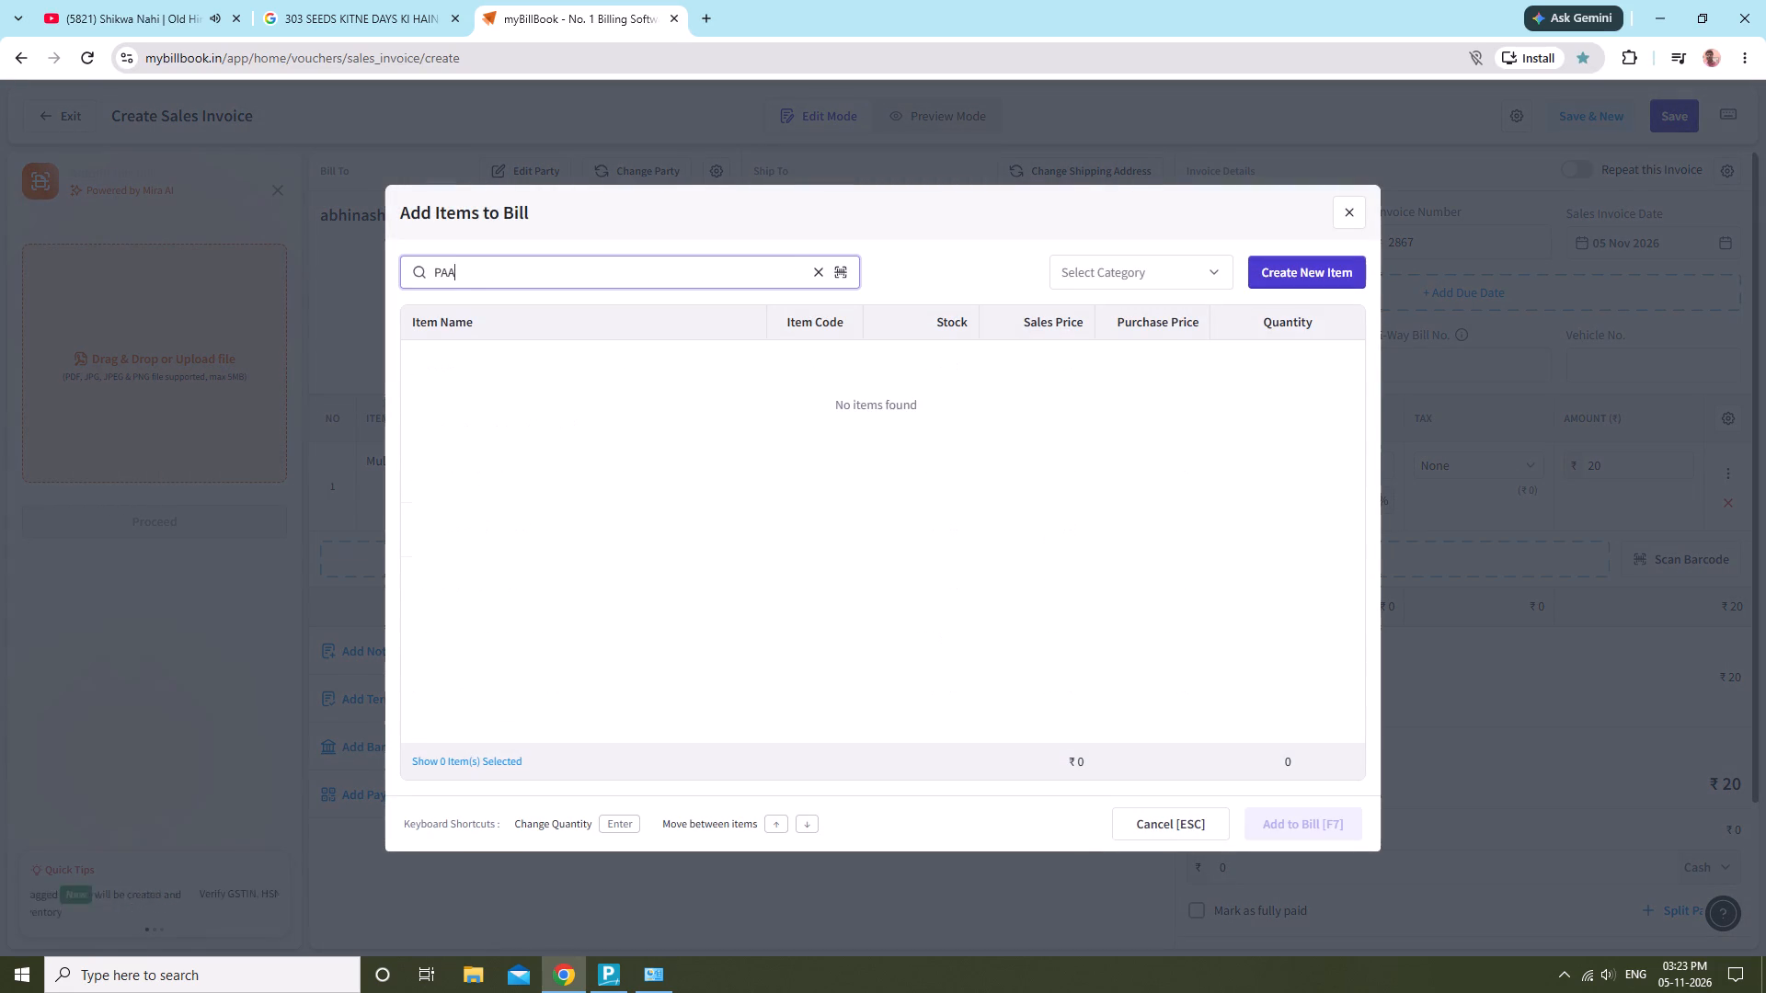
pyautogui.press('BackSpace')
pyautogui.write('LAK')
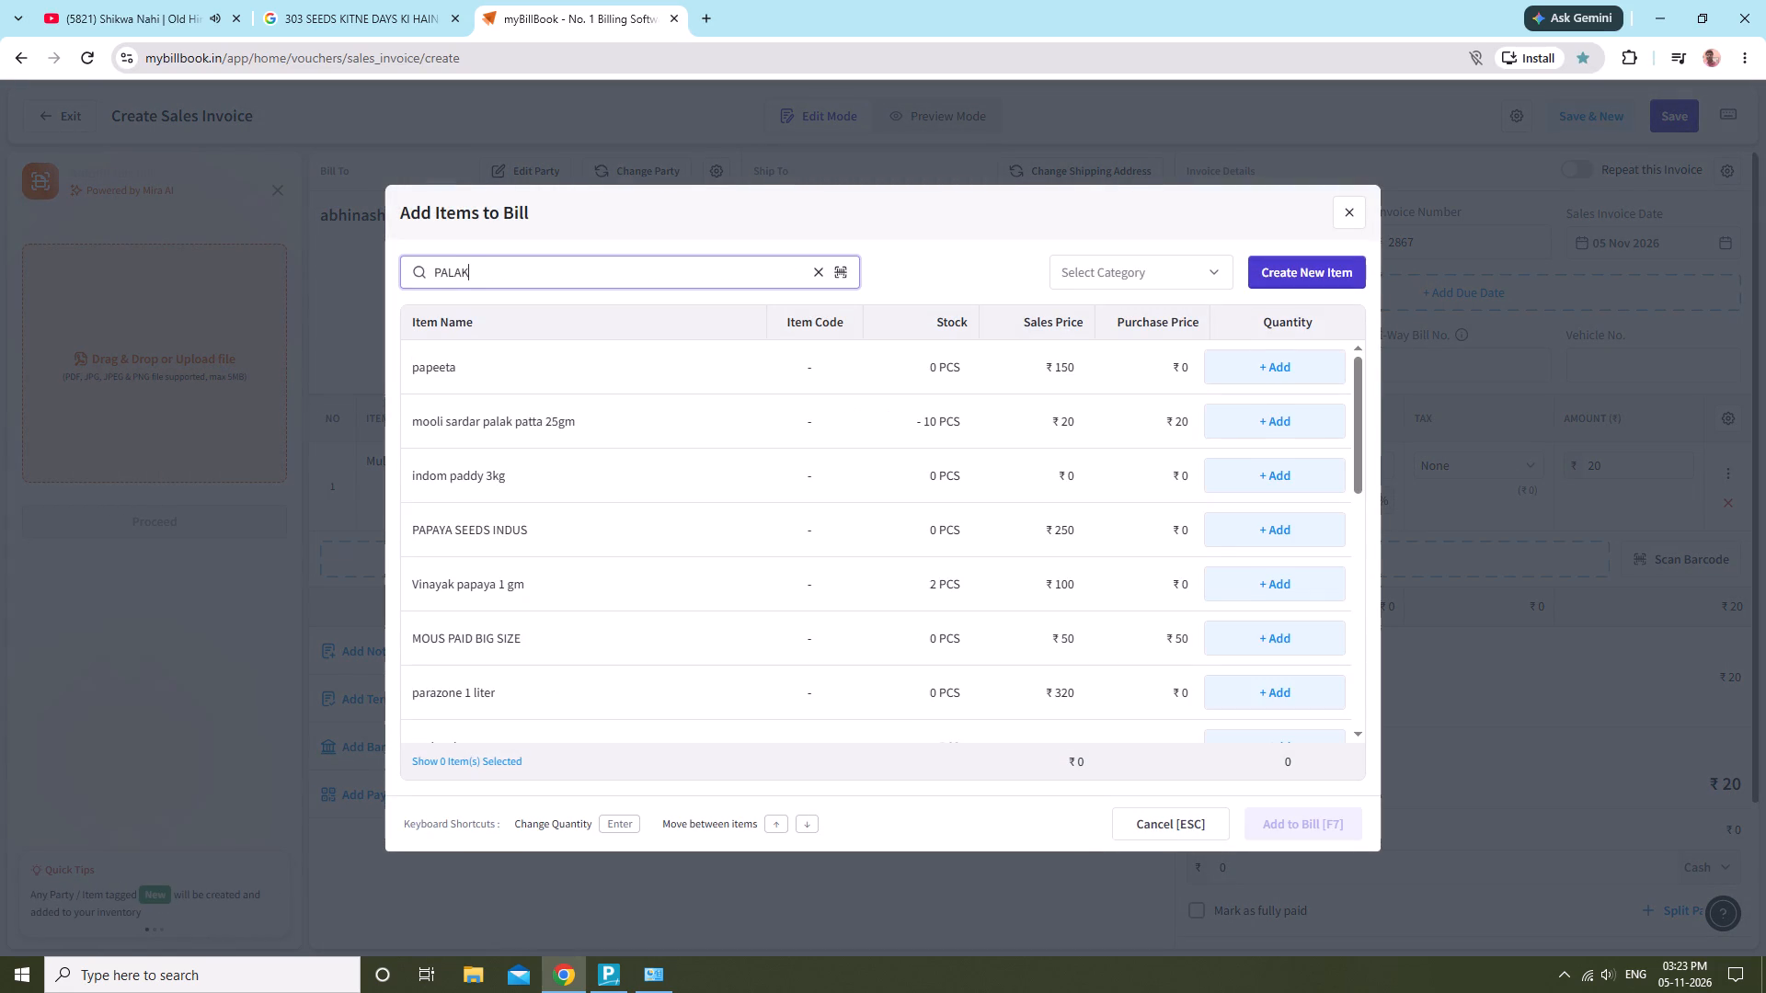
pyautogui.click(1210, 427)
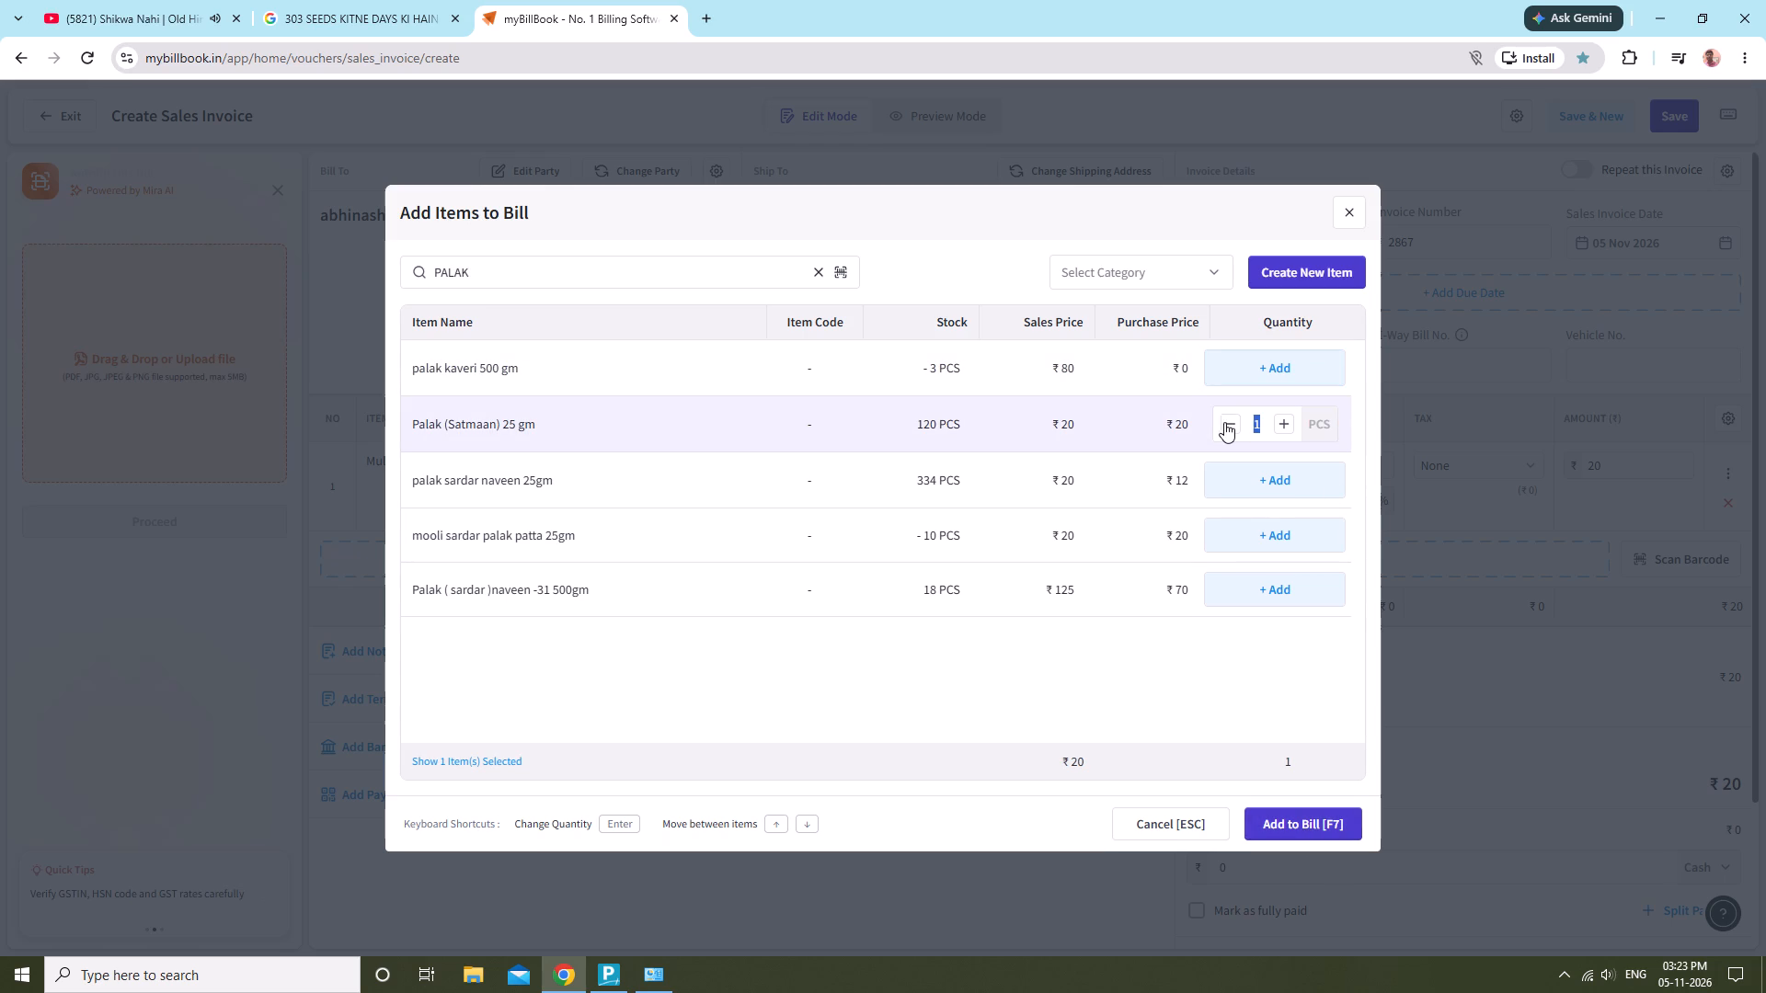
pyautogui.click(1226, 422)
pyautogui.click(1228, 477)
pyautogui.click(1311, 826)
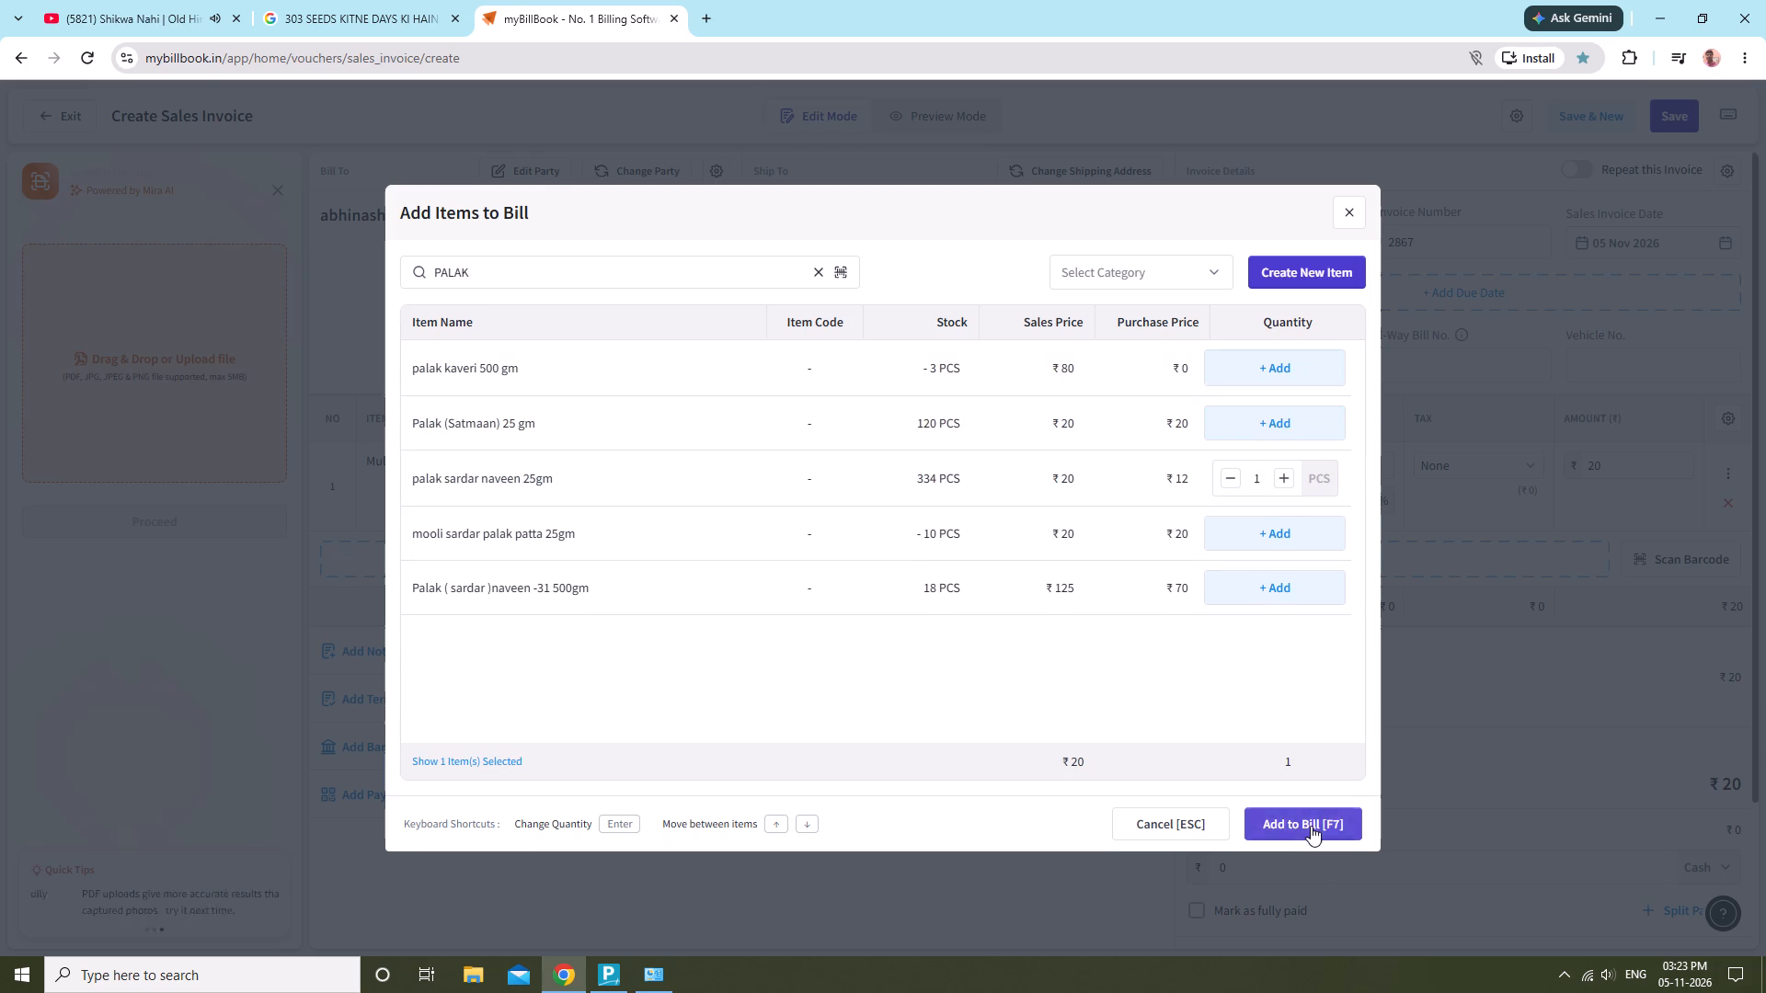
# Mark the invoice for the Muli and palak seeds as fully paid in cash and save it.
pyautogui.scroll(-8, 1471, 839)
pyautogui.scroll(-1, 1320, 789)
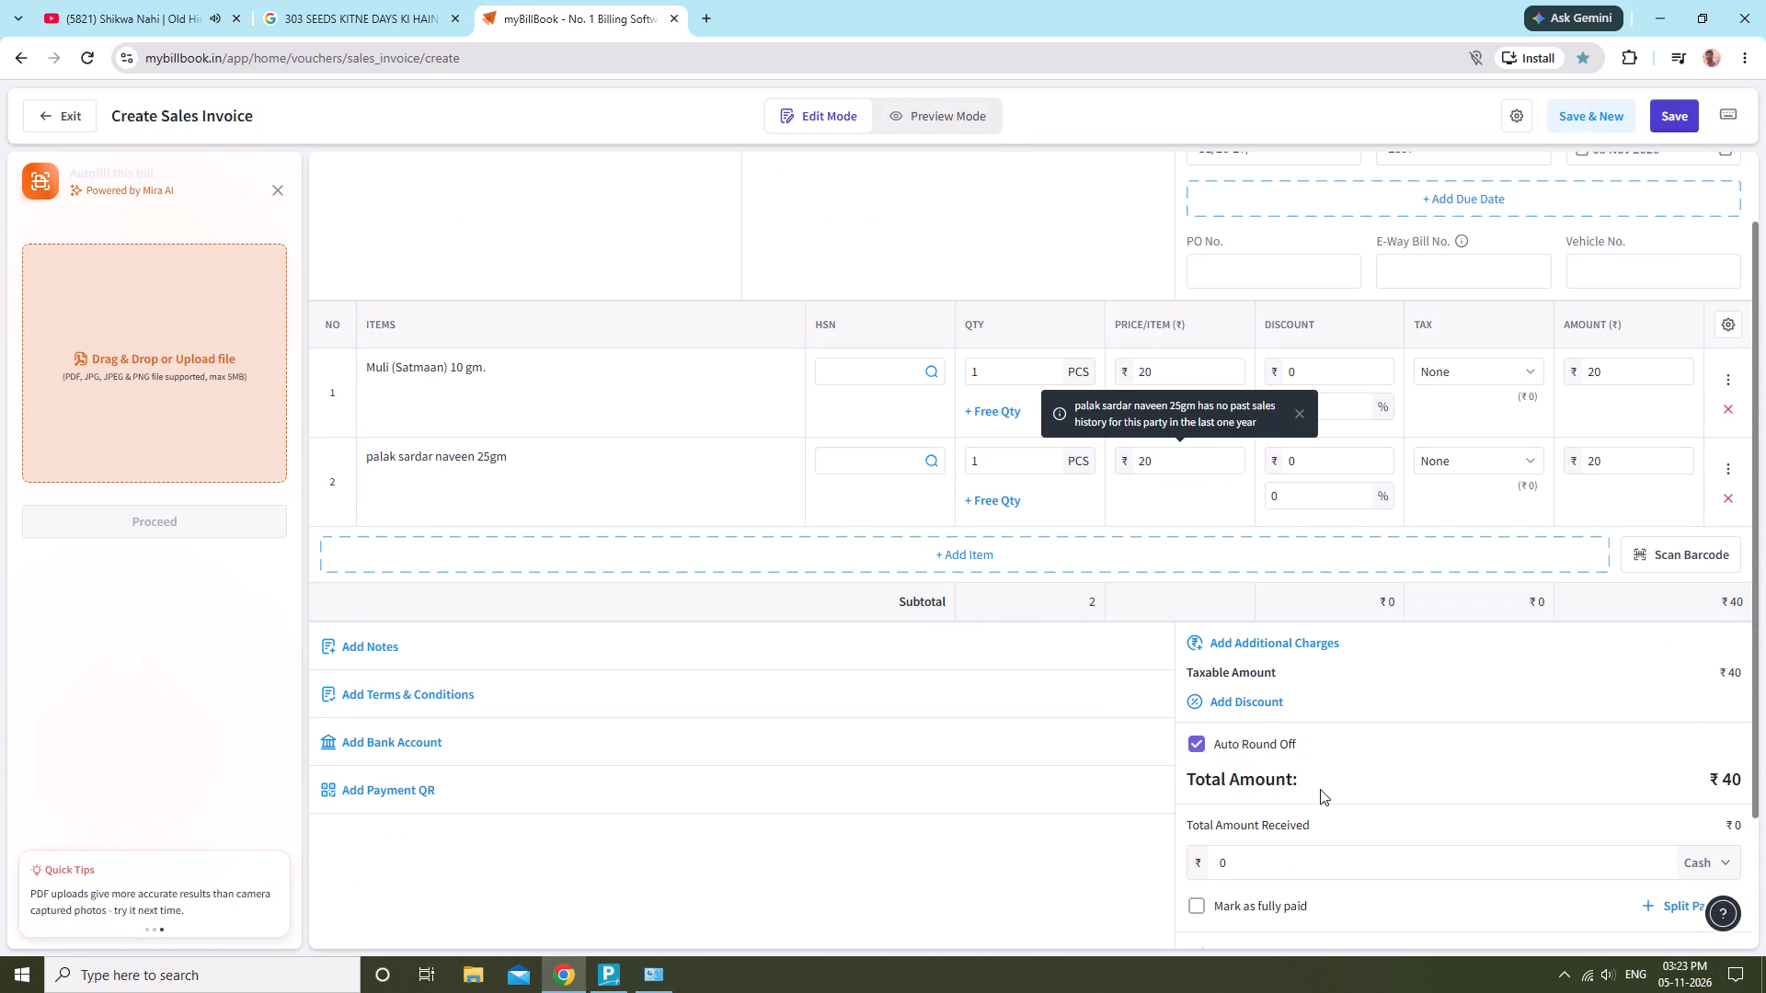
pyautogui.scroll(-2, 1320, 789)
pyautogui.click(1196, 735)
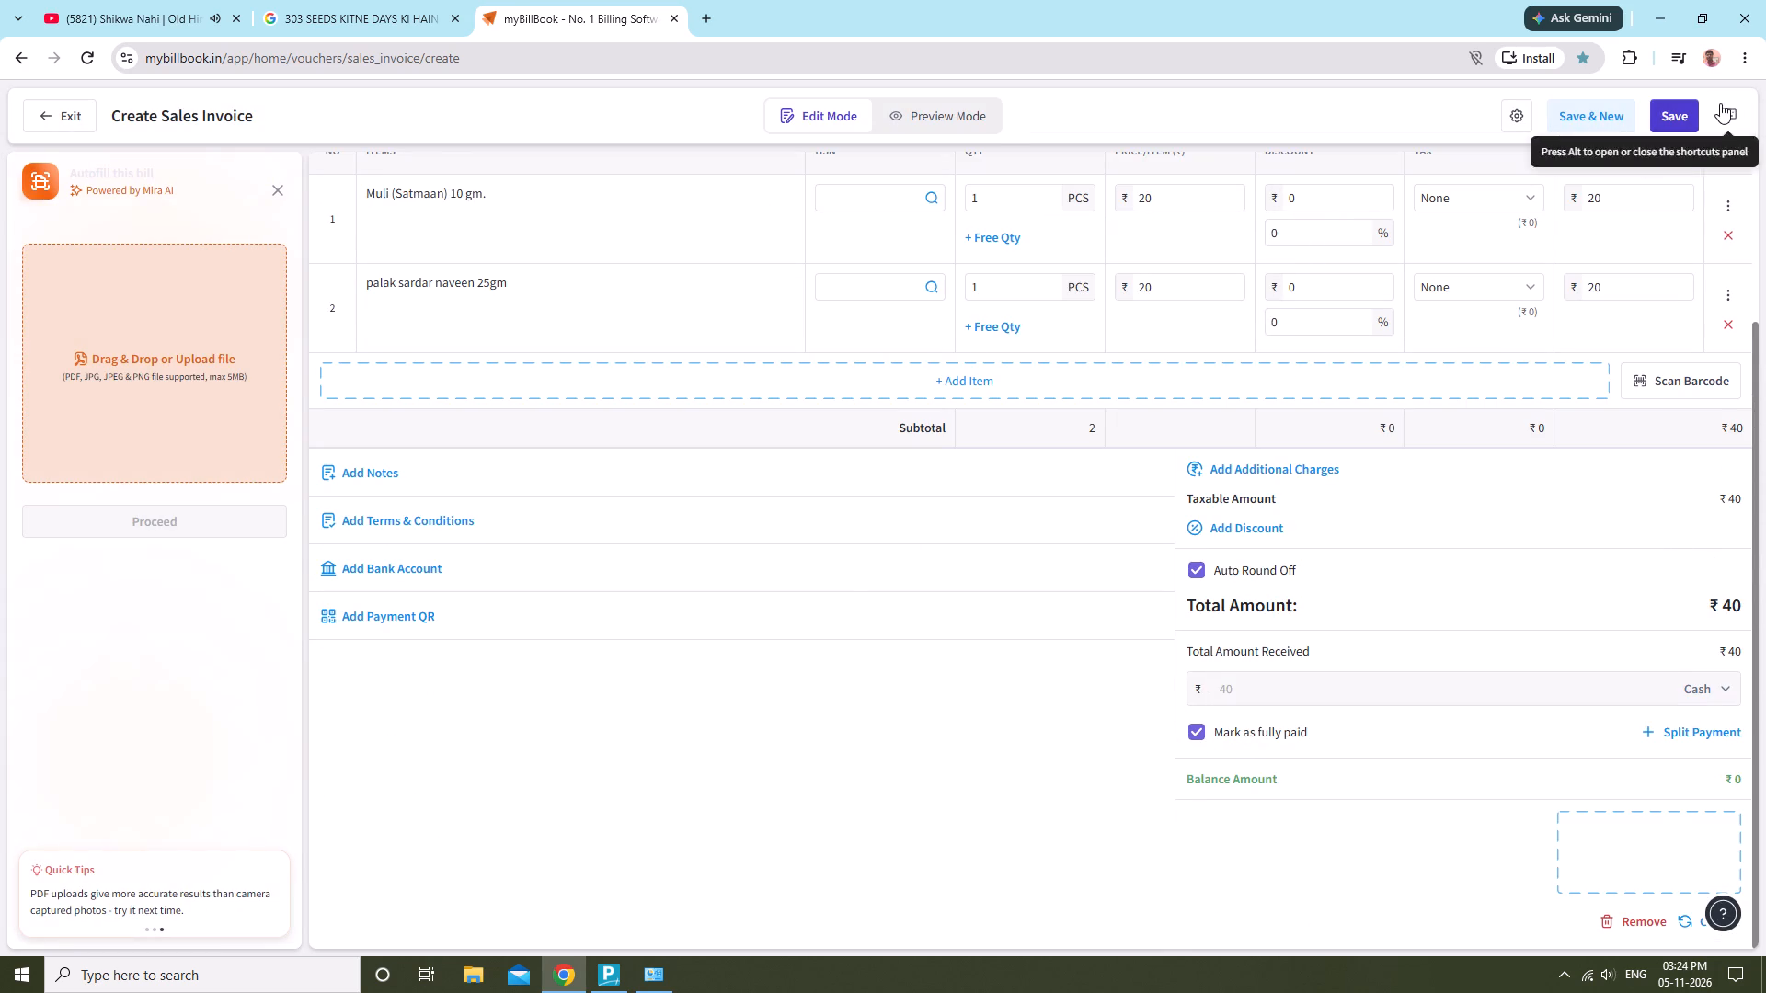
pyautogui.click(1682, 115)
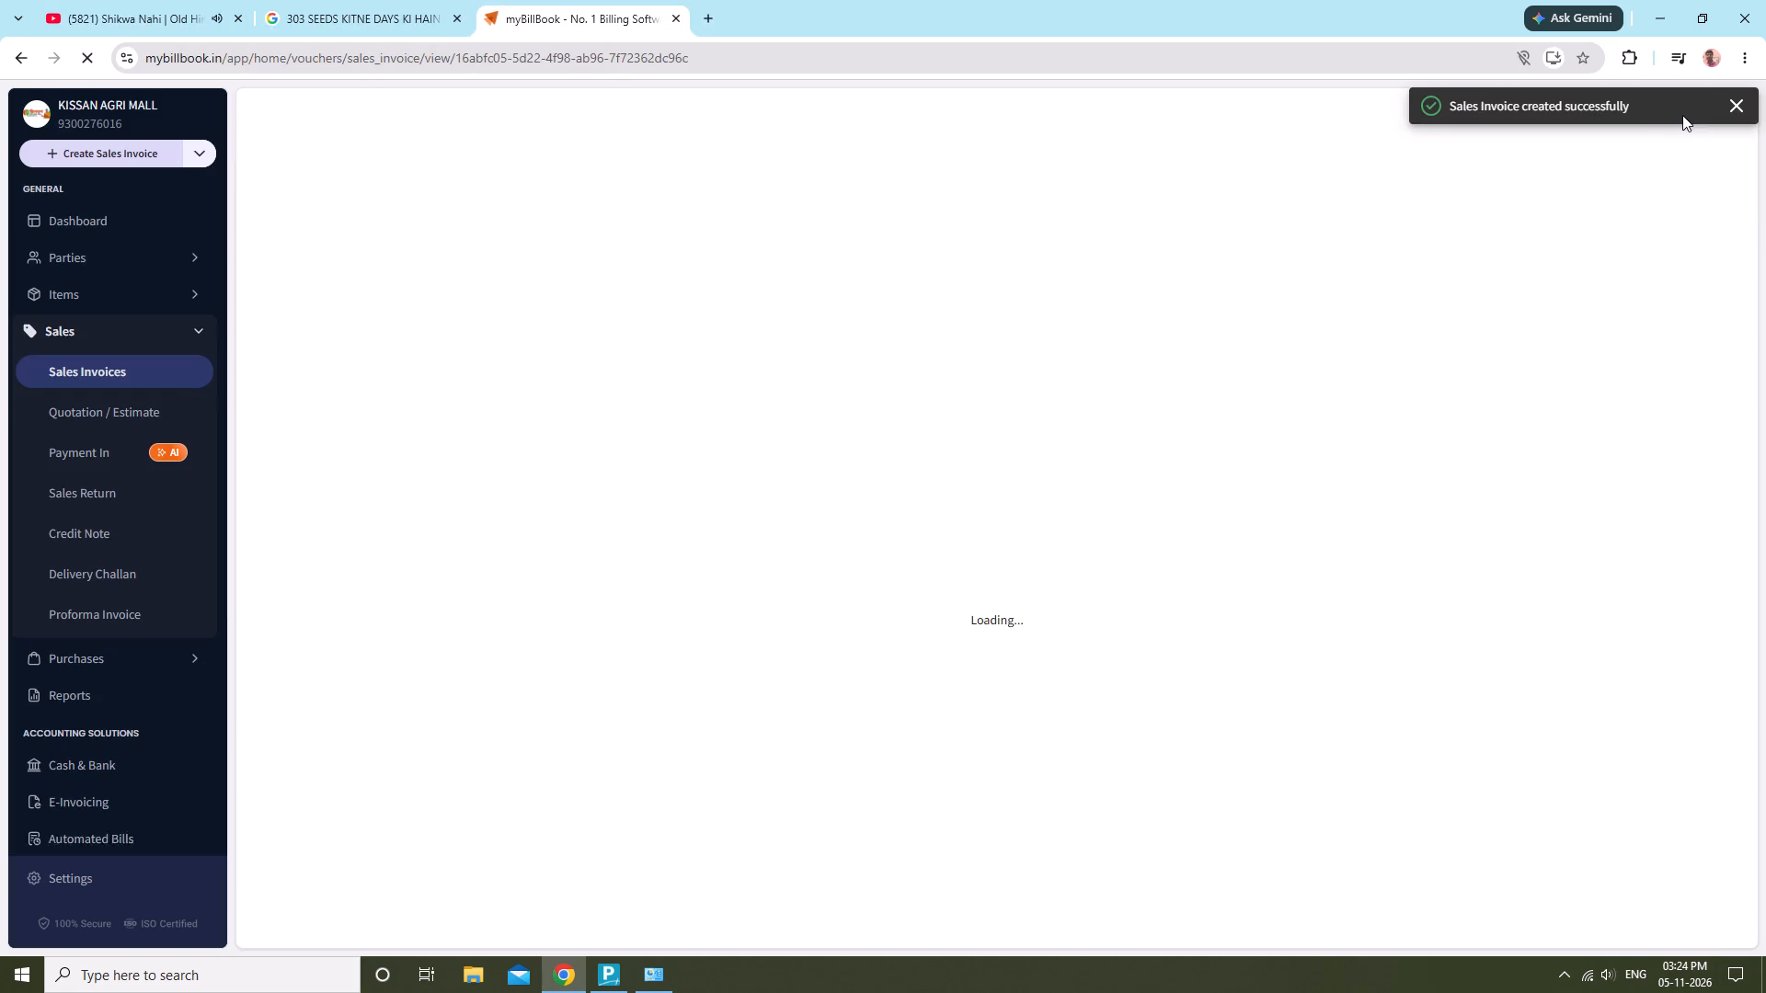
# Open the sales invoices list and filter its date range to Today.
pyautogui.click(88, 348)
pyautogui.click(99, 336)
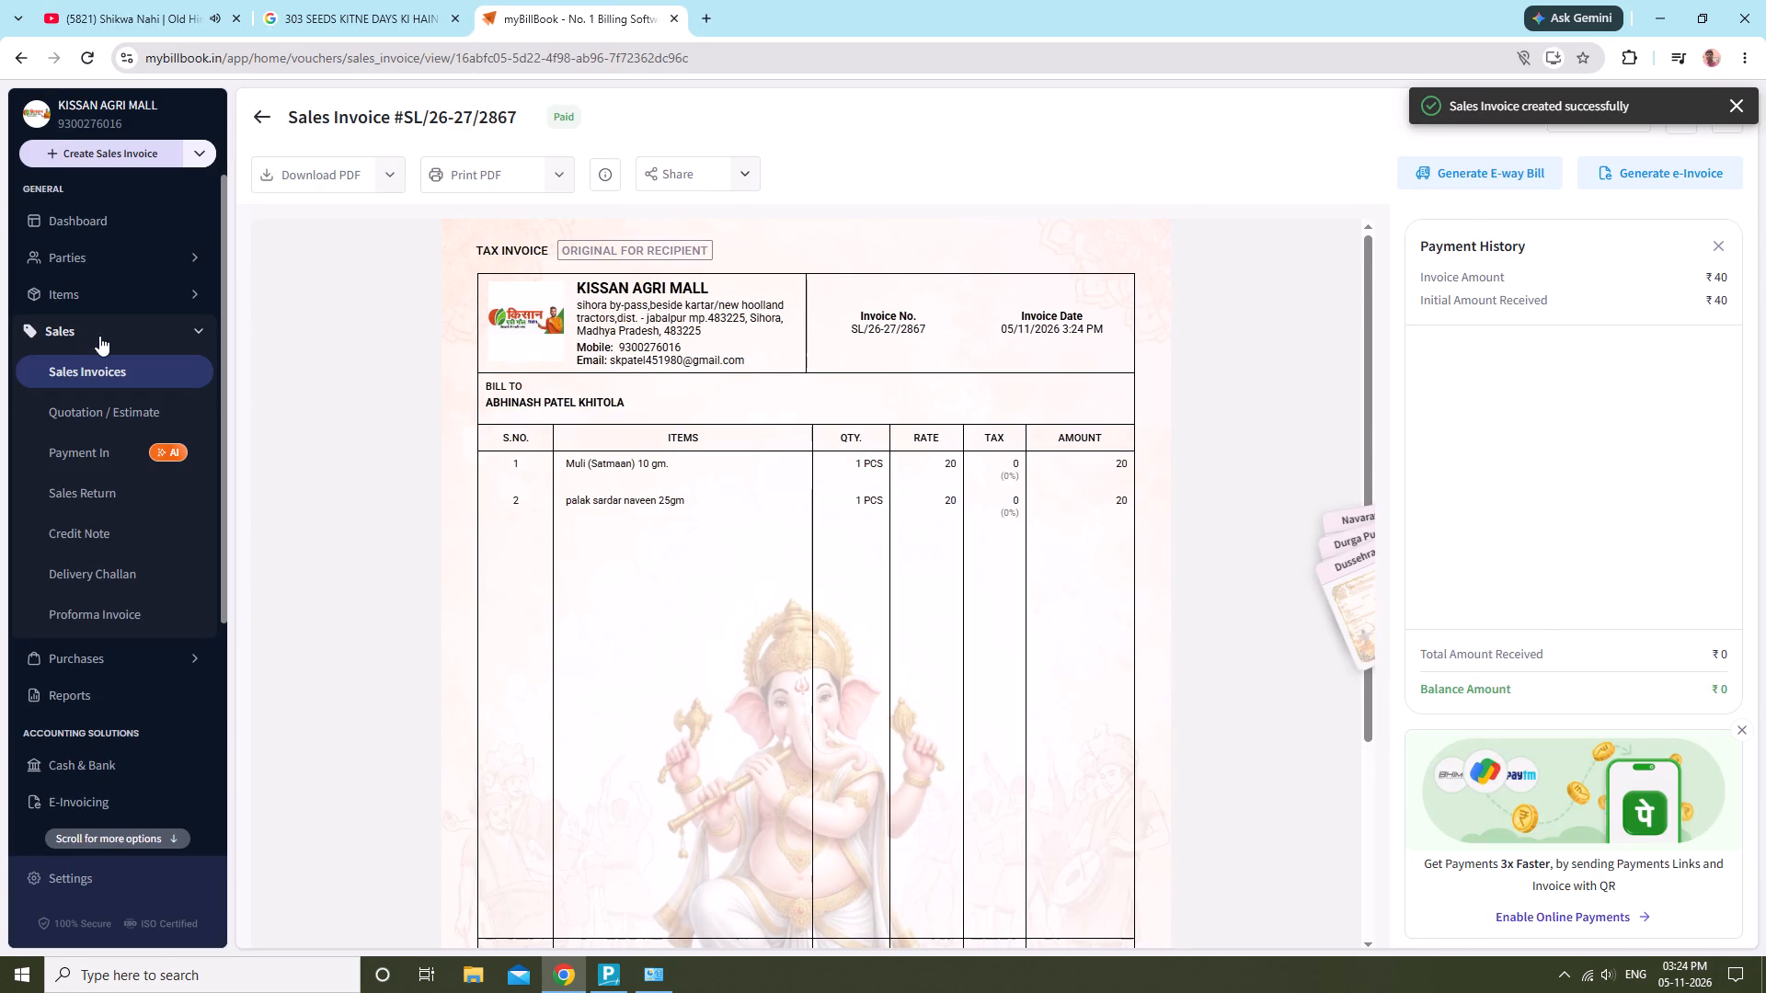
pyautogui.click(326, 259)
pyautogui.click(332, 270)
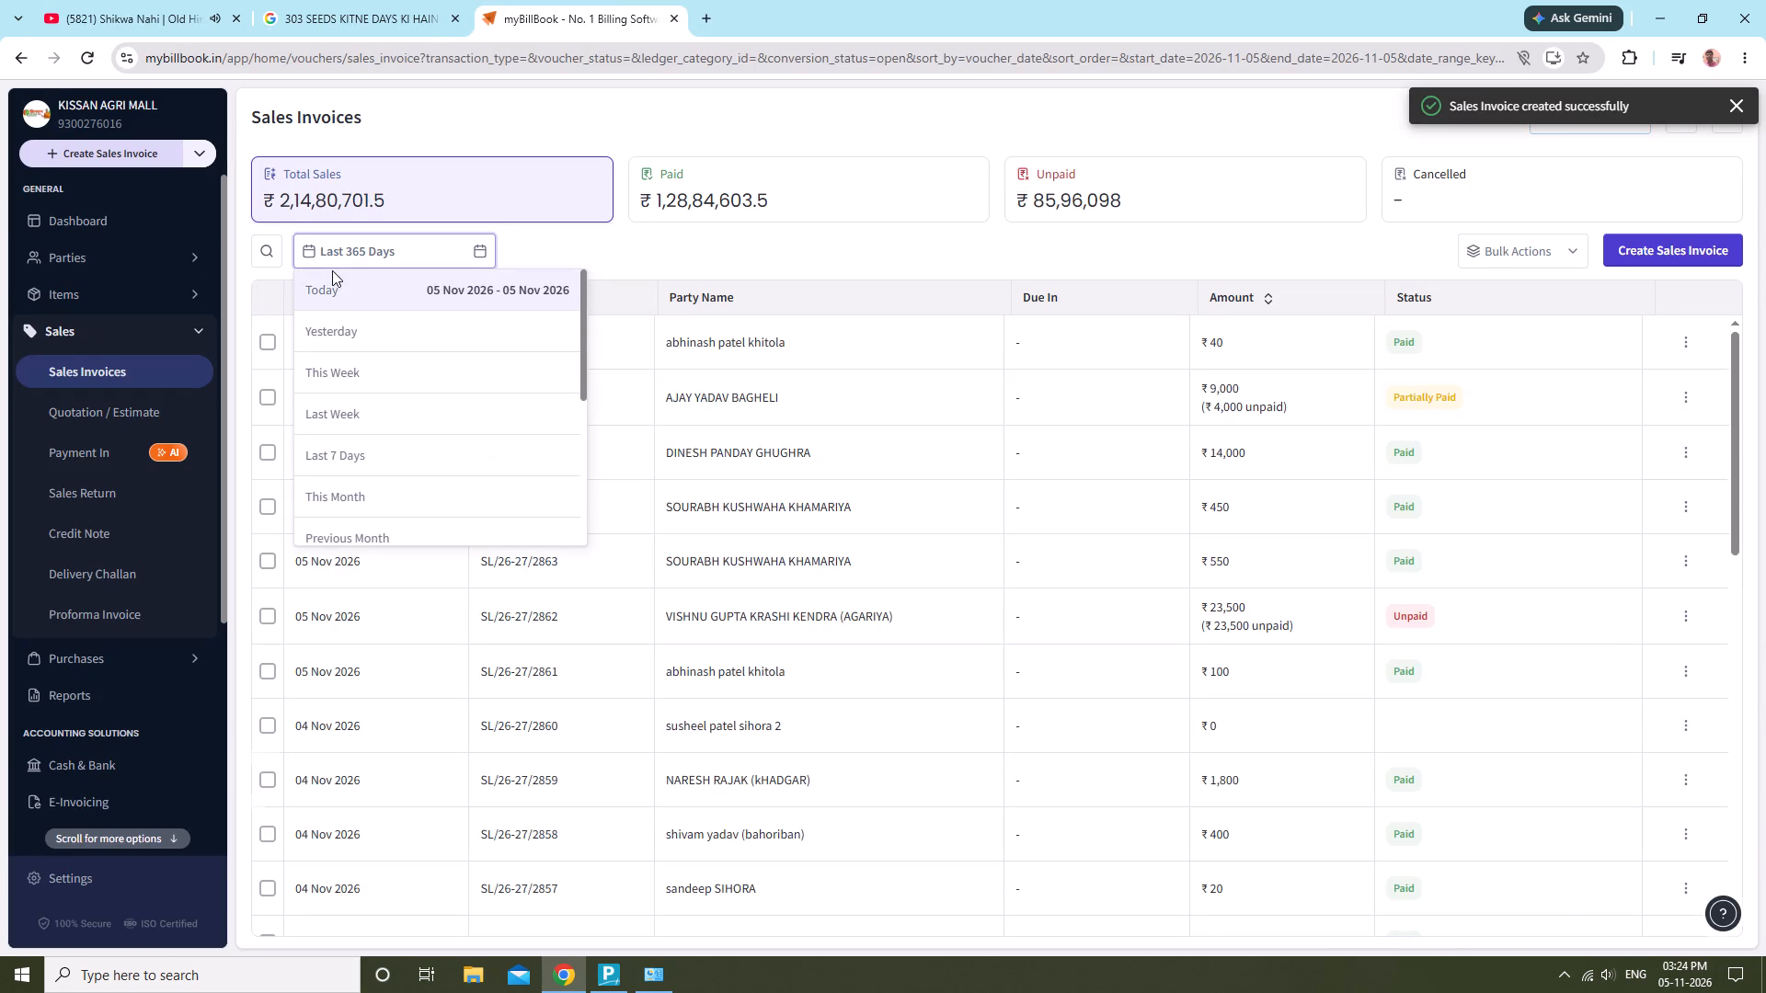
# Open a second myBillBook session in a new browser tab using the billbook shortcut.
pyautogui.click(694, 17)
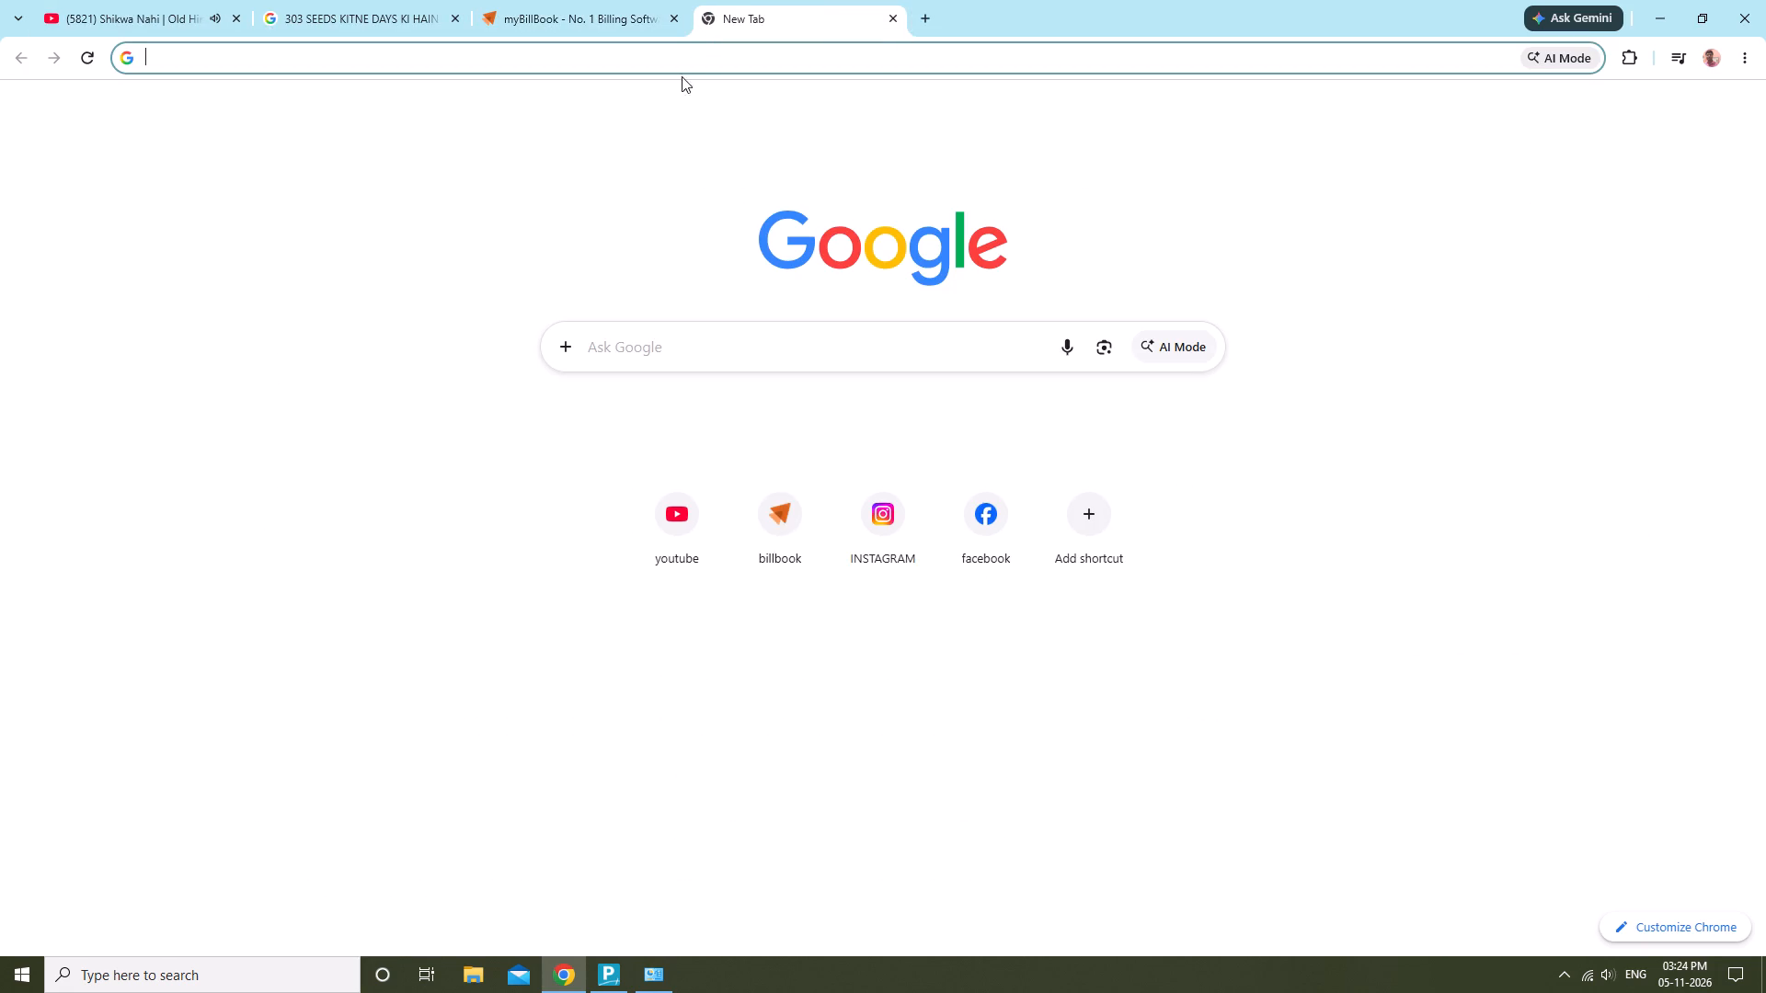
pyautogui.doubleClick(773, 528)
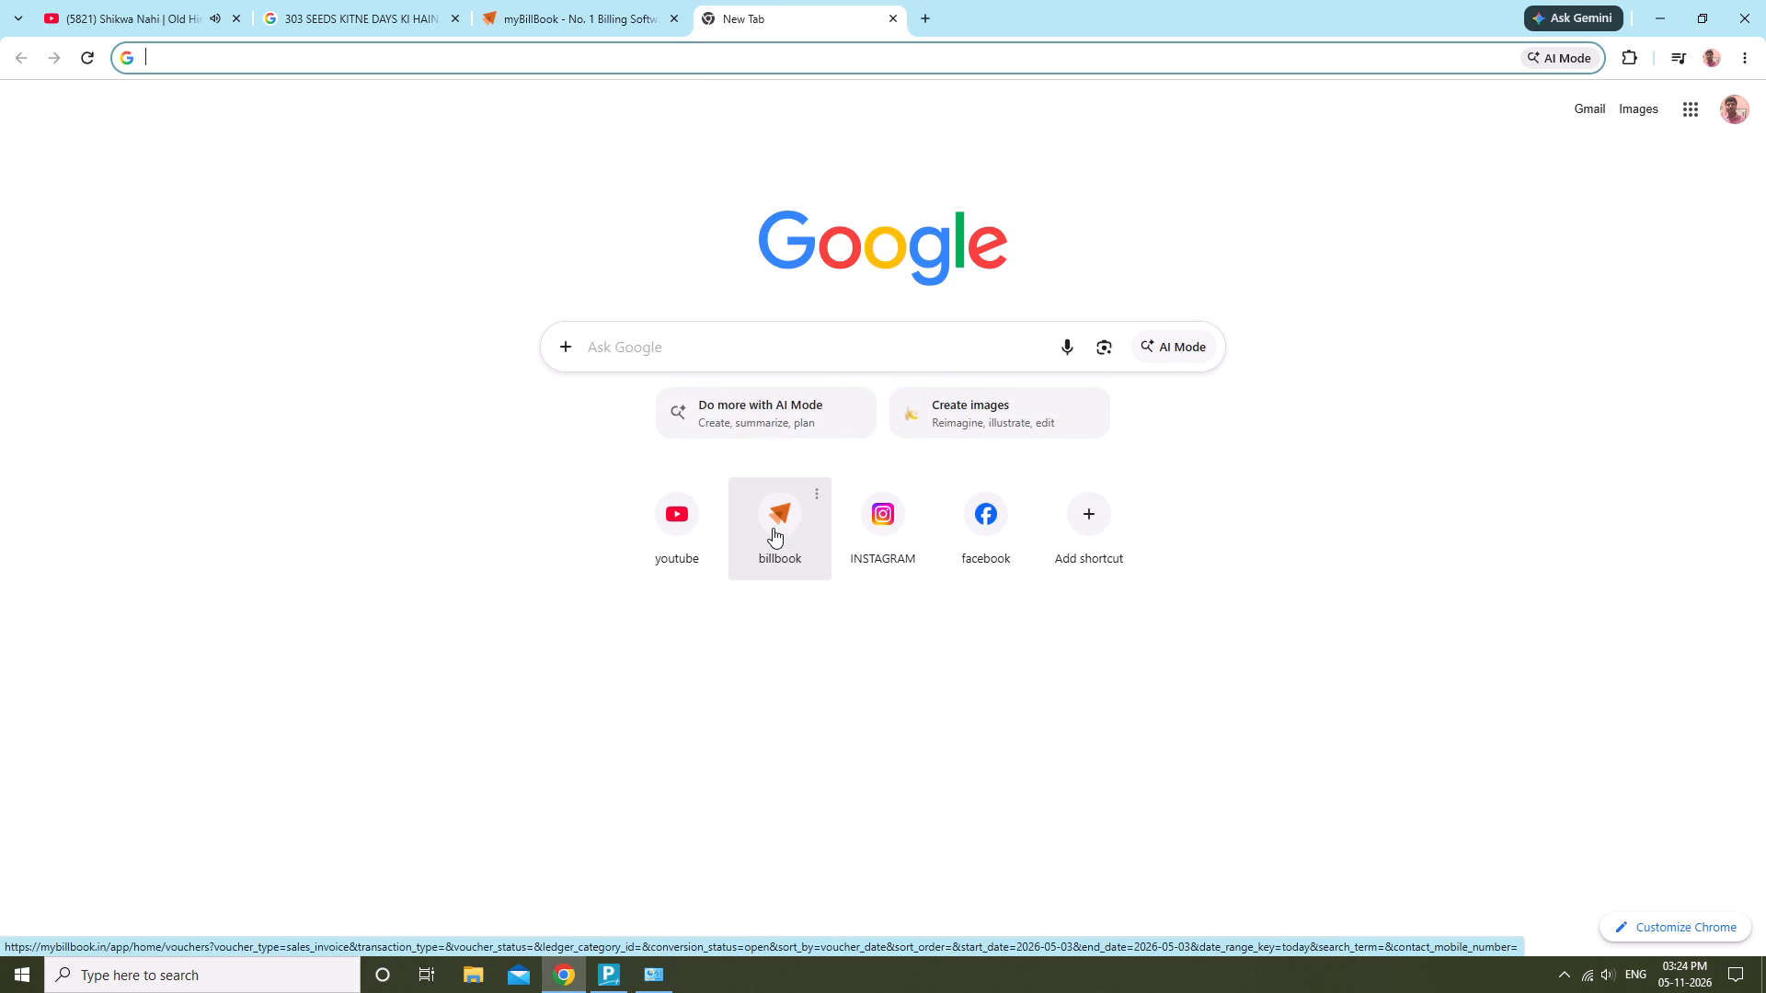
# Return to the original myBillBook sales invoices list and reapply the Today date range.
pyautogui.click(544, 6)
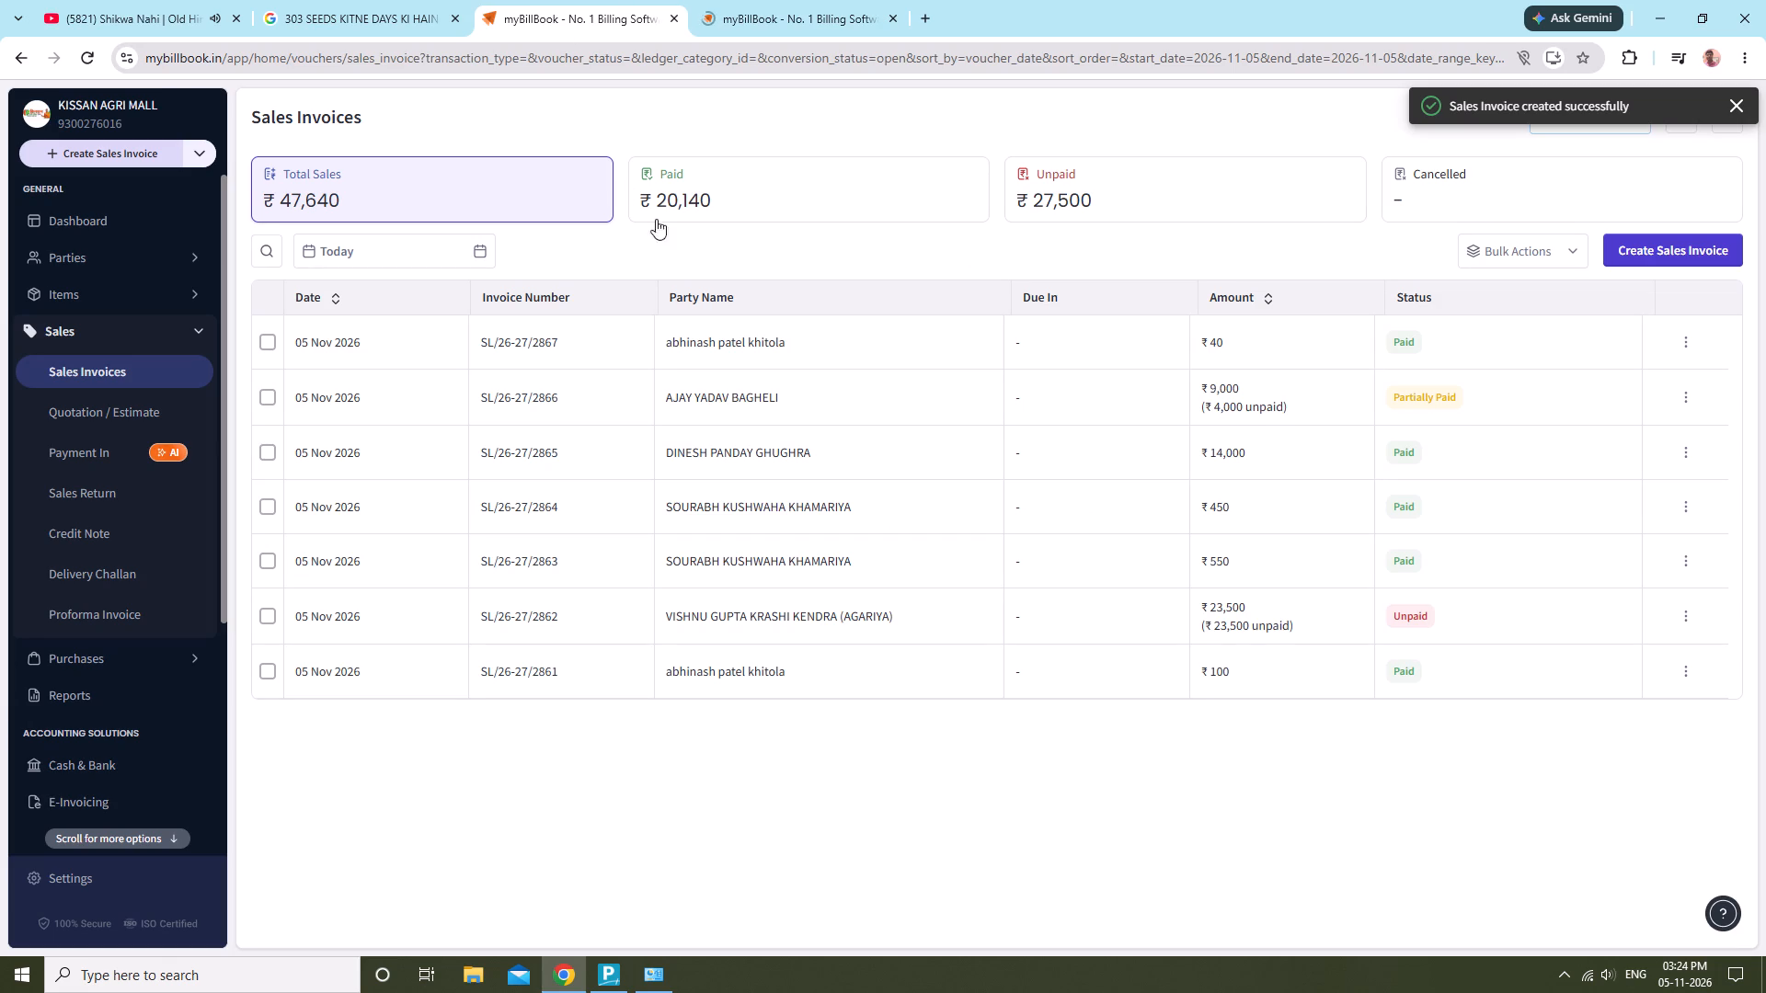
pyautogui.click(361, 246)
pyautogui.click(365, 289)
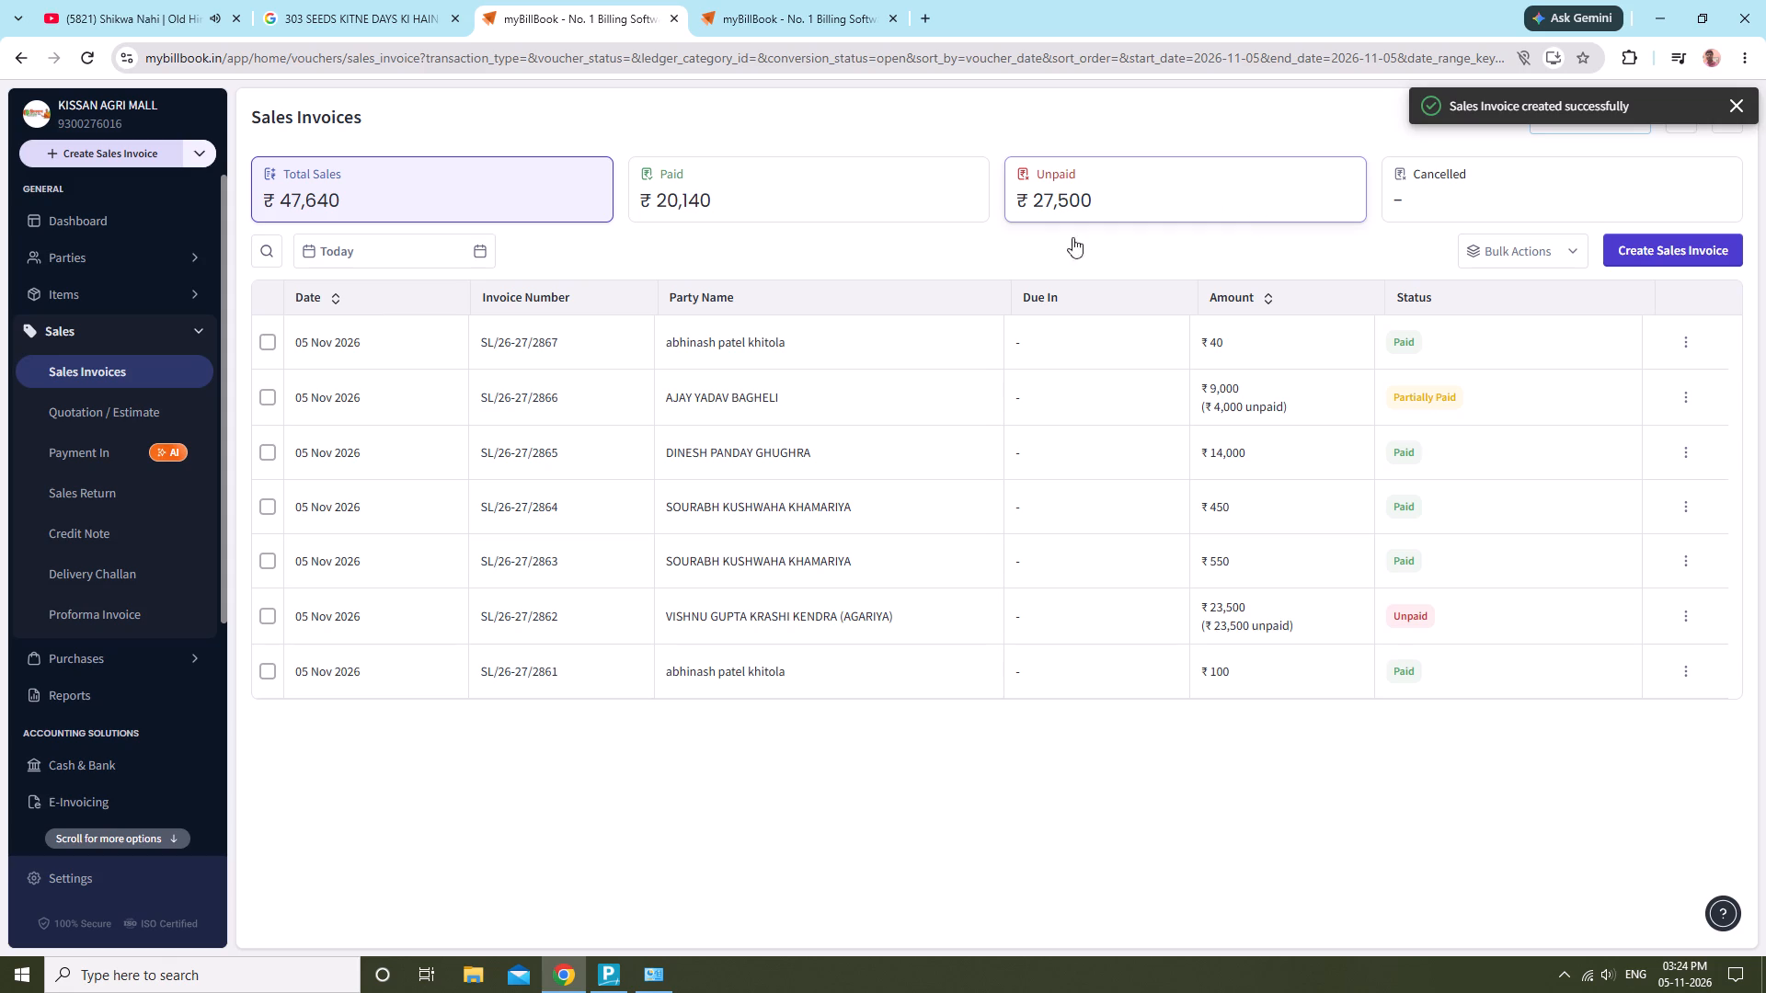
# View the sales invoices for Yesterday, and switch the date range back to Today.
pyautogui.click(396, 239)
pyautogui.click(438, 338)
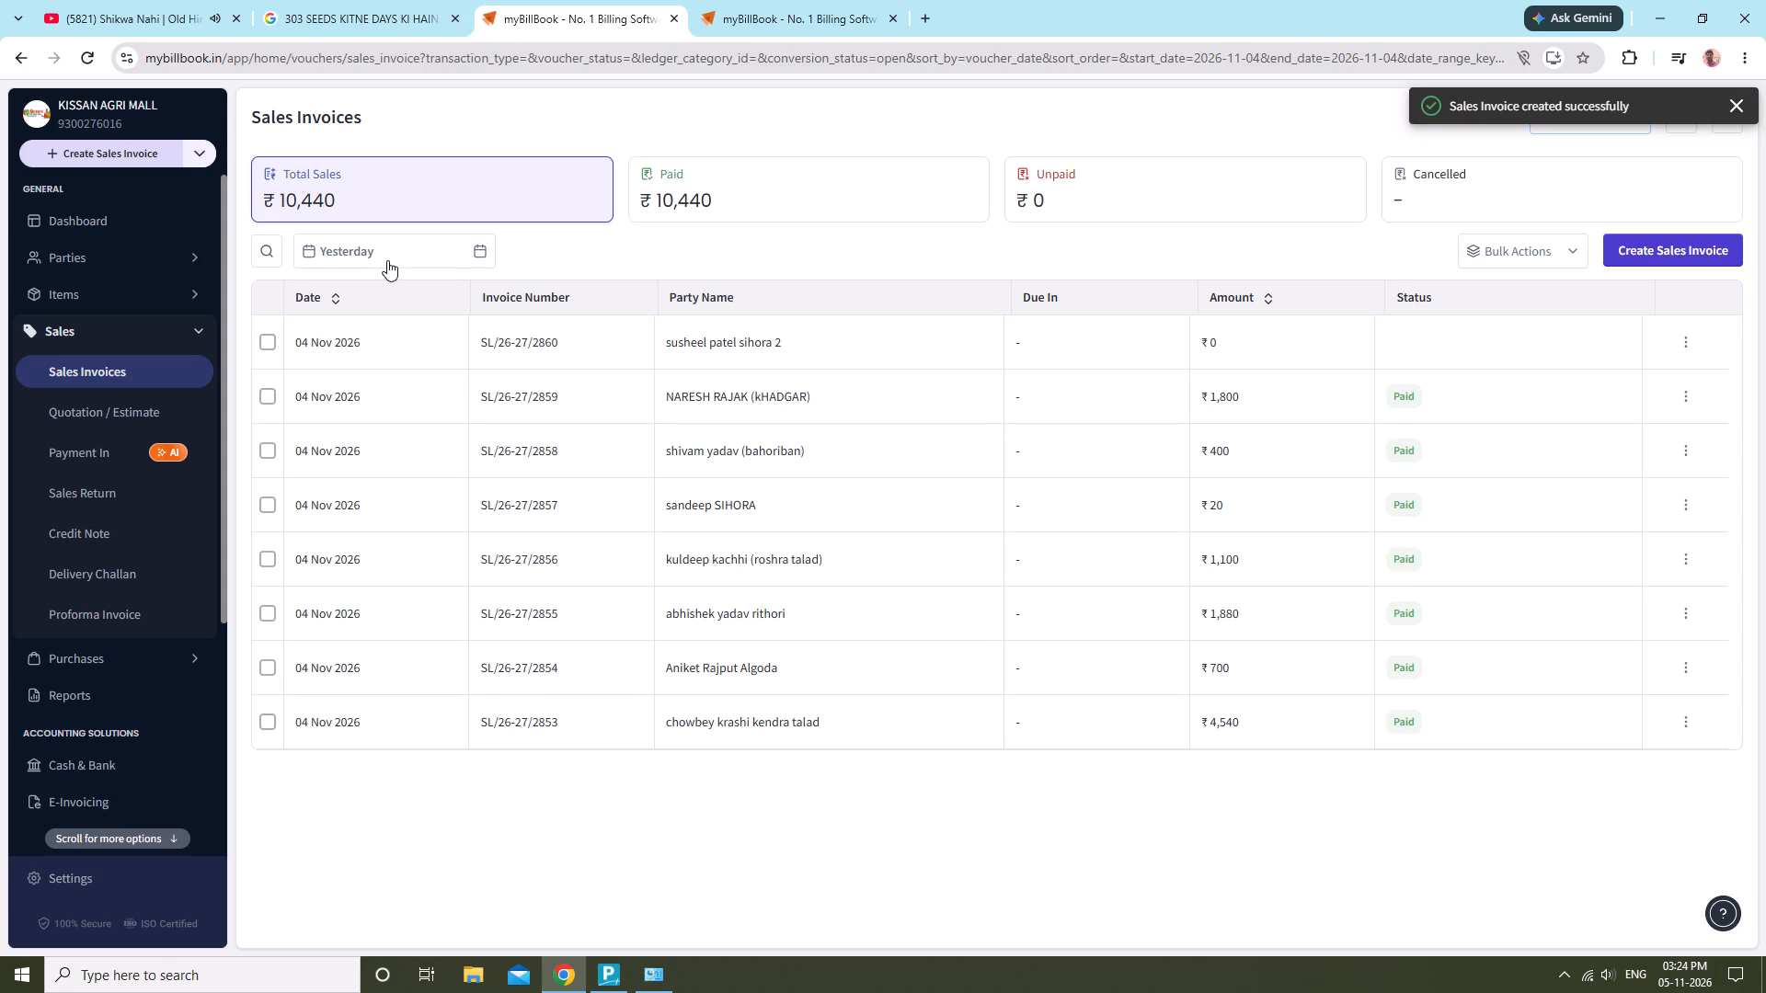
pyautogui.click(347, 253)
pyautogui.click(376, 282)
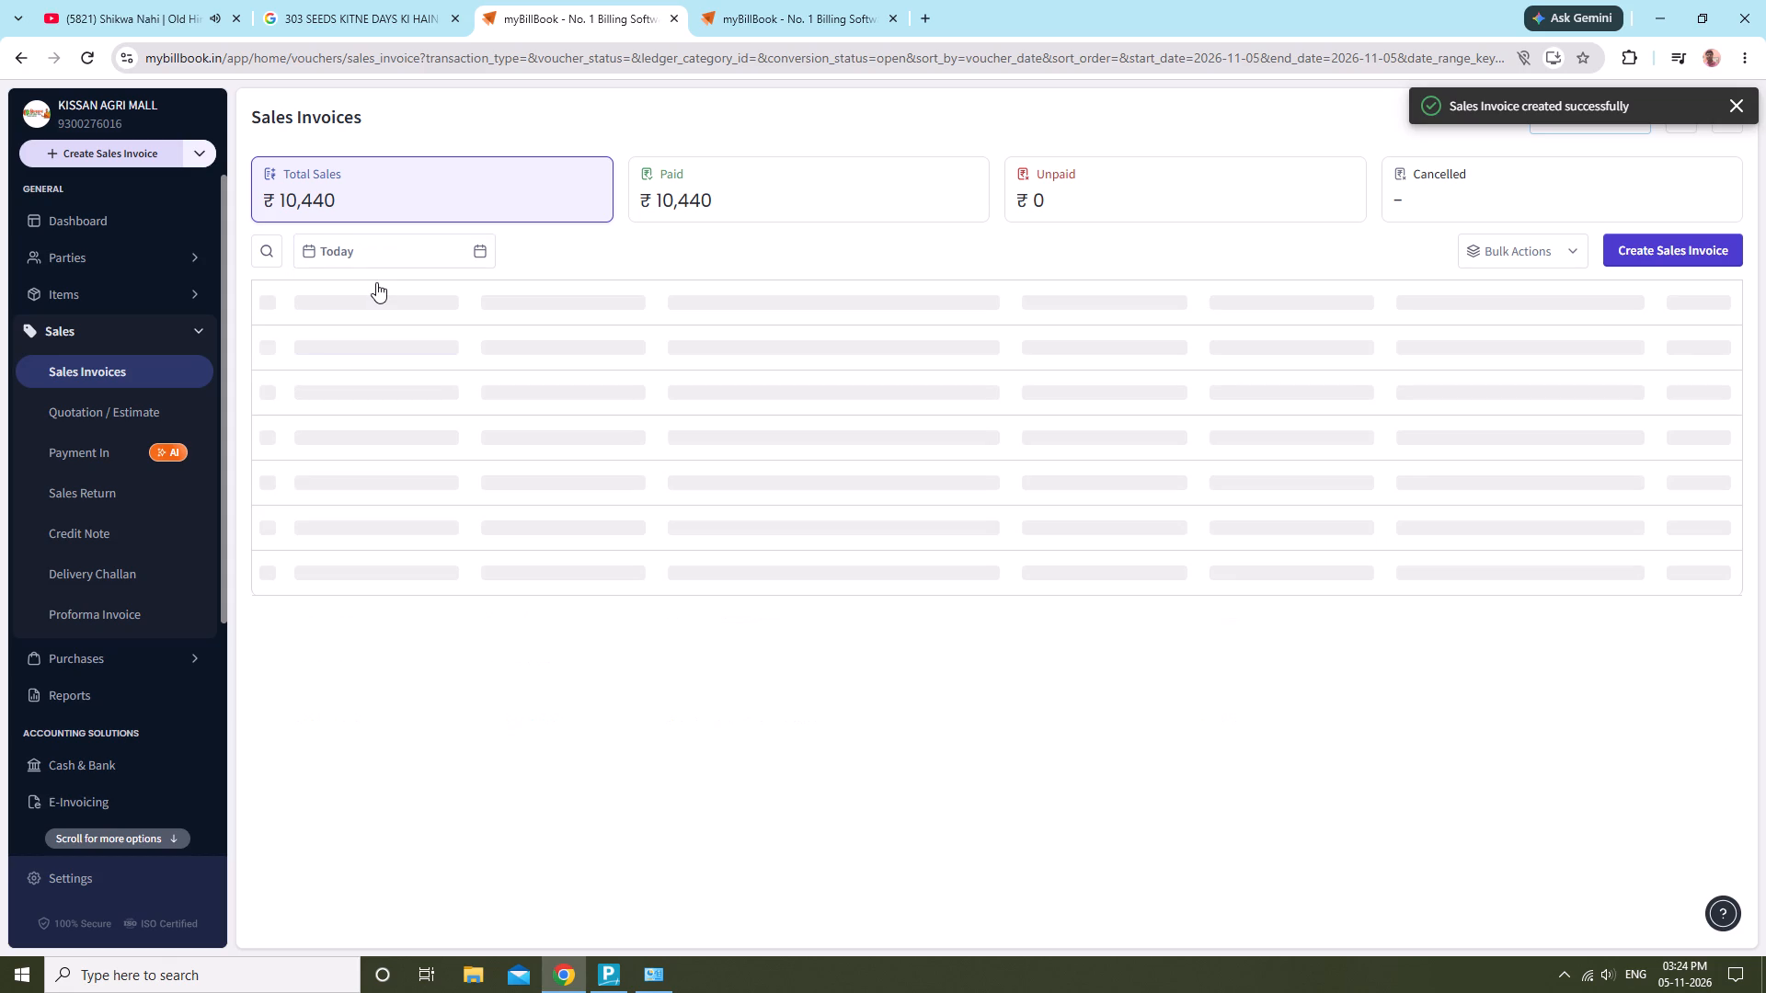